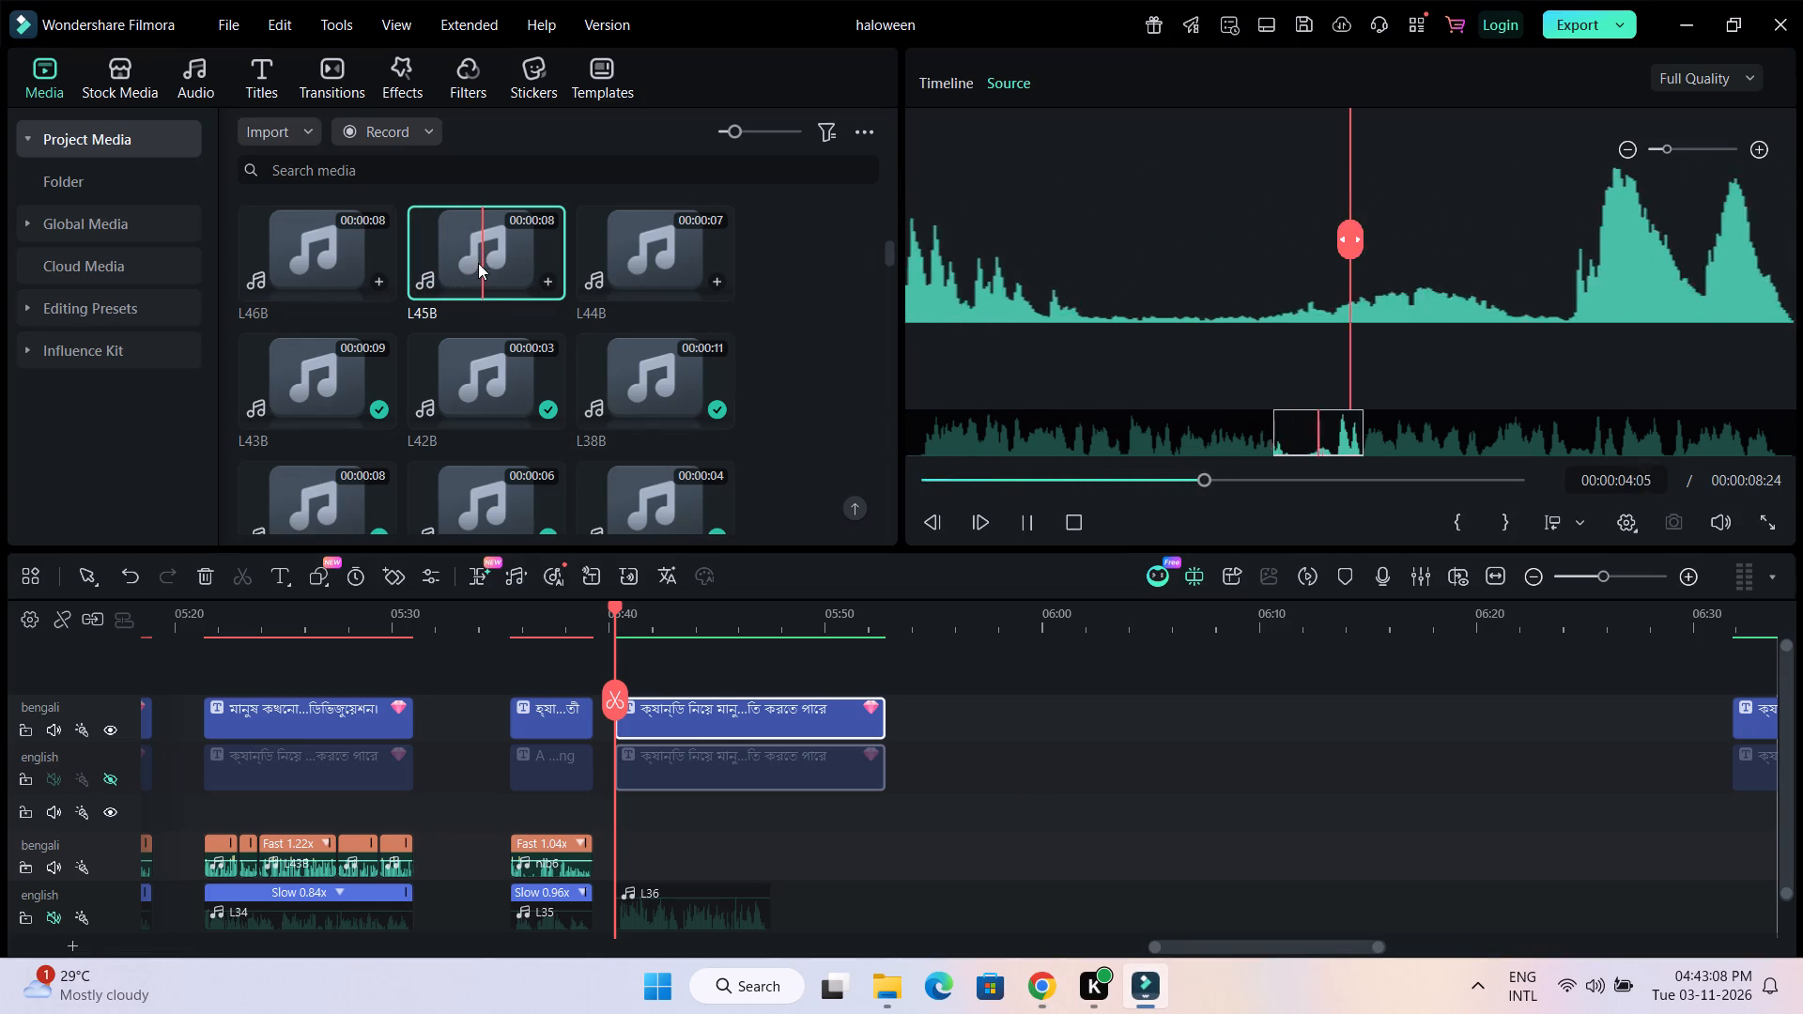
left_click_drag(468, 250, 614, 796)
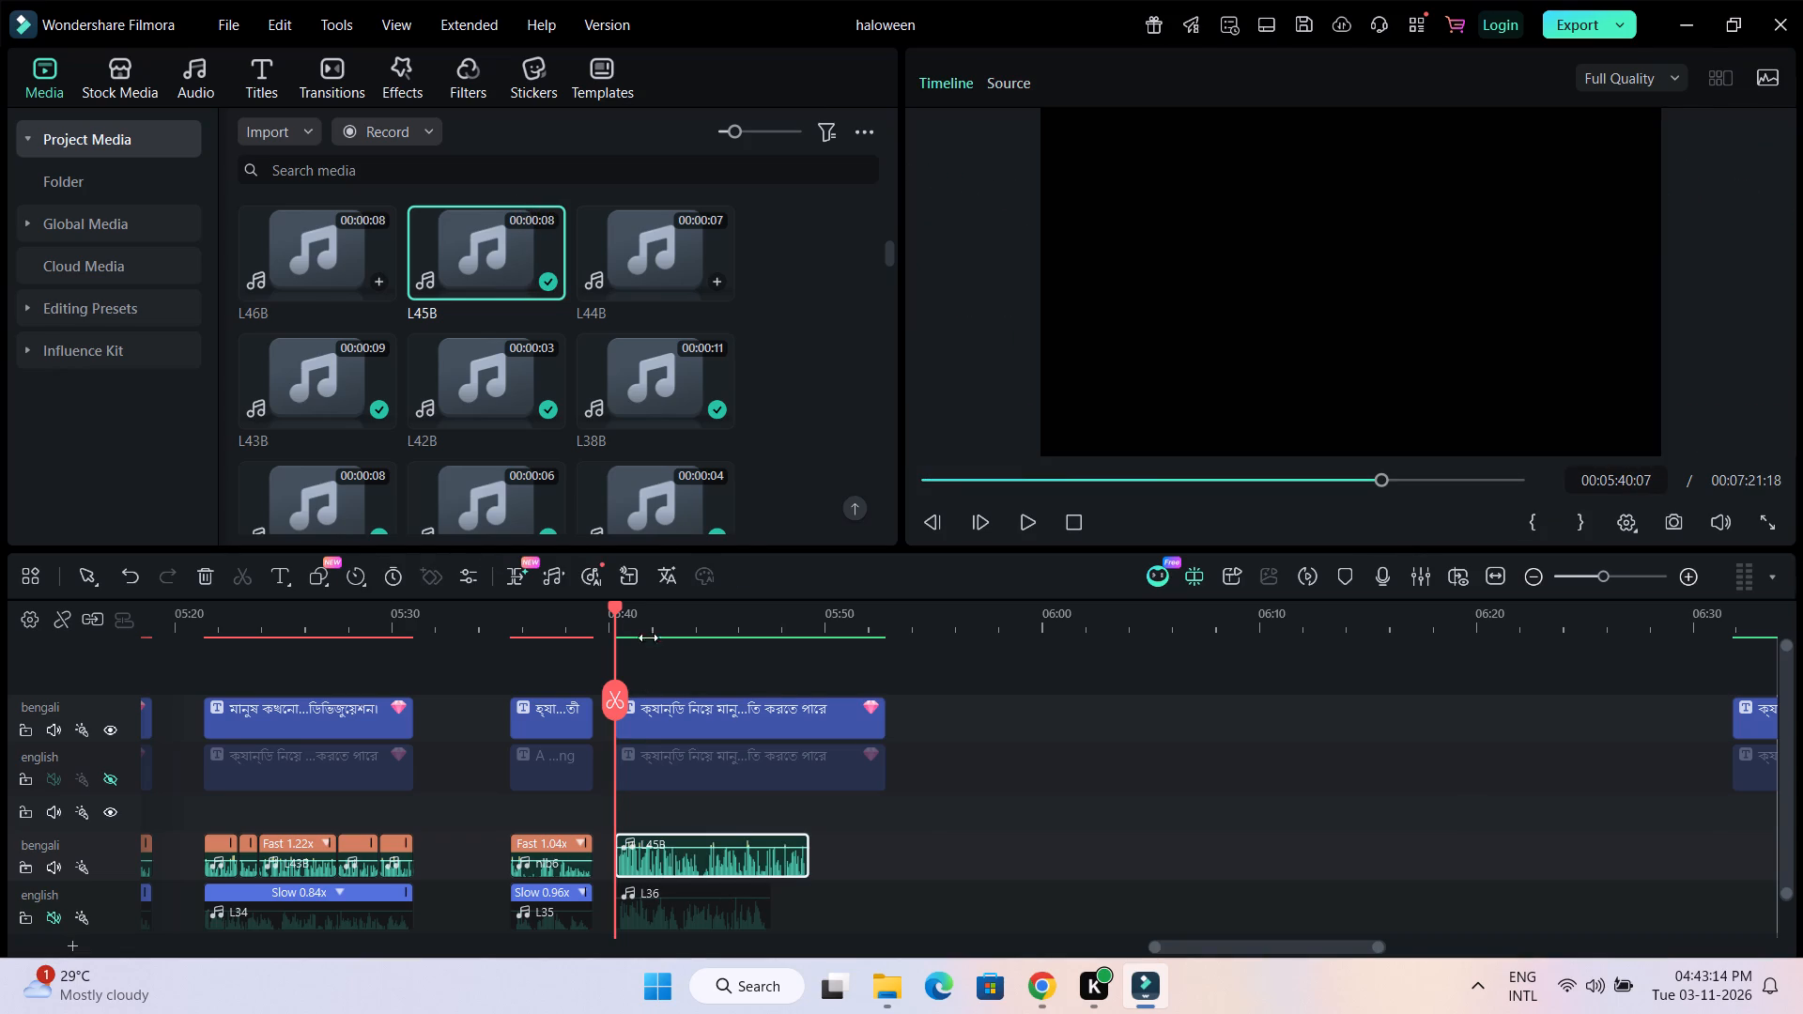
Trim the silent beginning of the L45B clip so it starts at about 00:05:40:11.
left_click_drag(646, 622, 1492, 609)
left_click_drag(612, 608, 424, 613)
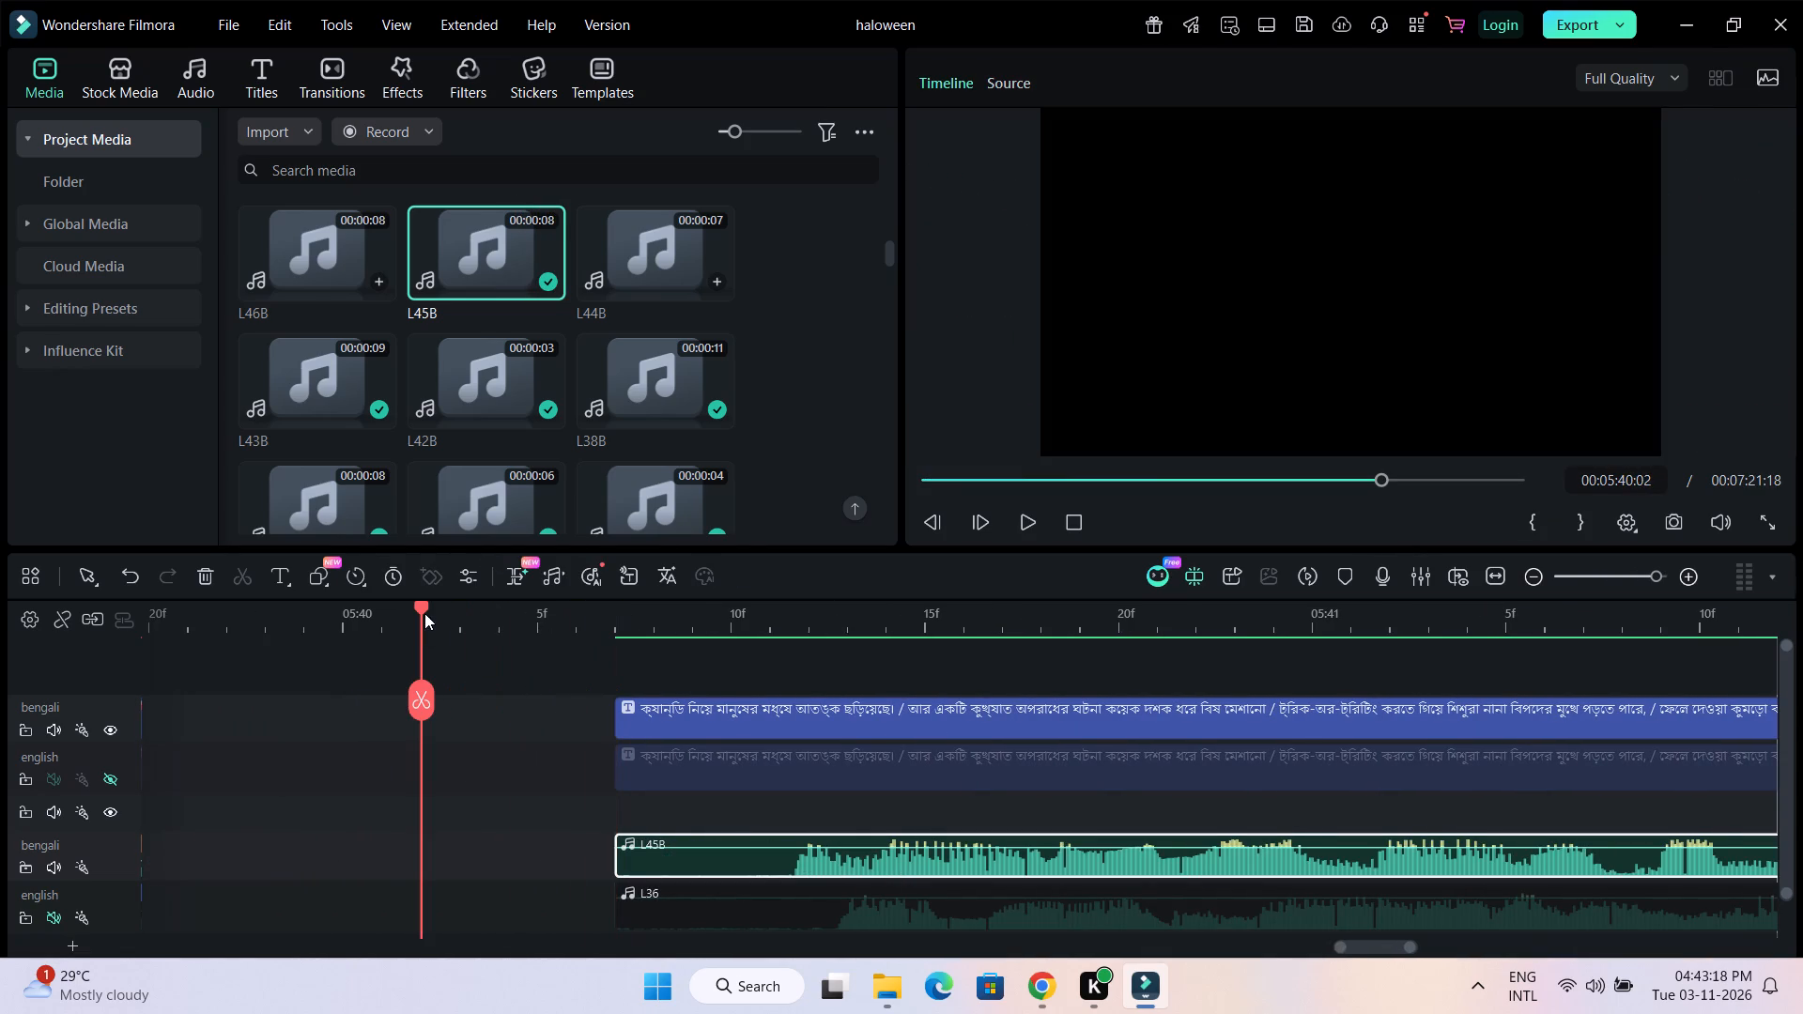
left_click(497, 872)
left_click(533, 815)
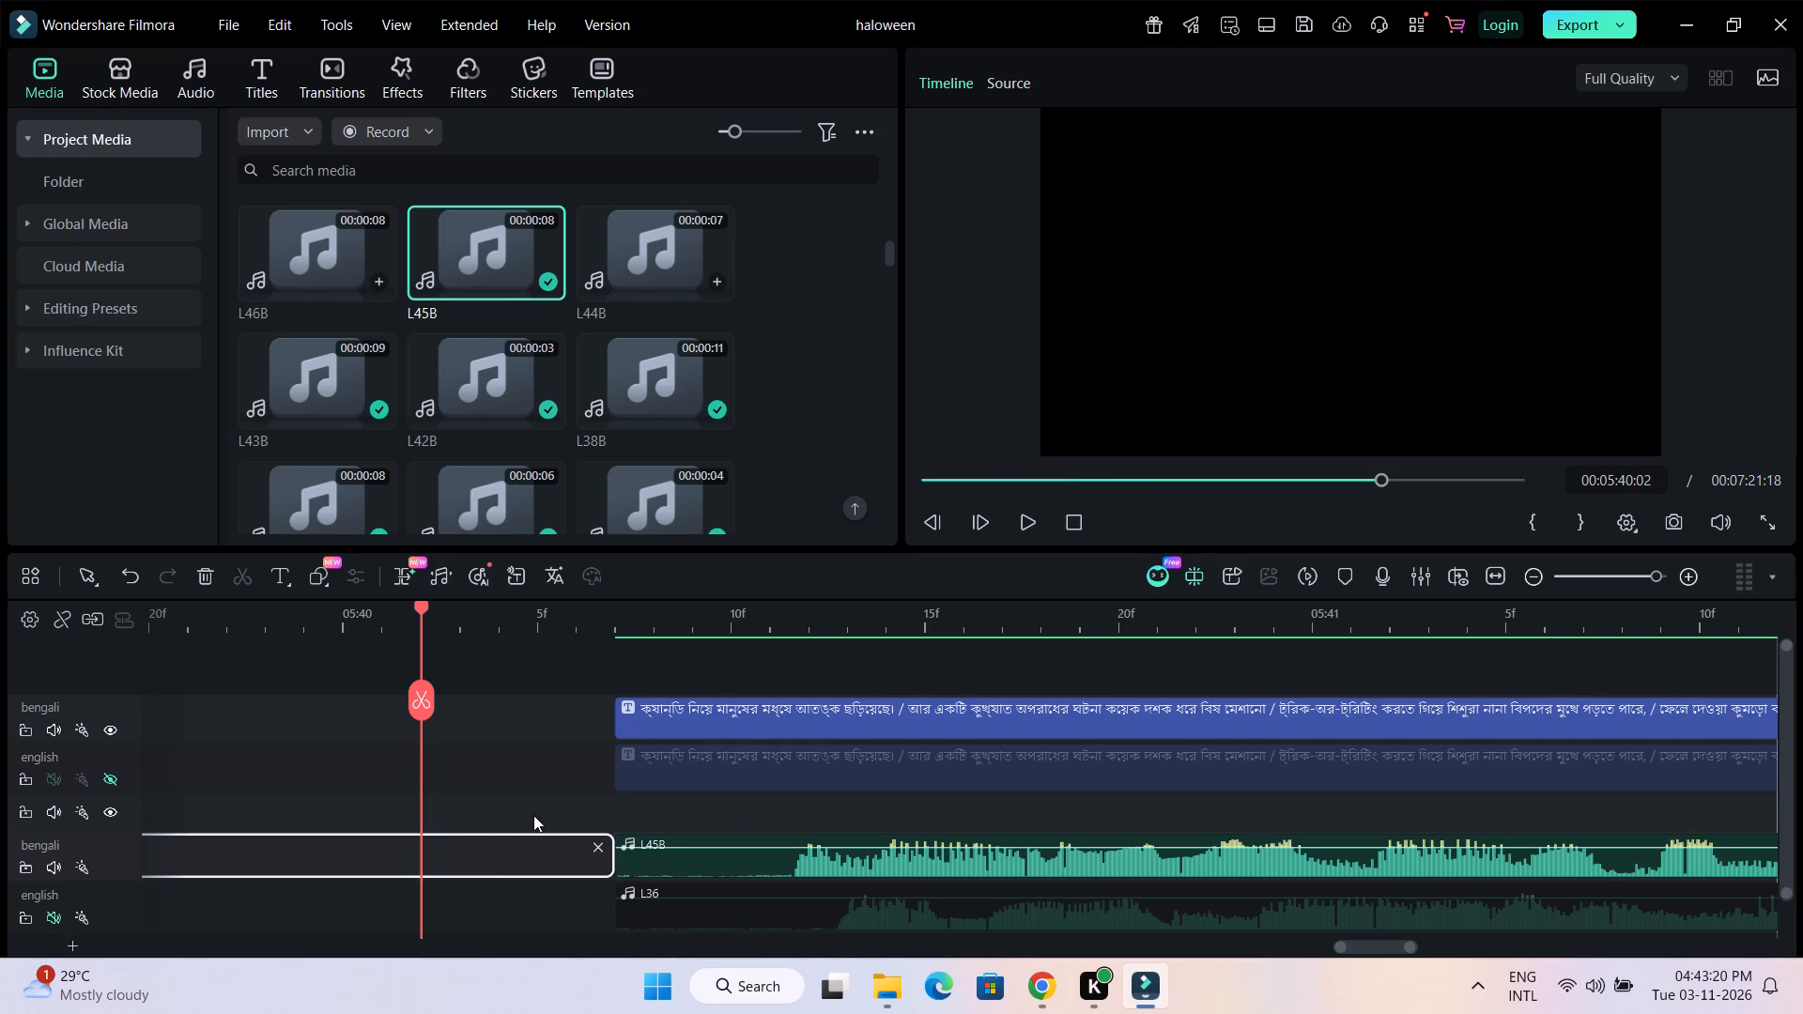
left_click_drag(618, 862, 747, 858)
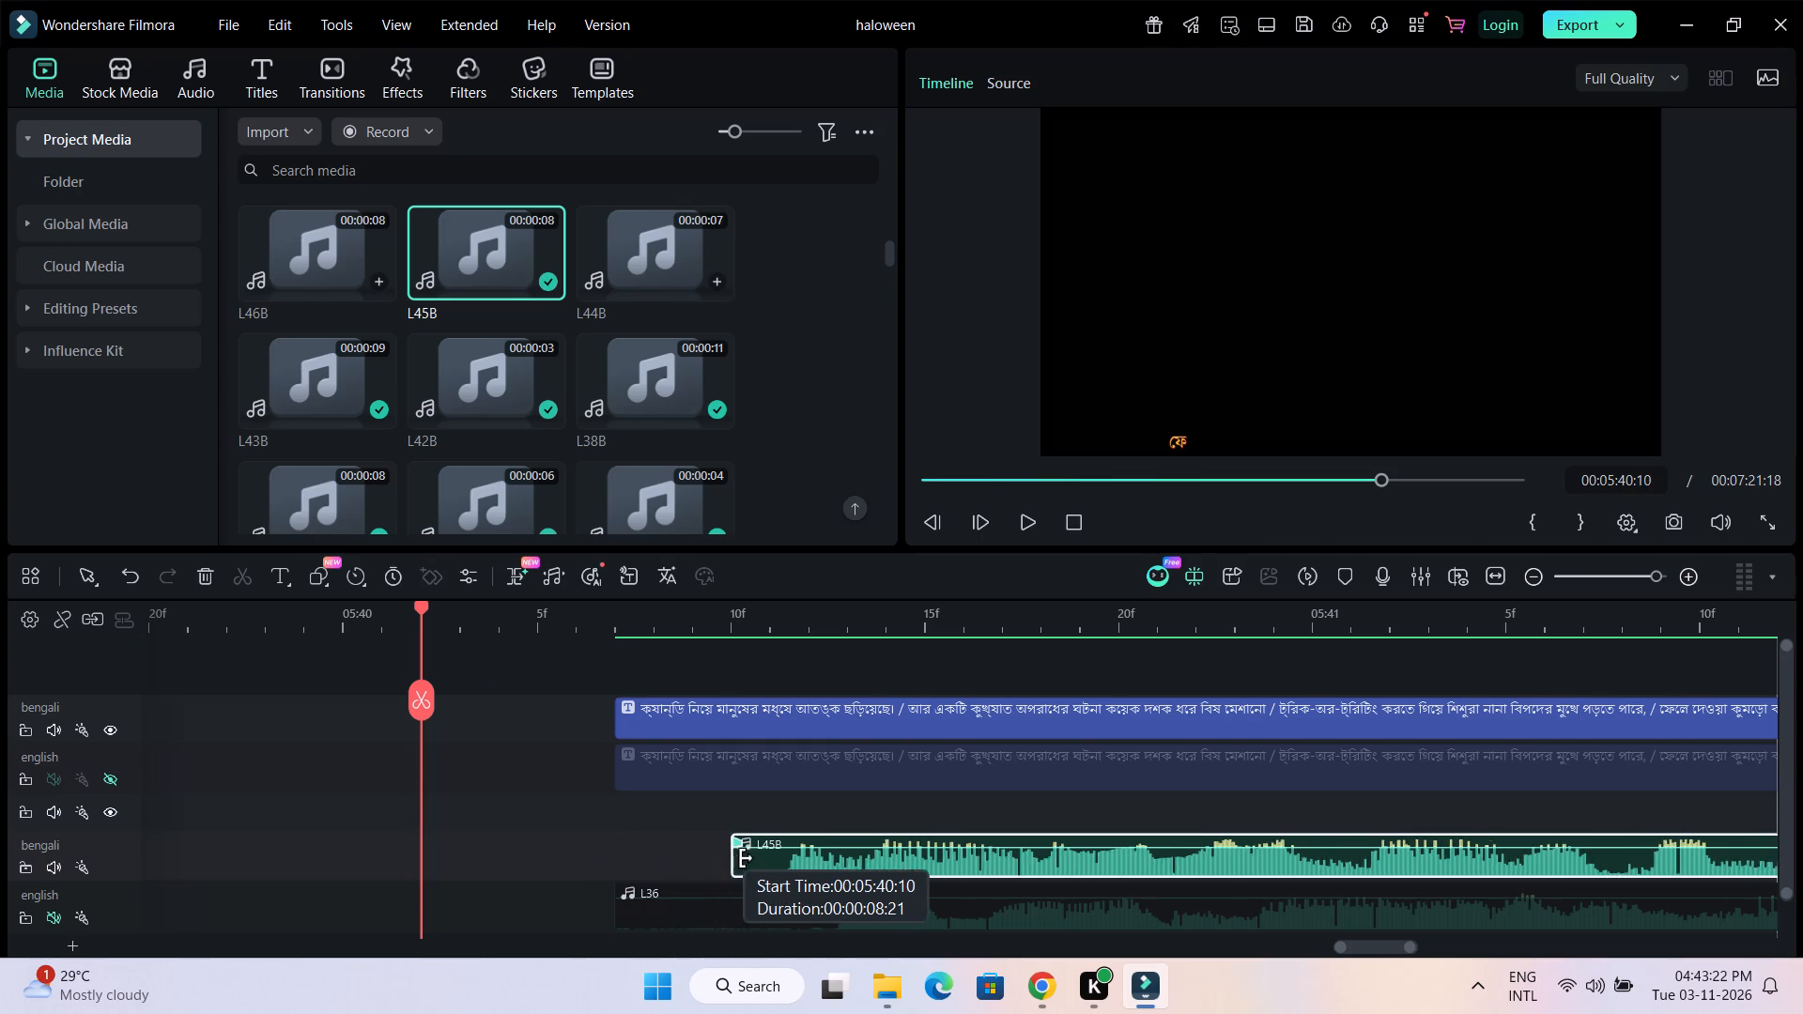
left_click_drag(747, 858, 777, 855)
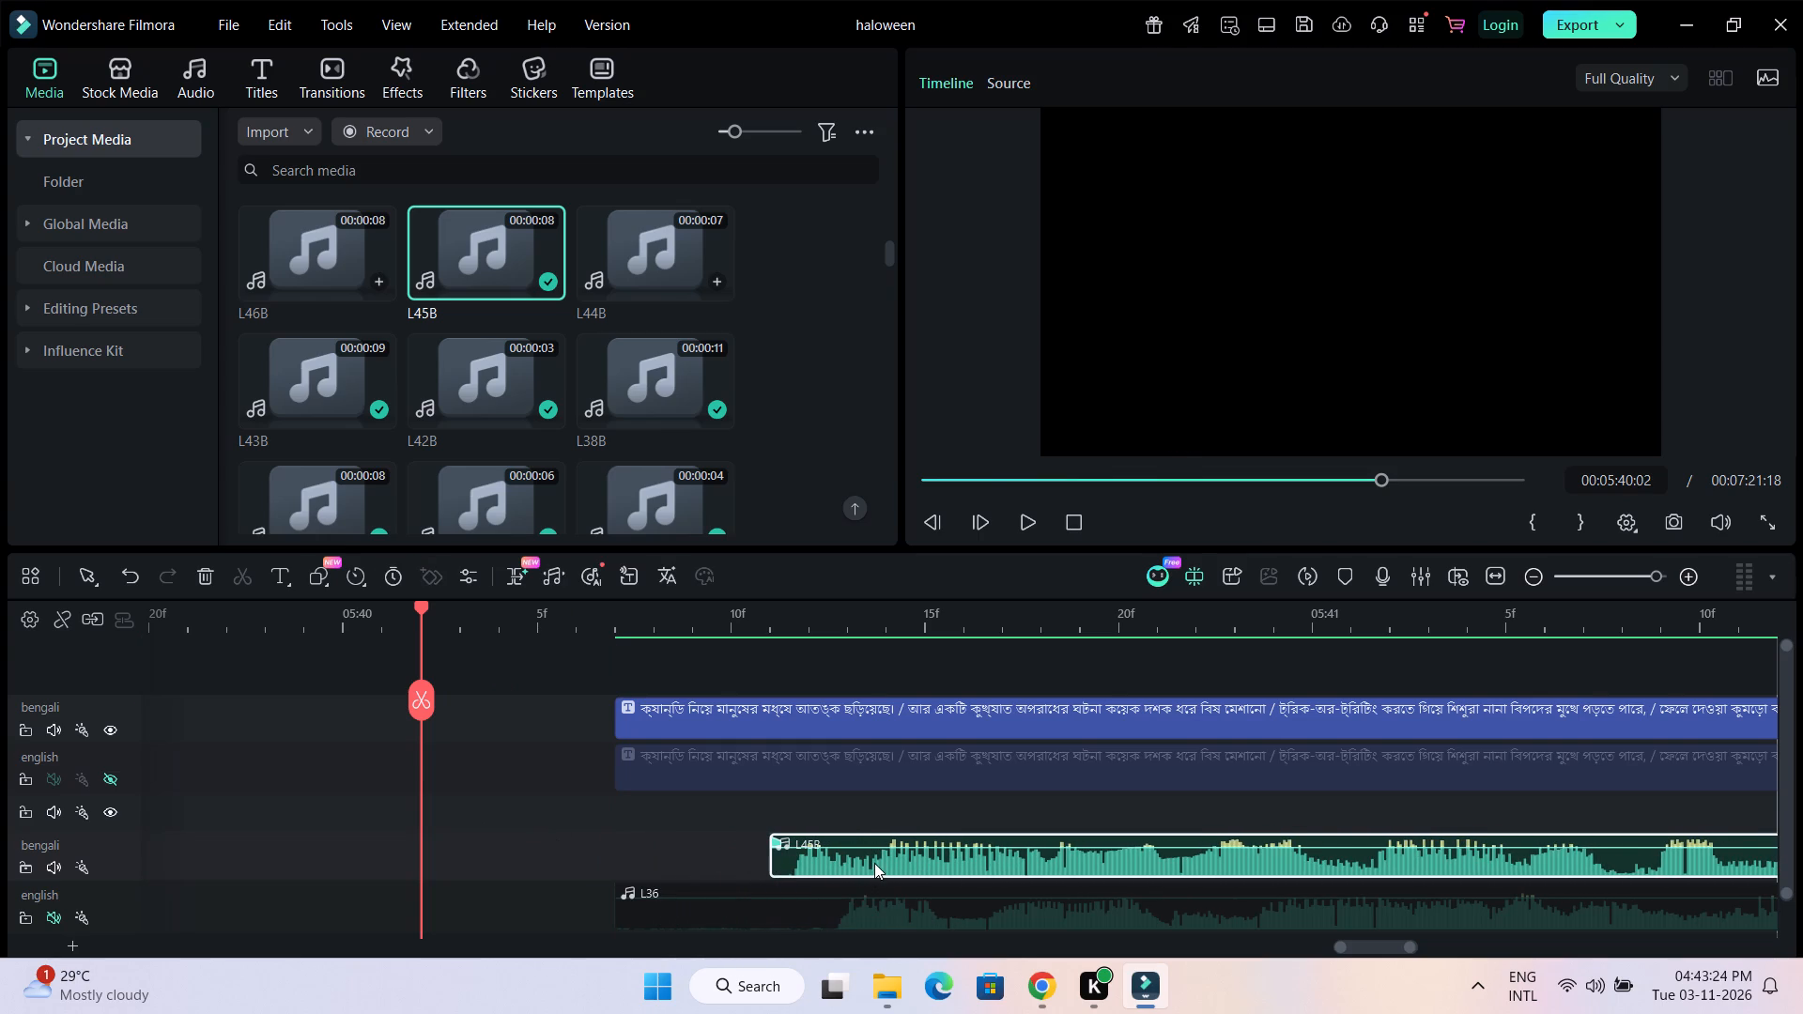
Move the trimmed L45B voice clip back to 00:05:40:07, aligned with the start of L36 and the captions.
left_click_drag(874, 861, 732, 853)
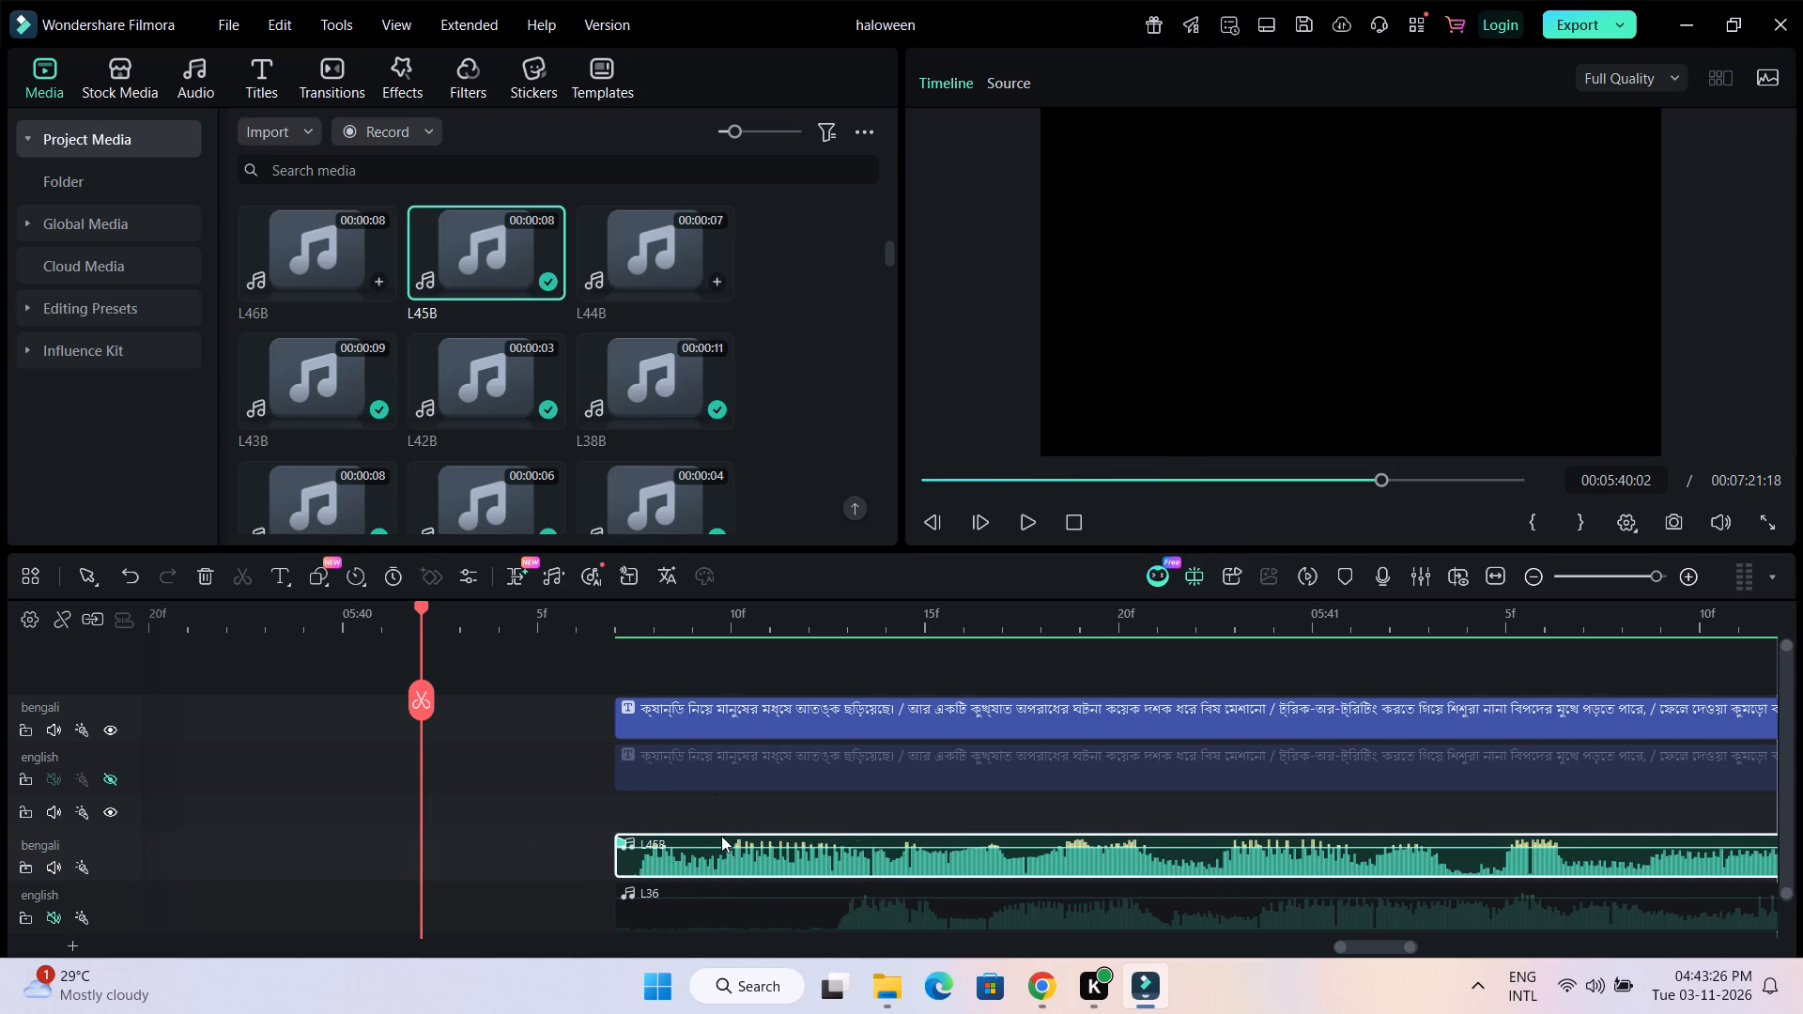
Trim the silent end of the L45B clip so its duration is 00:00:08:16.
left_click(644, 625)
left_click_drag(860, 628, 628, 628)
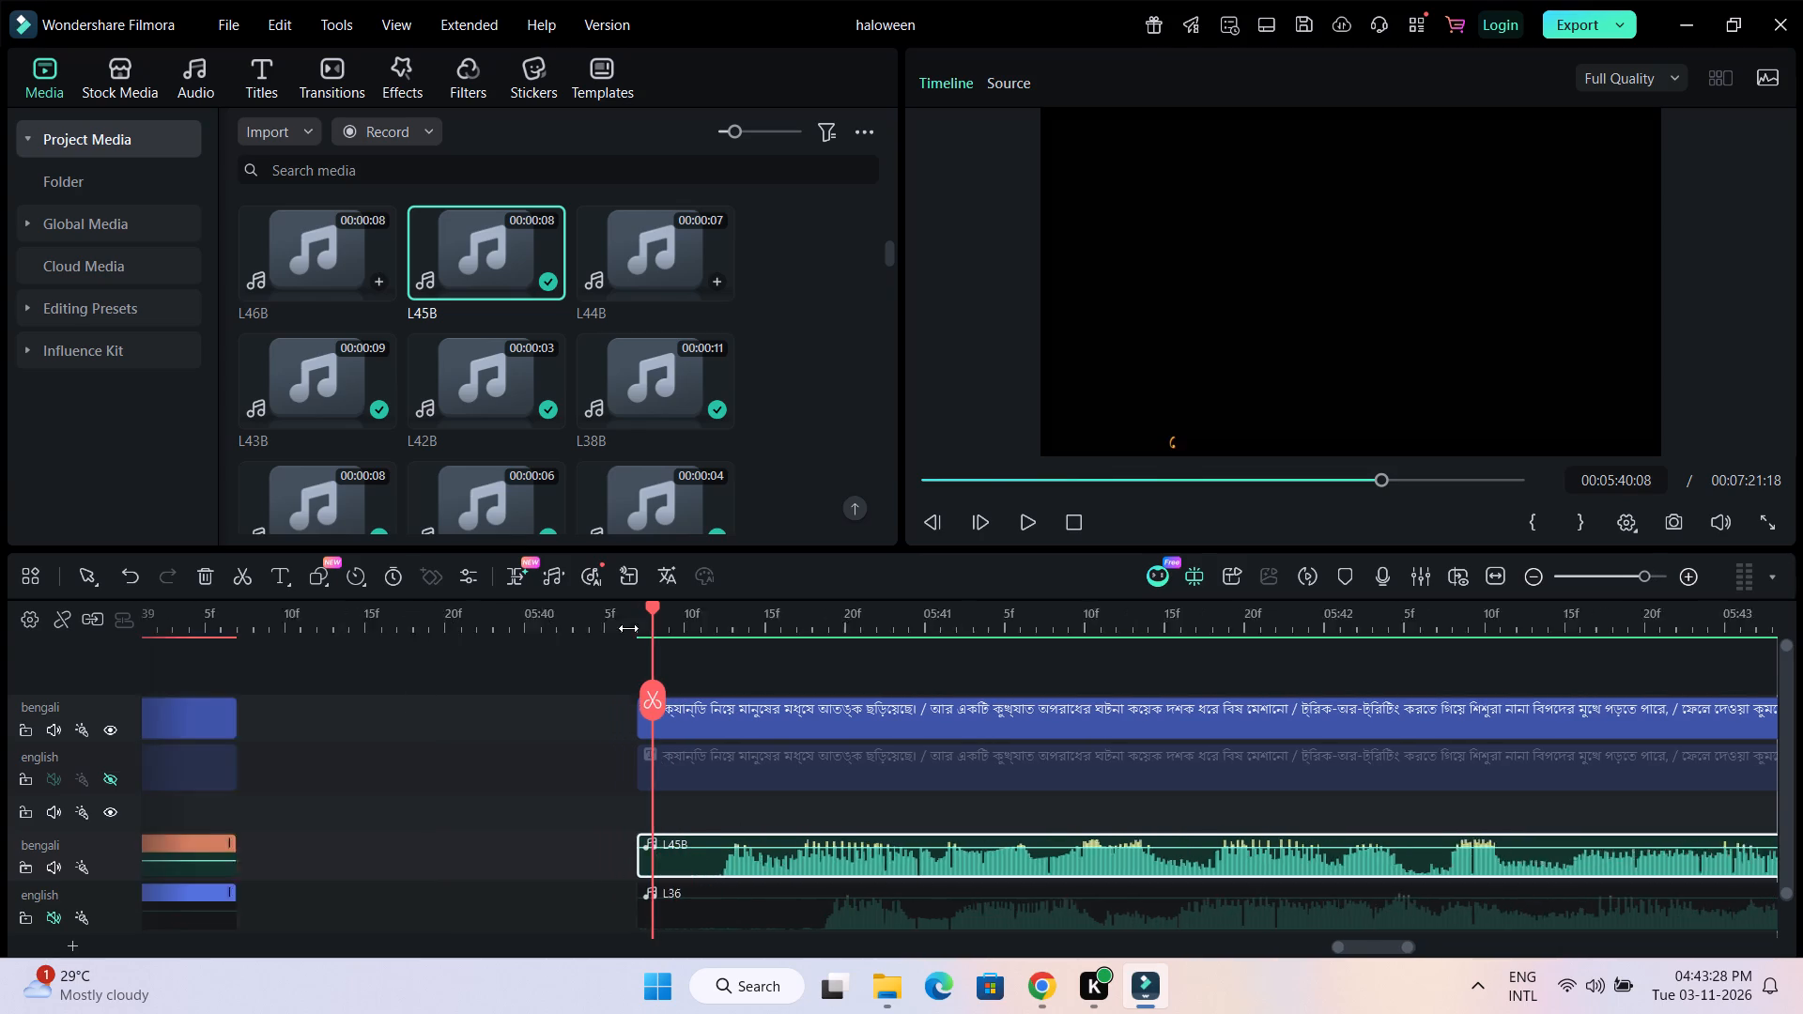
left_click_drag(628, 628, 296, 628)
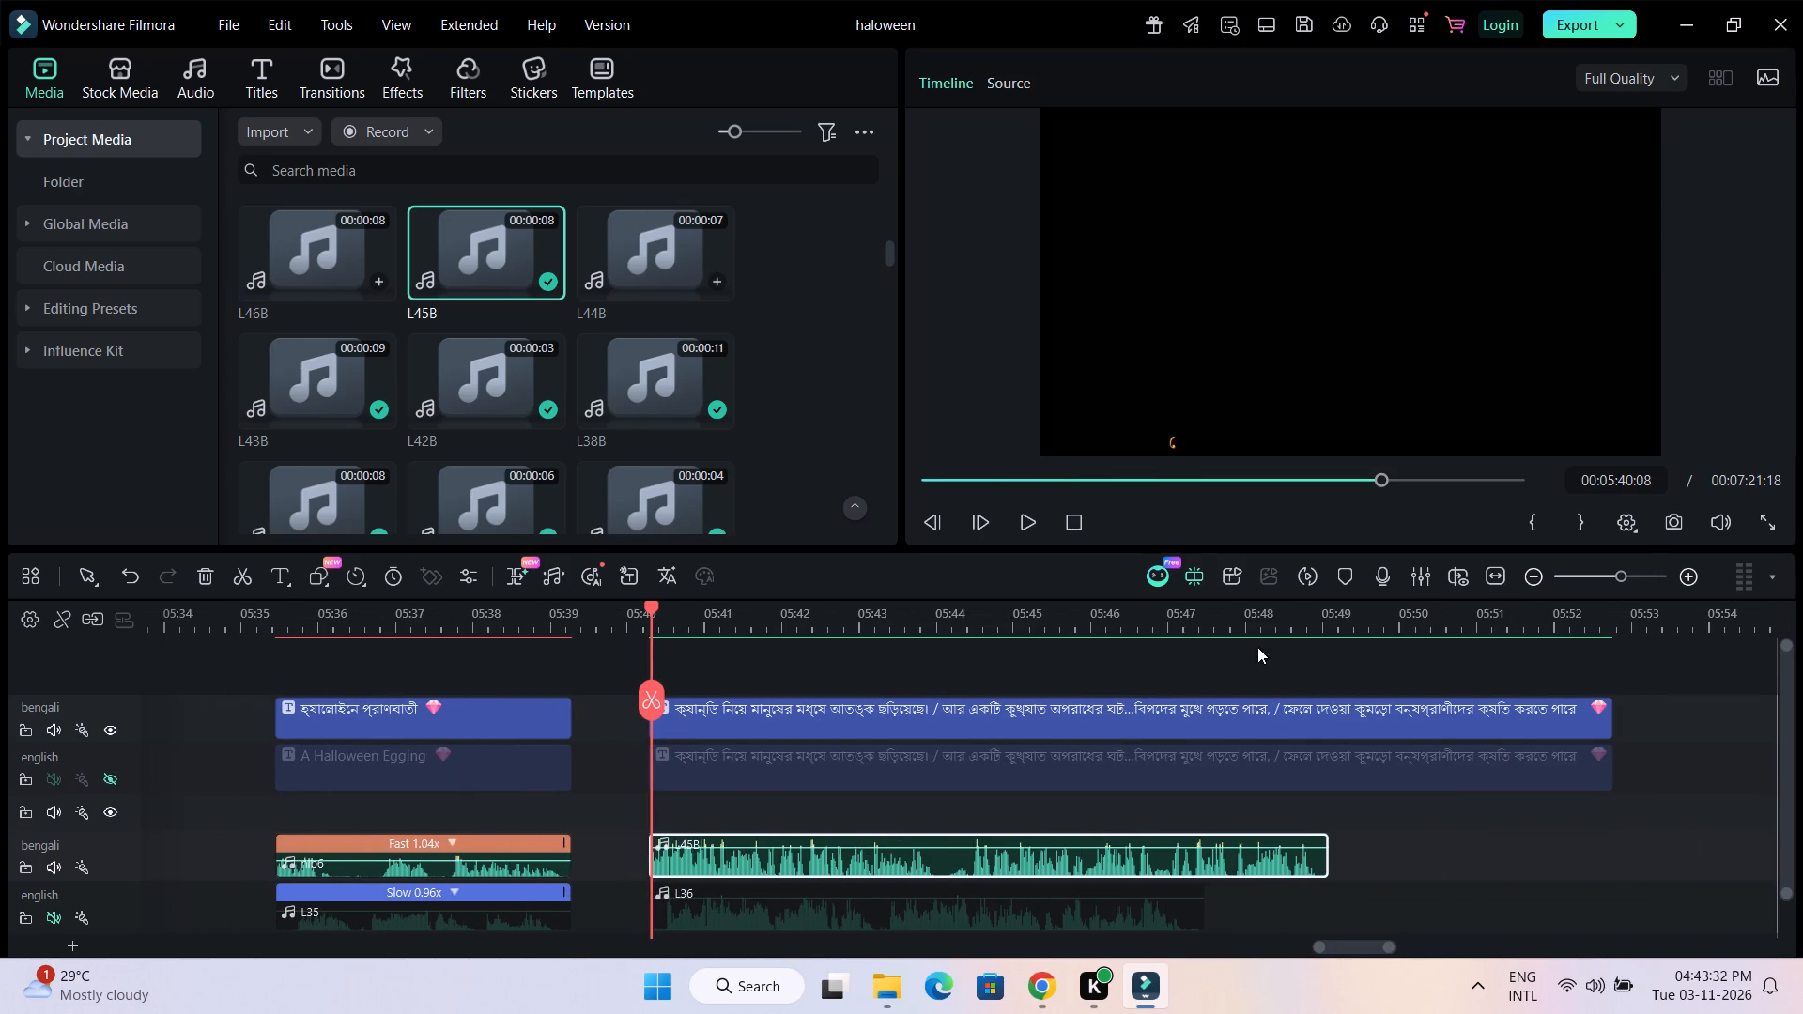
left_click(1311, 620)
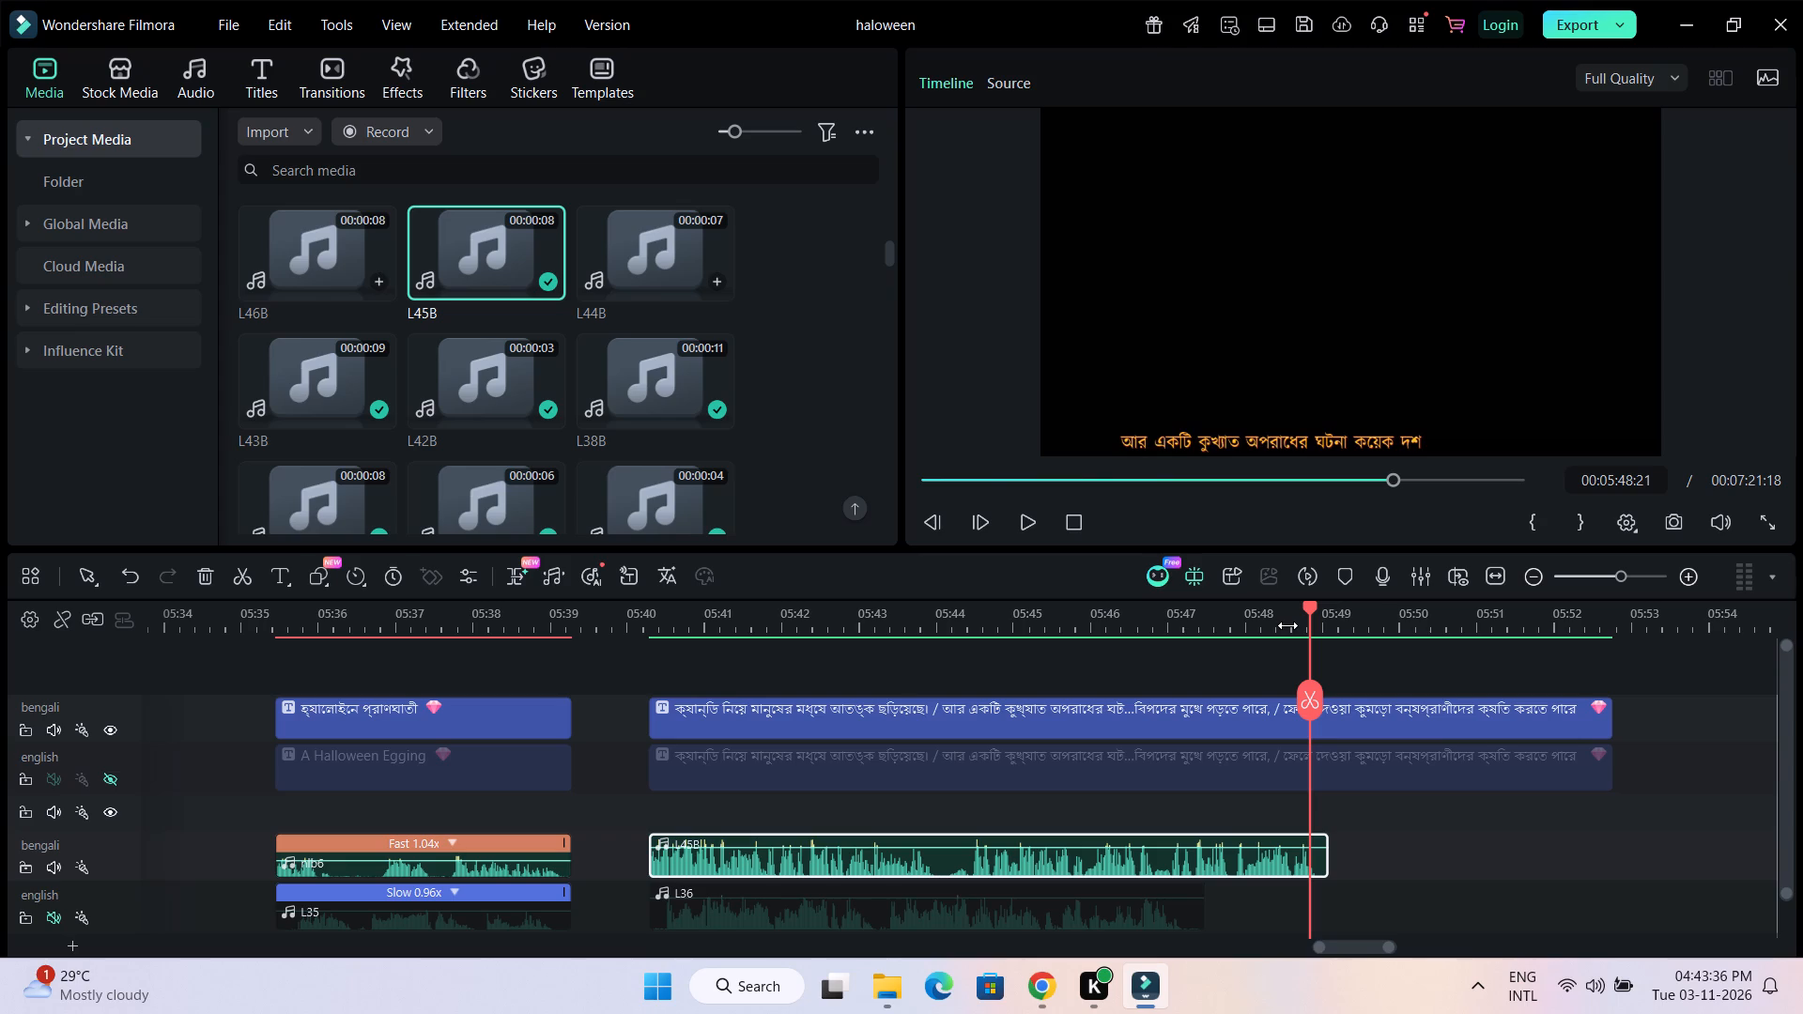
left_click_drag(1287, 625, 1802, 697)
left_click_drag(1496, 862, 1359, 870)
left_click_drag(1150, 613, 781, 653)
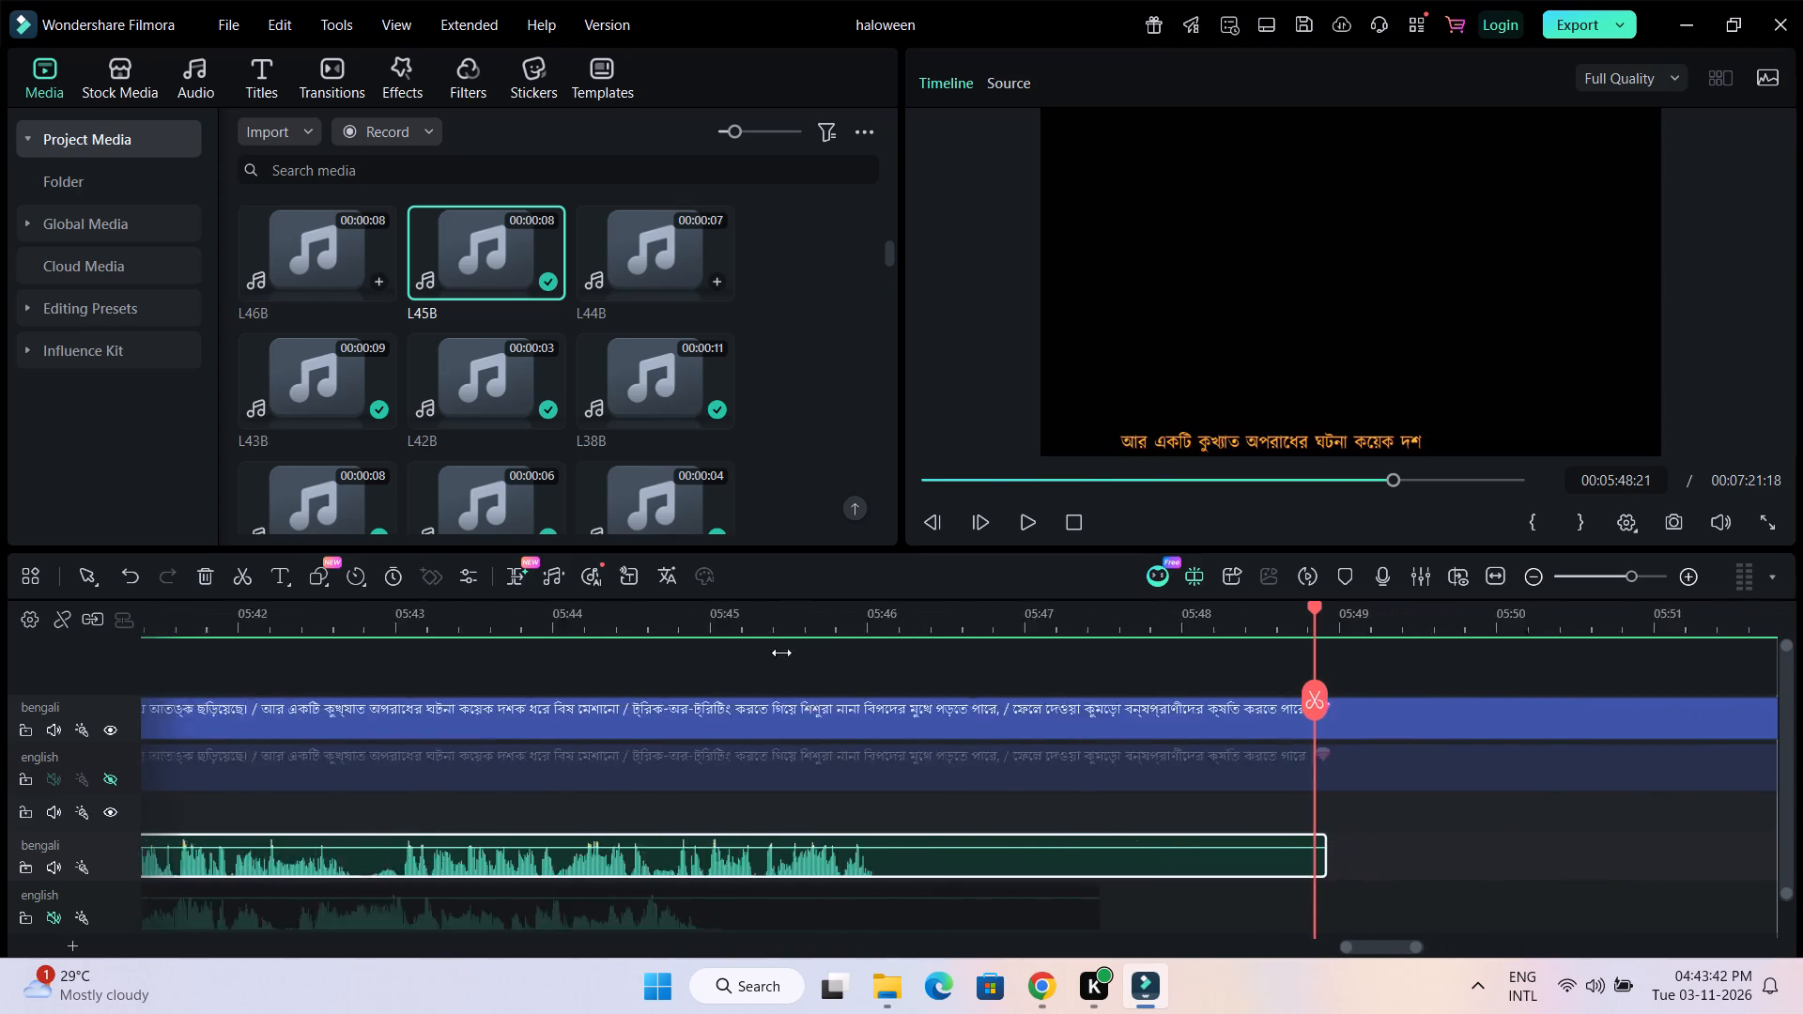
left_click_drag(781, 653, 648, 674)
left_click(1377, 810)
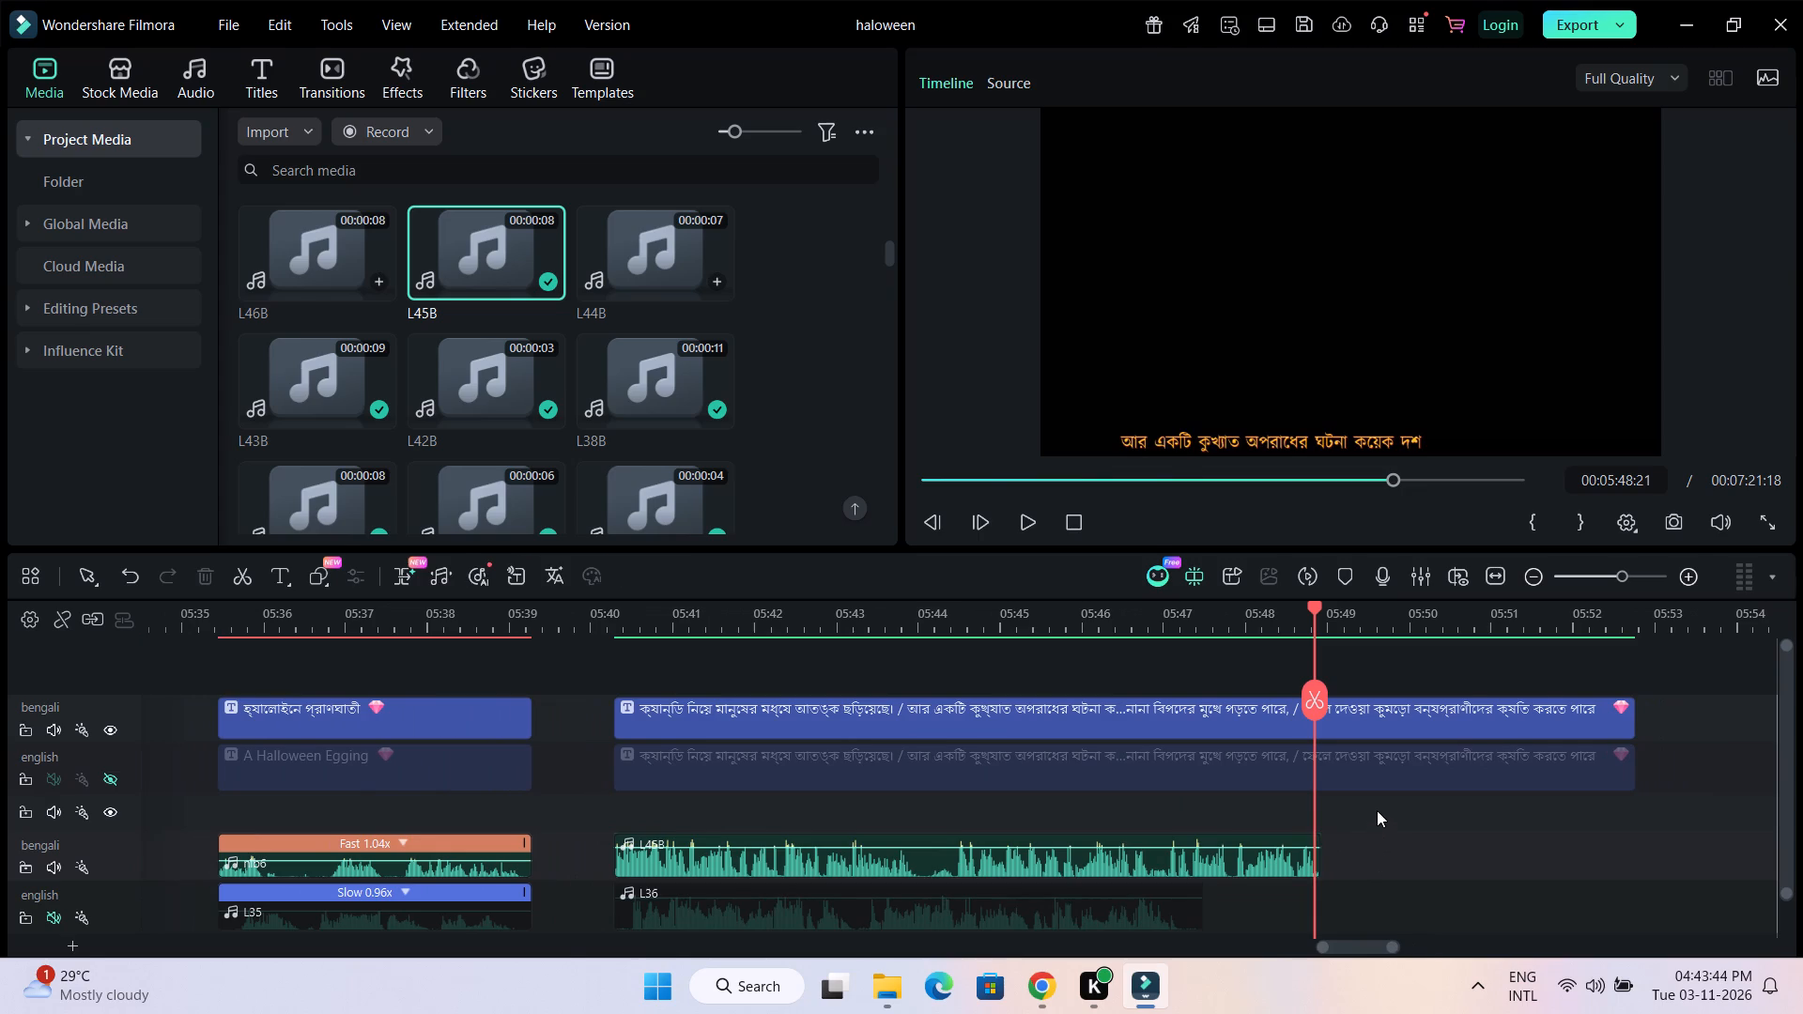
Set the uniform speed of the Bengali voice clip L45B to 1.08, for a duration of 00:00:08:00.
scroll(1377, 878, "down", 2)
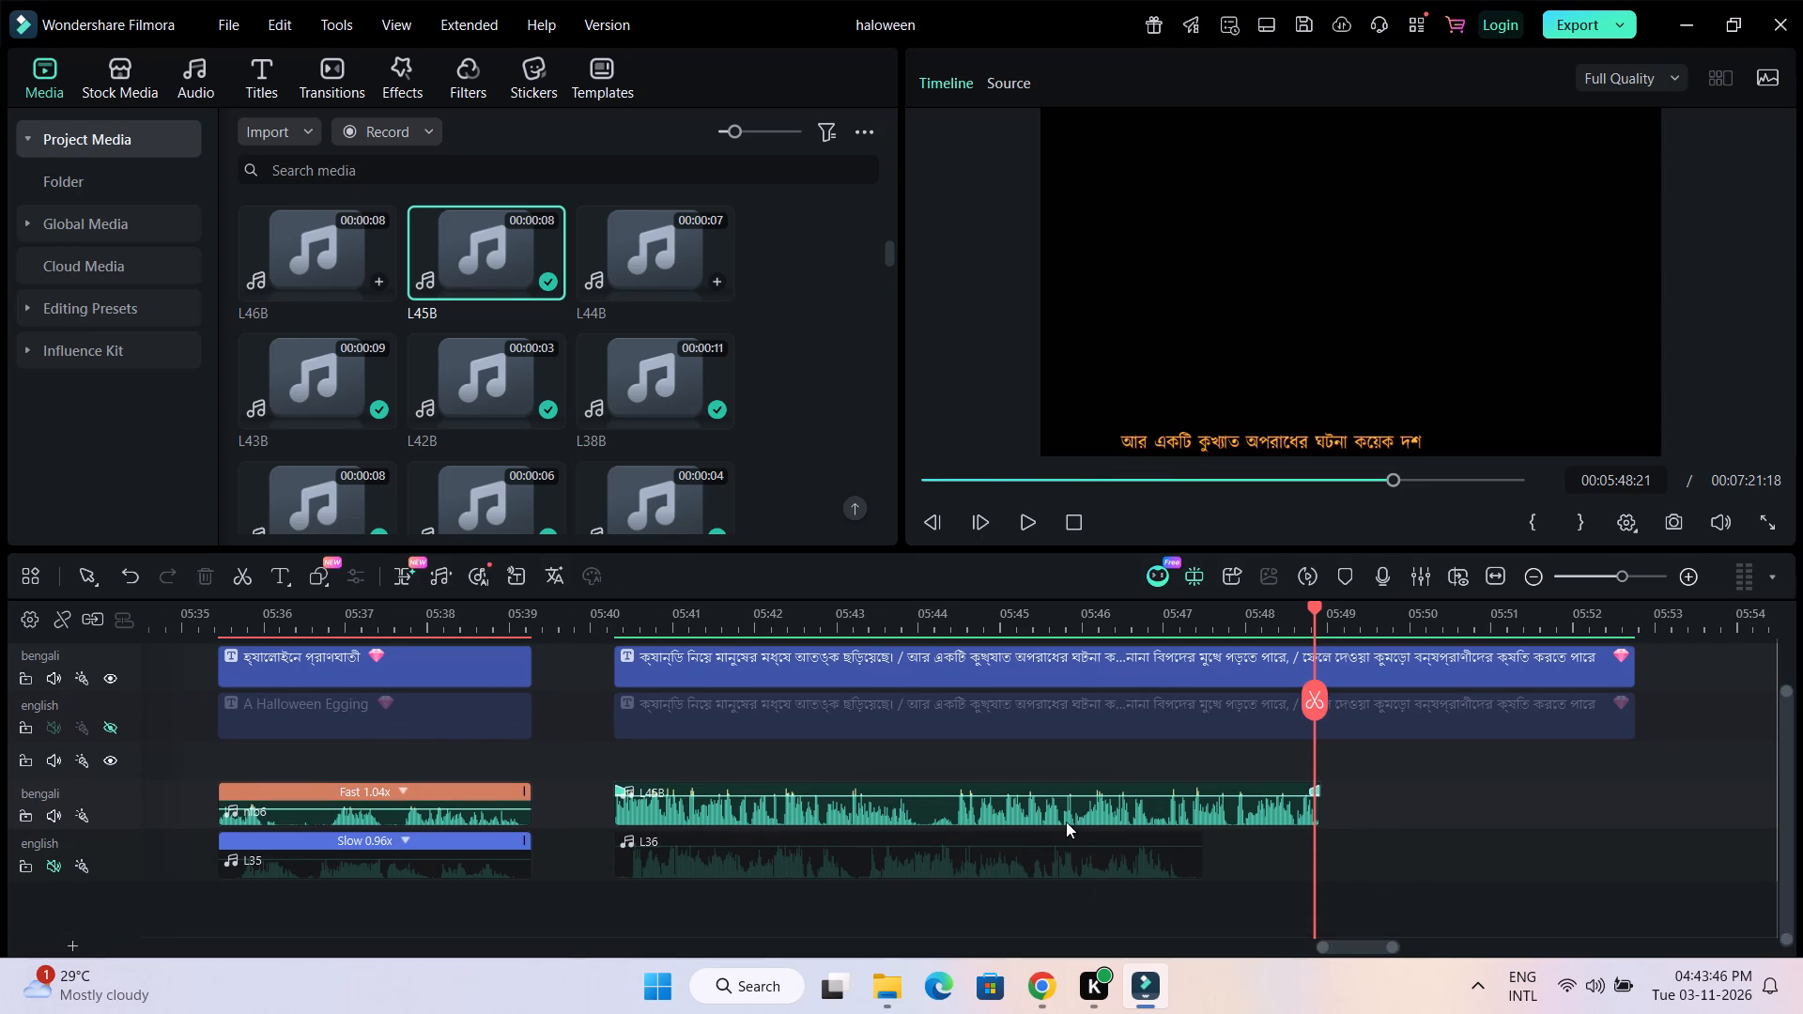
double_click(1069, 809)
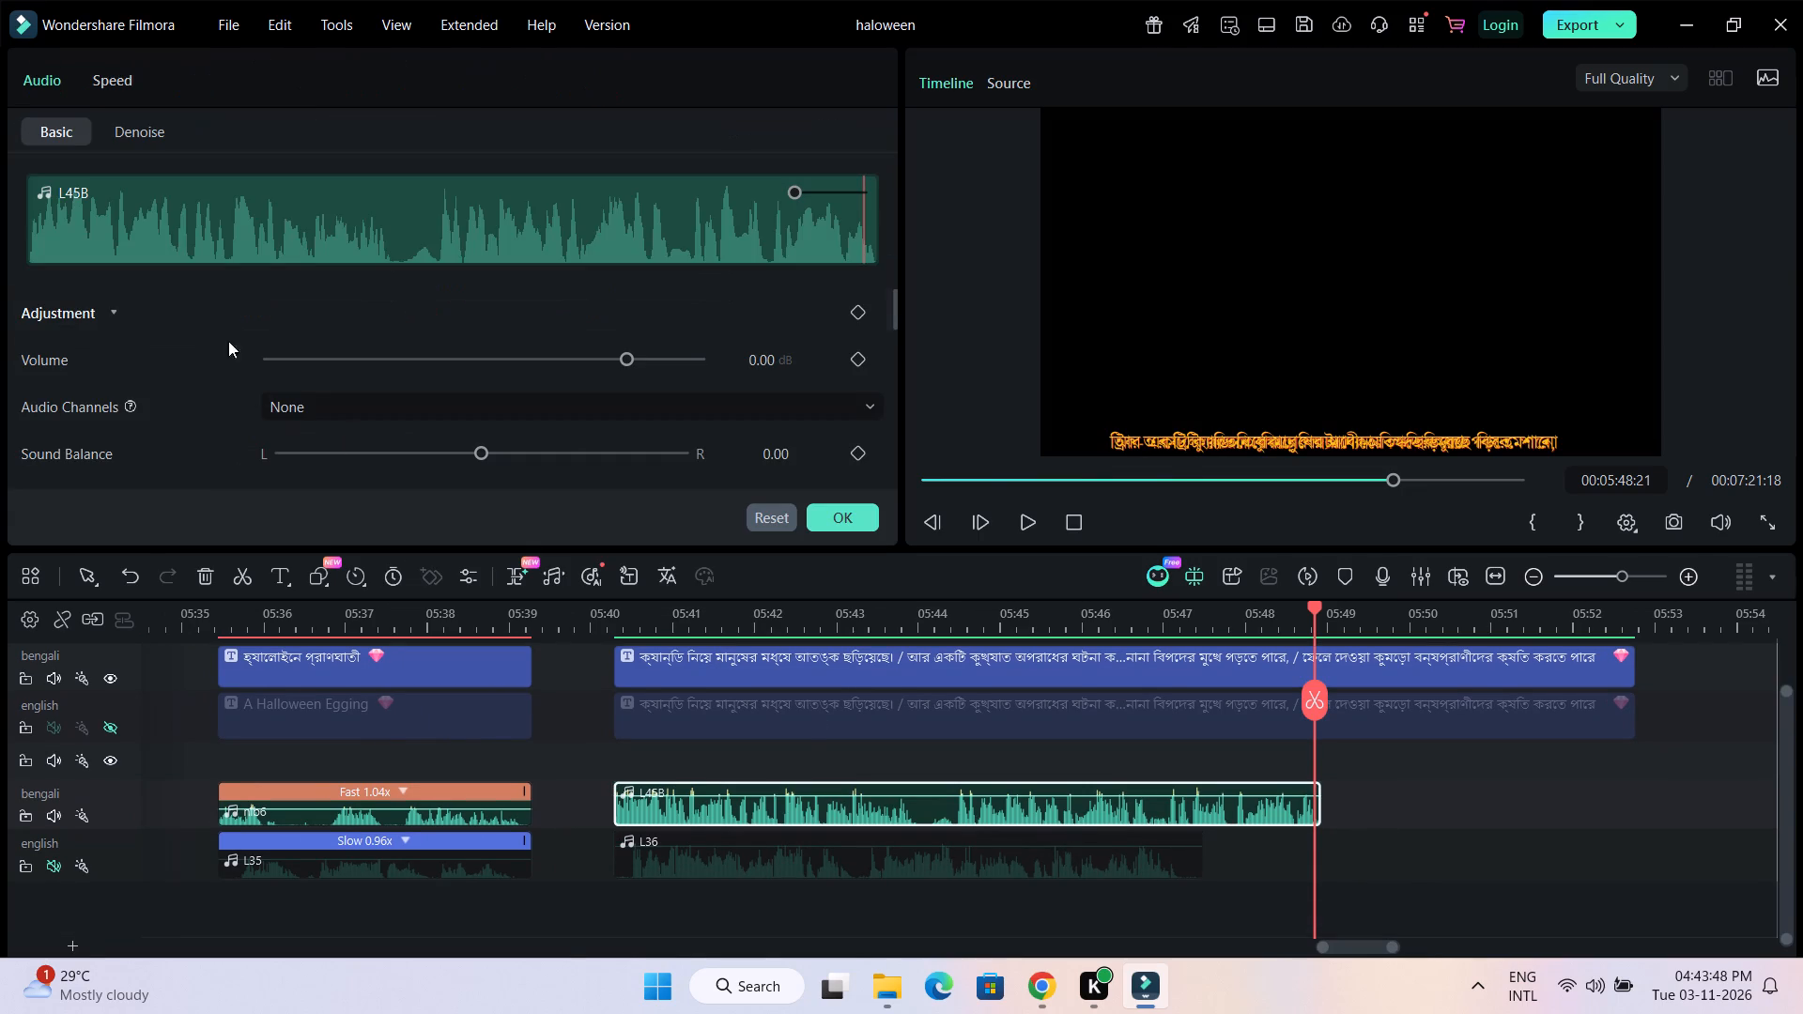
left_click(121, 73)
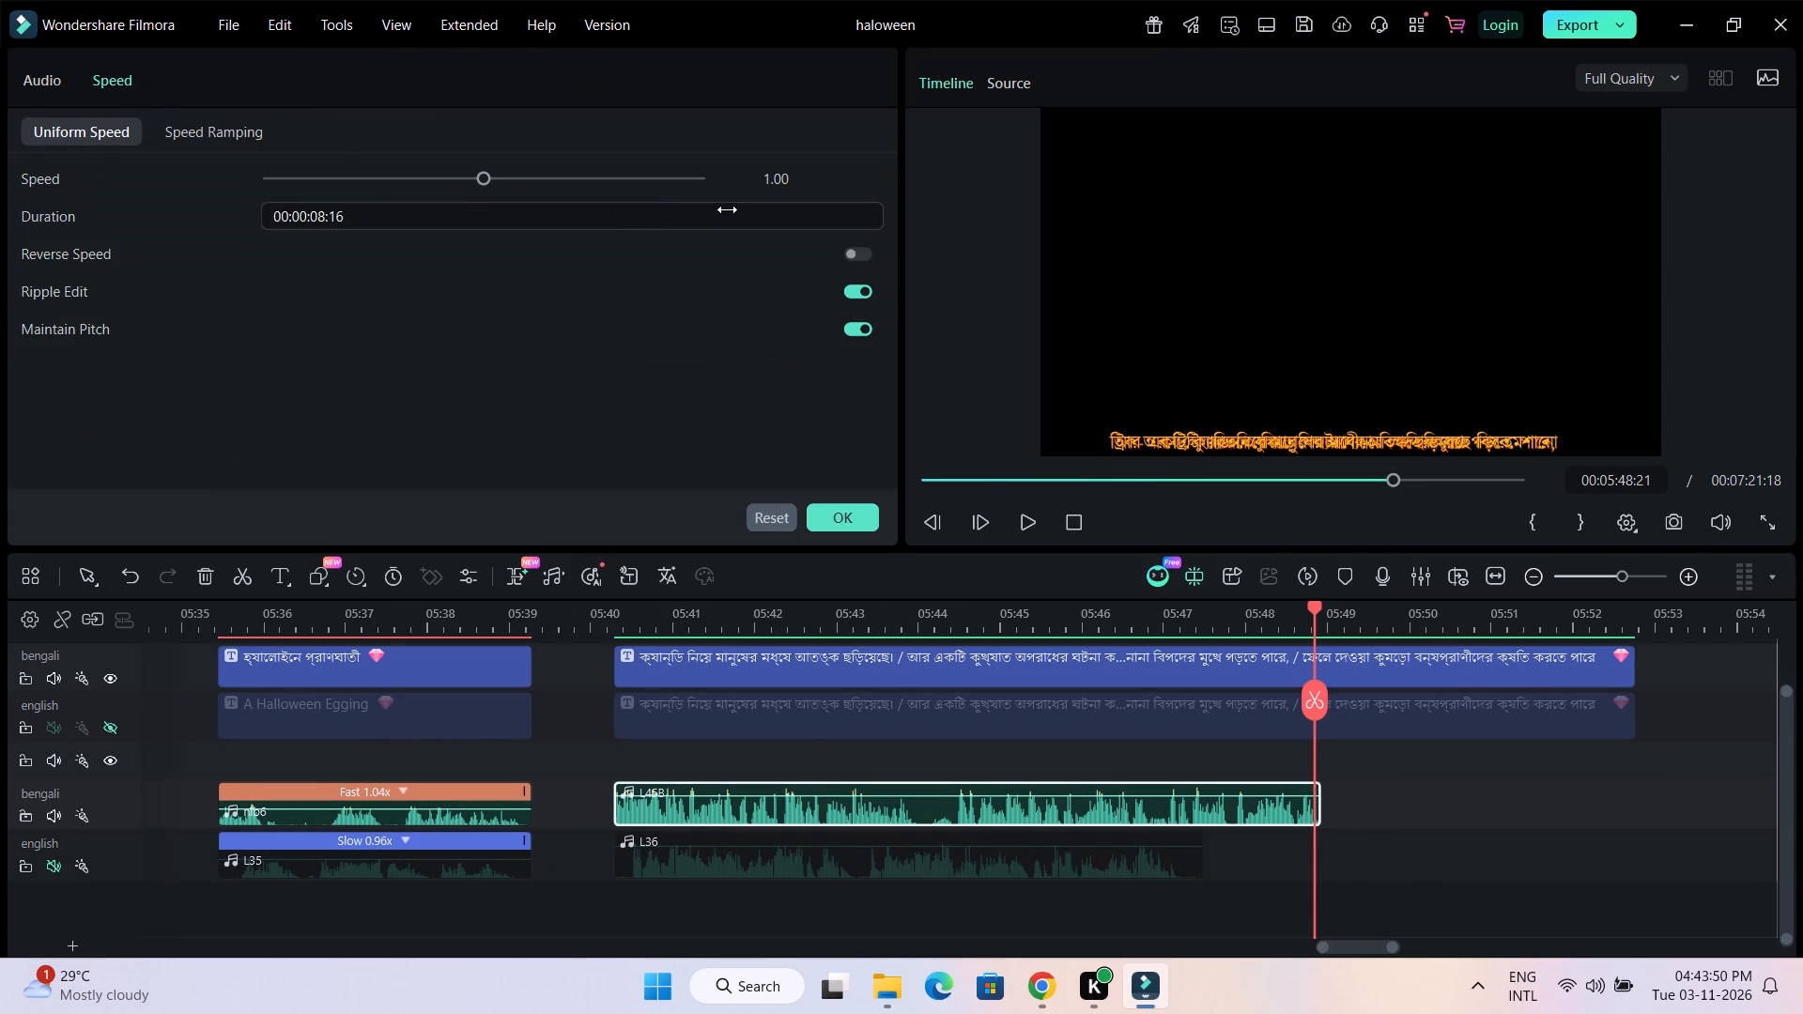
left_click(750, 183)
scroll(750, 183, "up", 5)
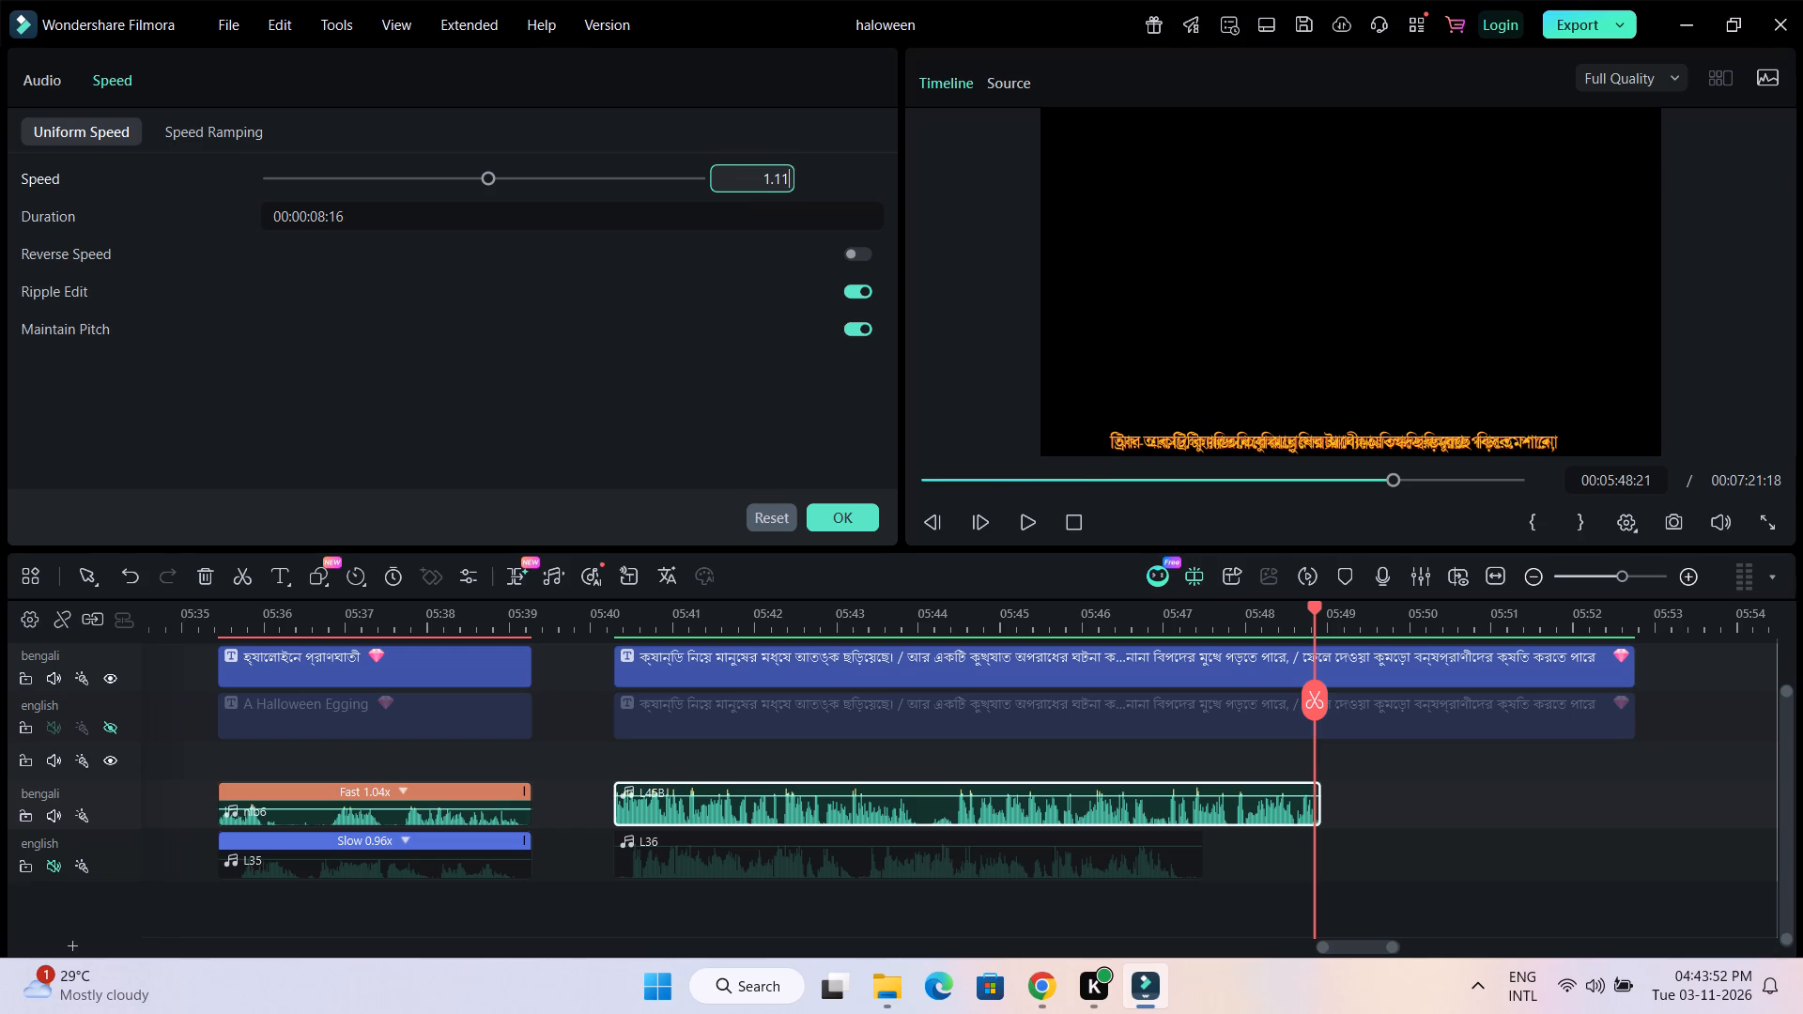
scroll(750, 183, "down", 1)
left_click(721, 406)
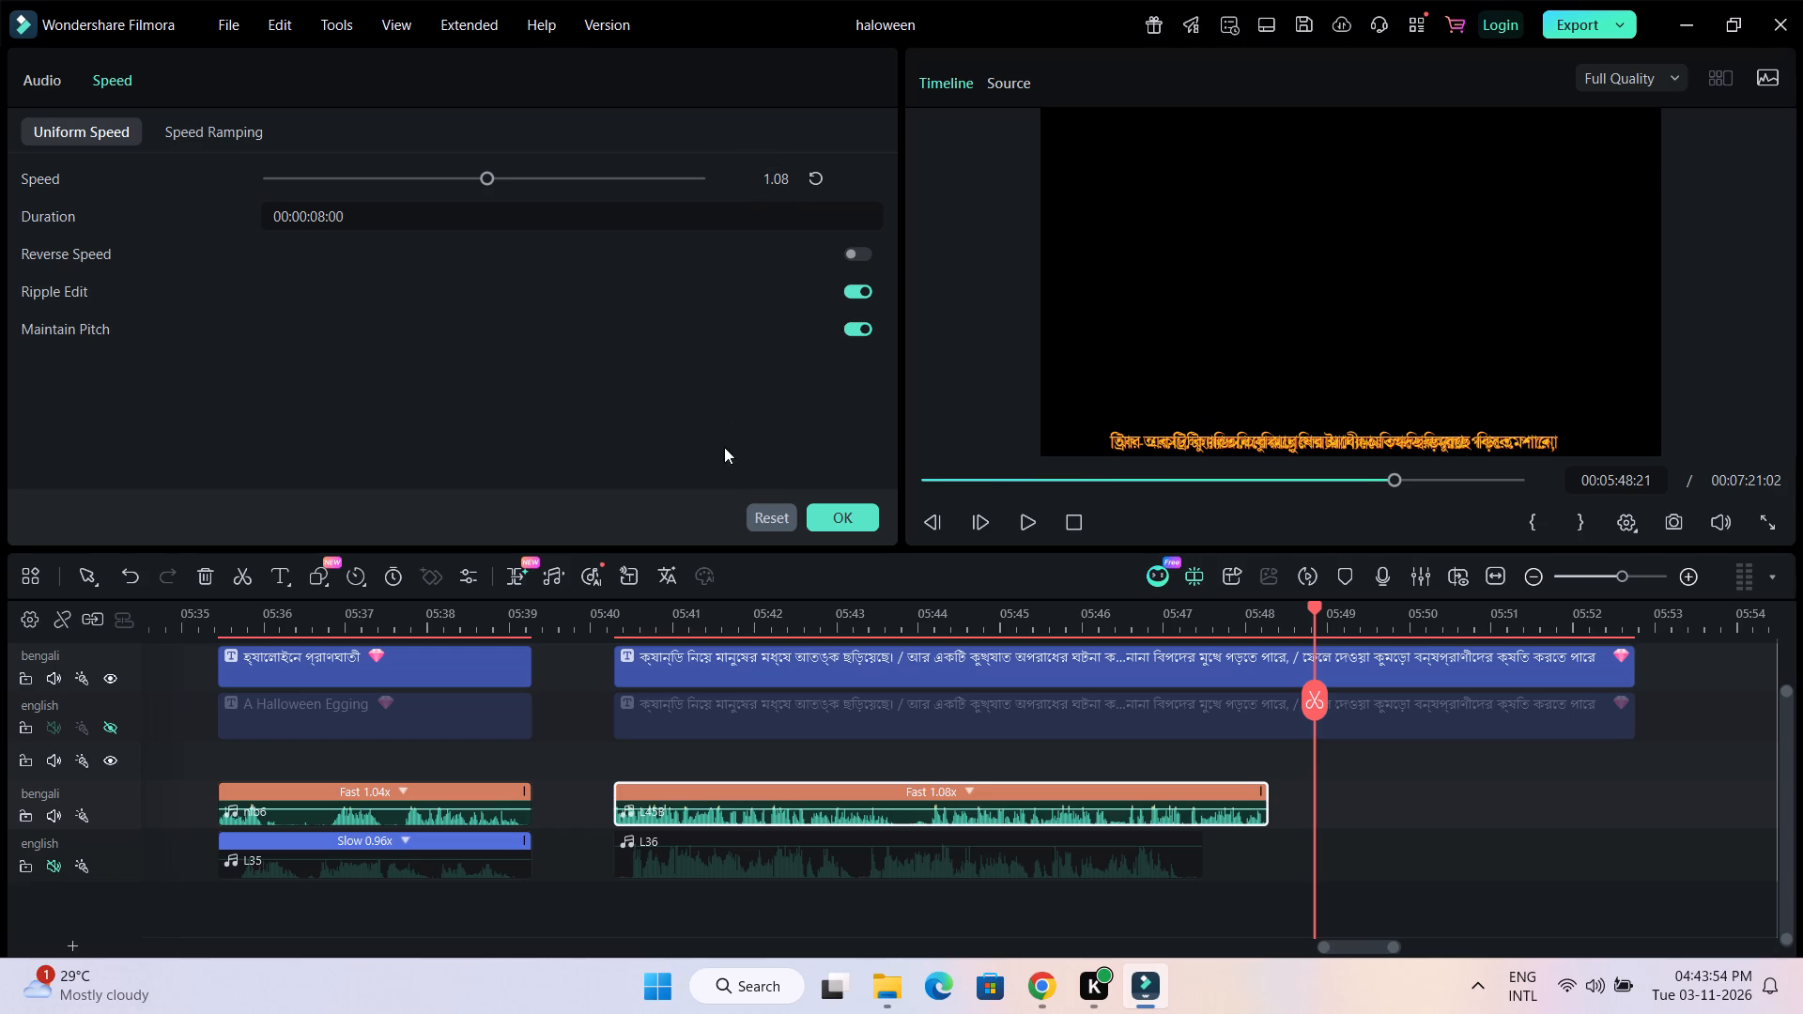
Slow the English voice clip L36 to a uniform speed of 0.90, matching L45B's duration of 00:00:08:00.
double_click(909, 860)
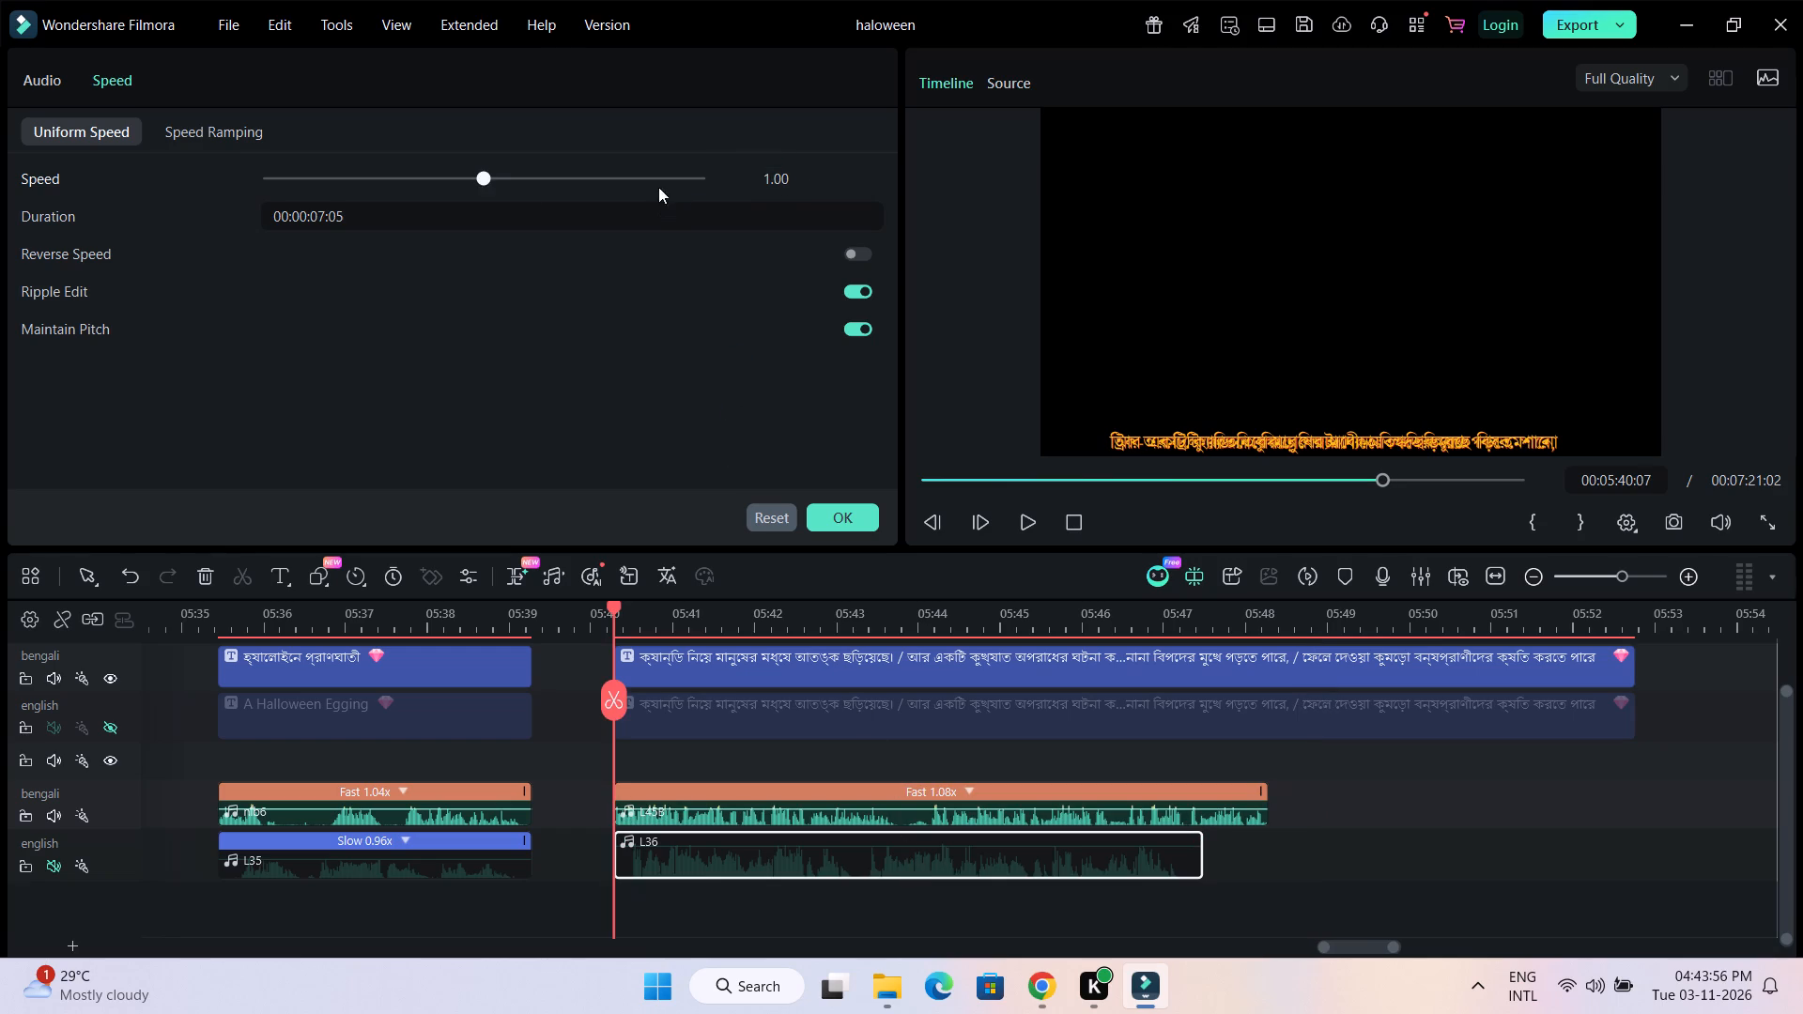
left_click(763, 165)
scroll(763, 165, "down", 4)
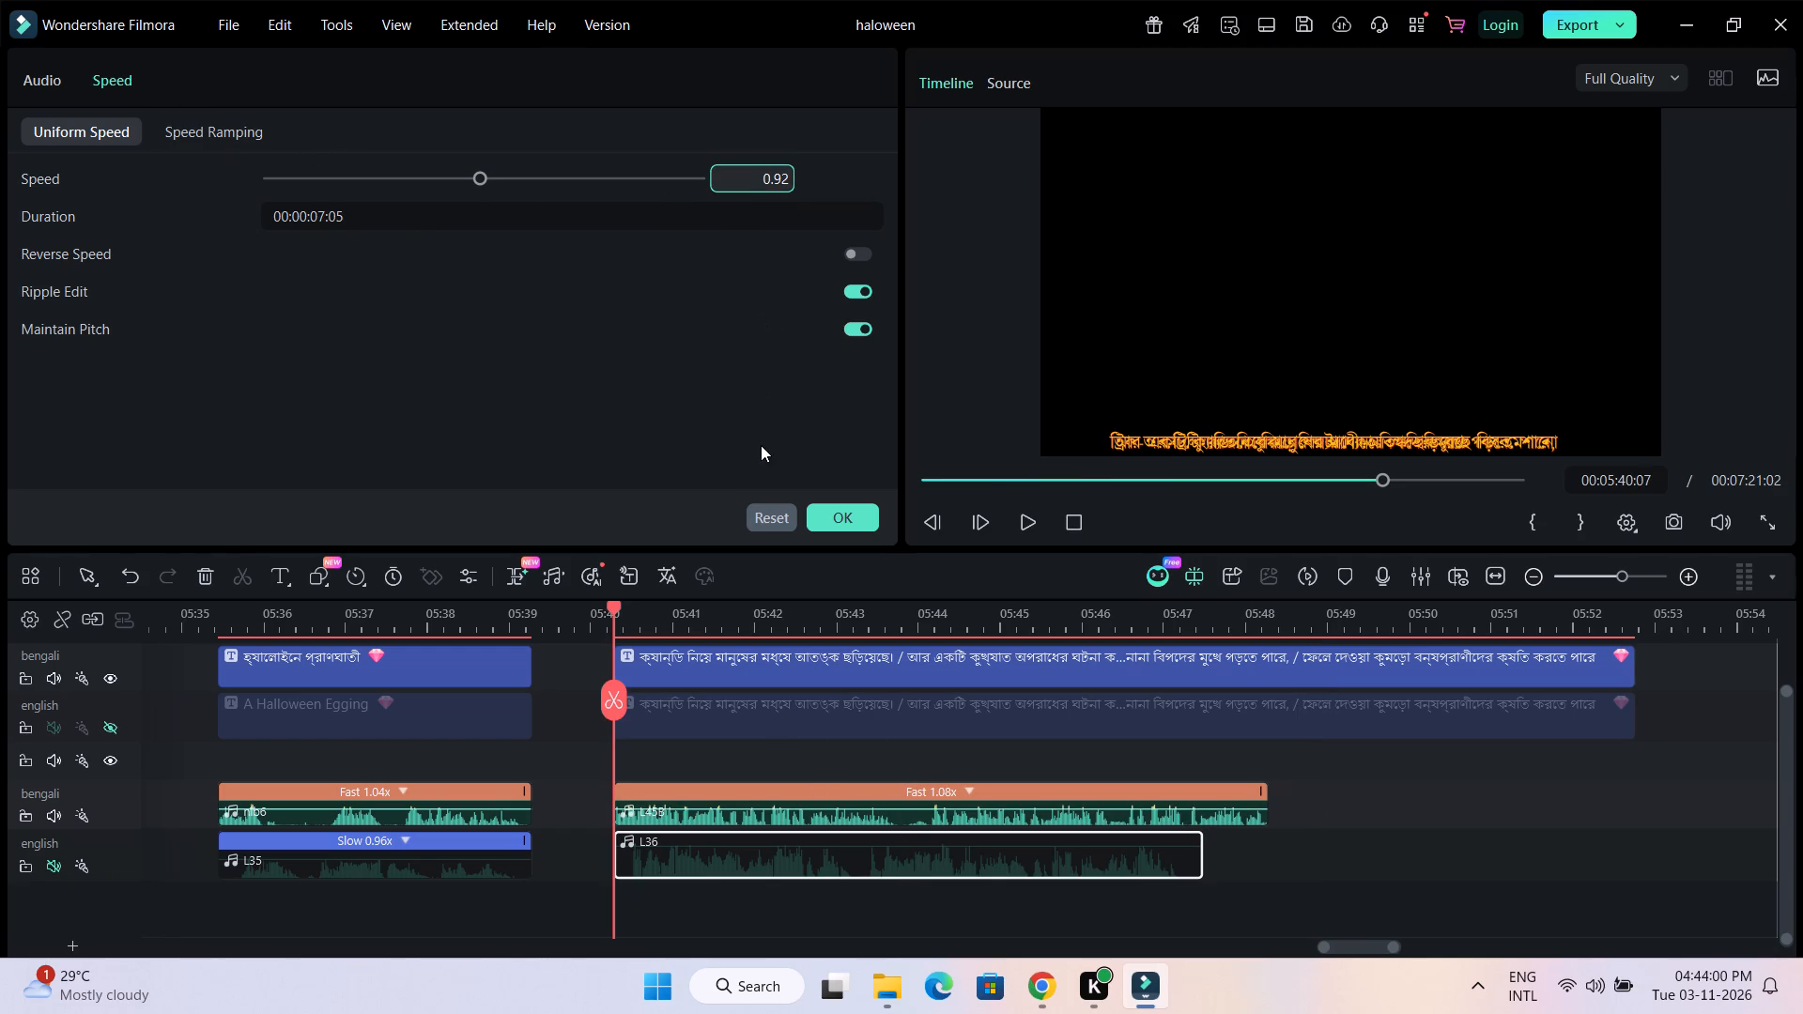
left_click(760, 423)
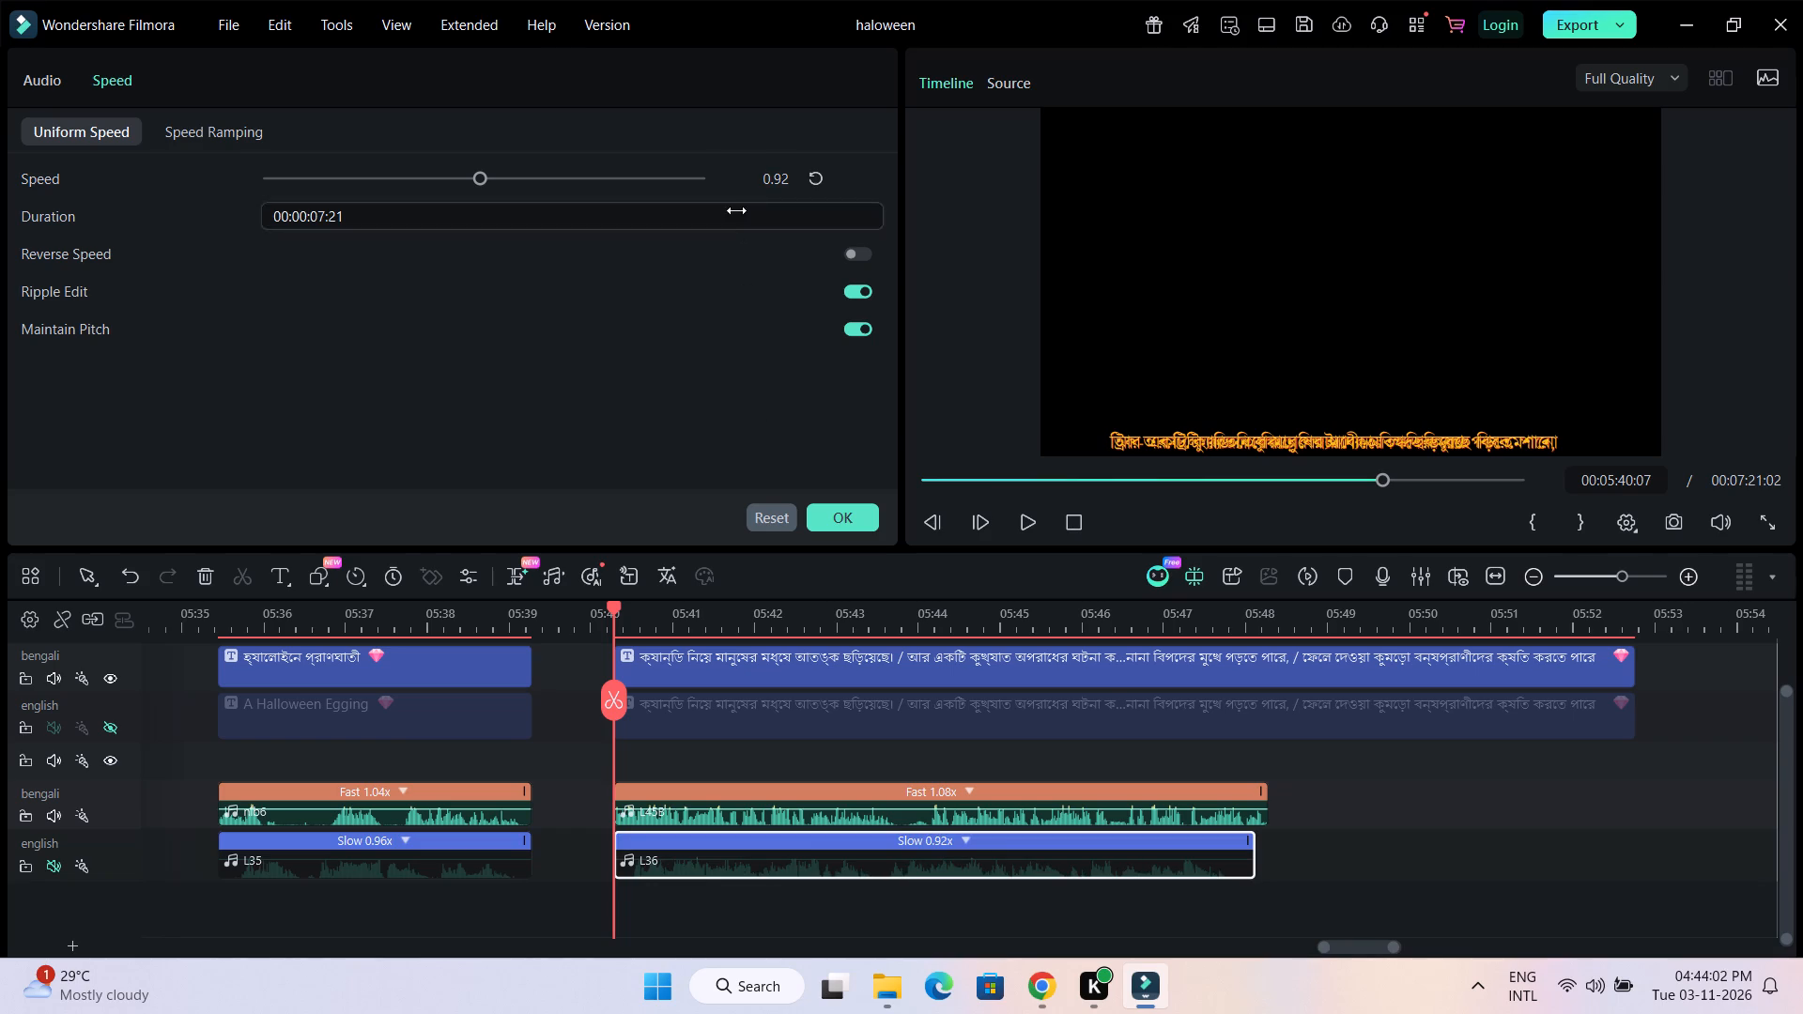
left_click(743, 168)
scroll(743, 168, "down", 1)
left_click(753, 451)
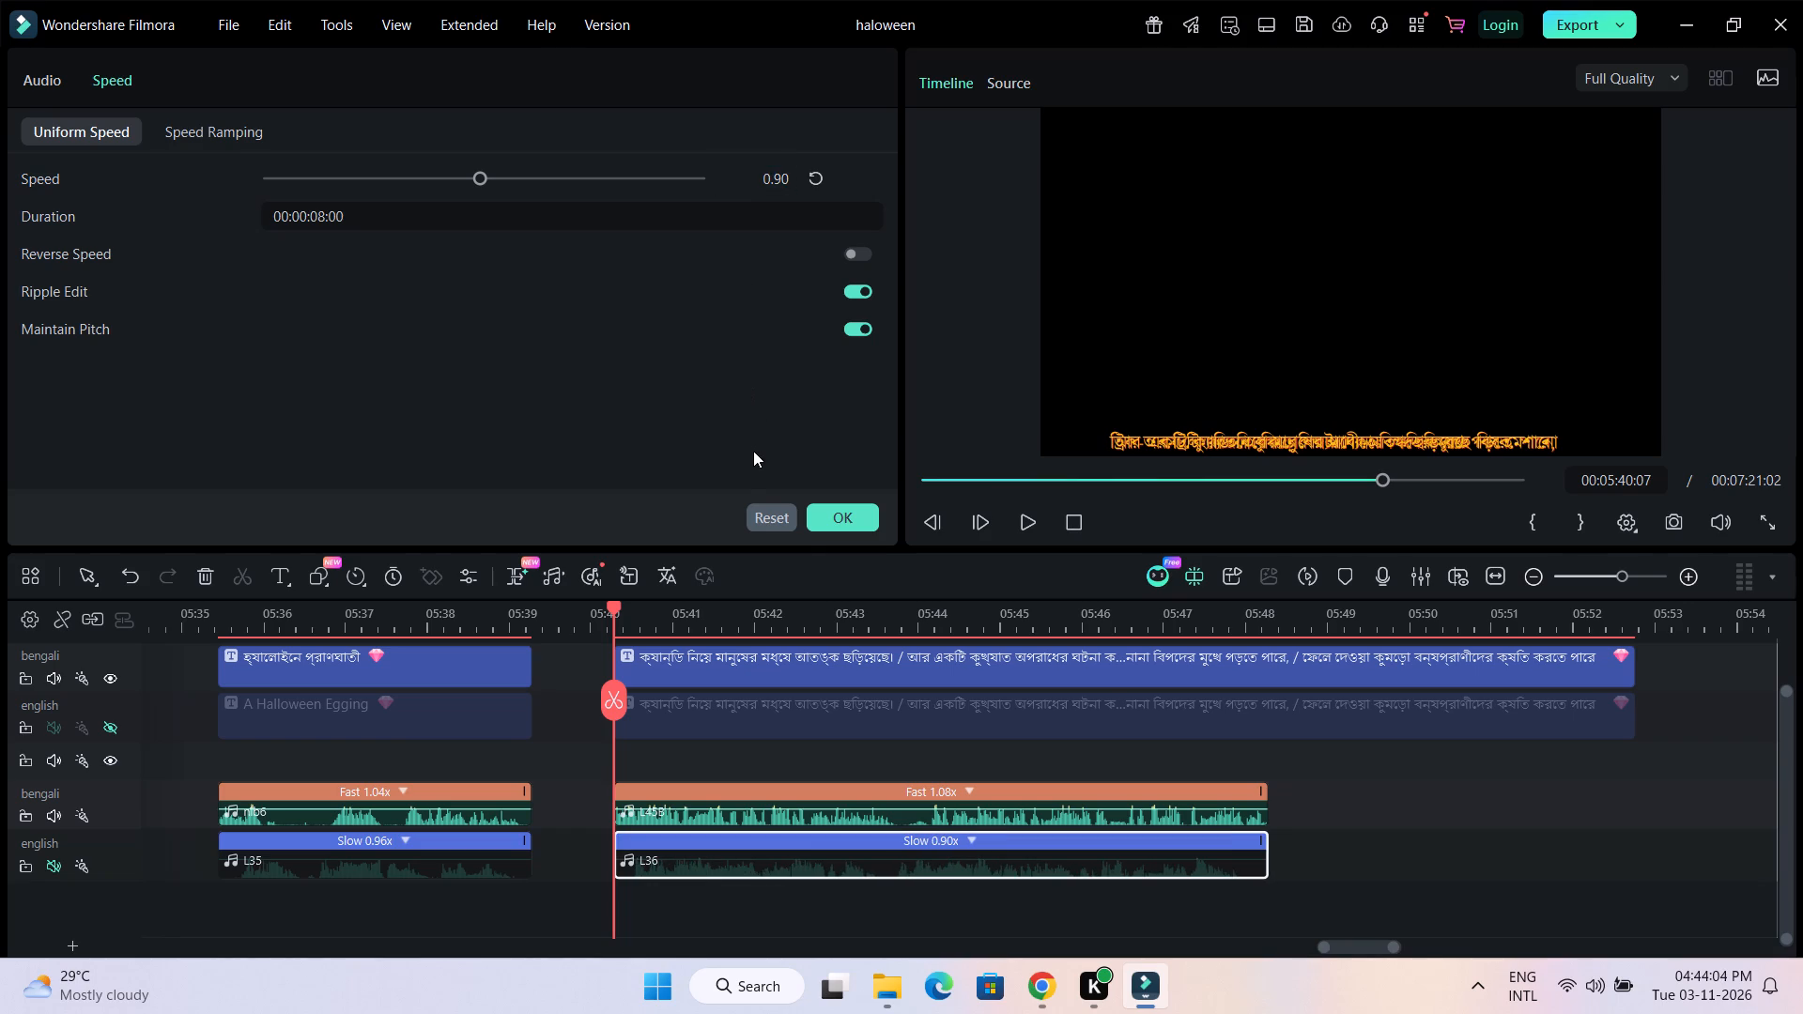
left_click(996, 757)
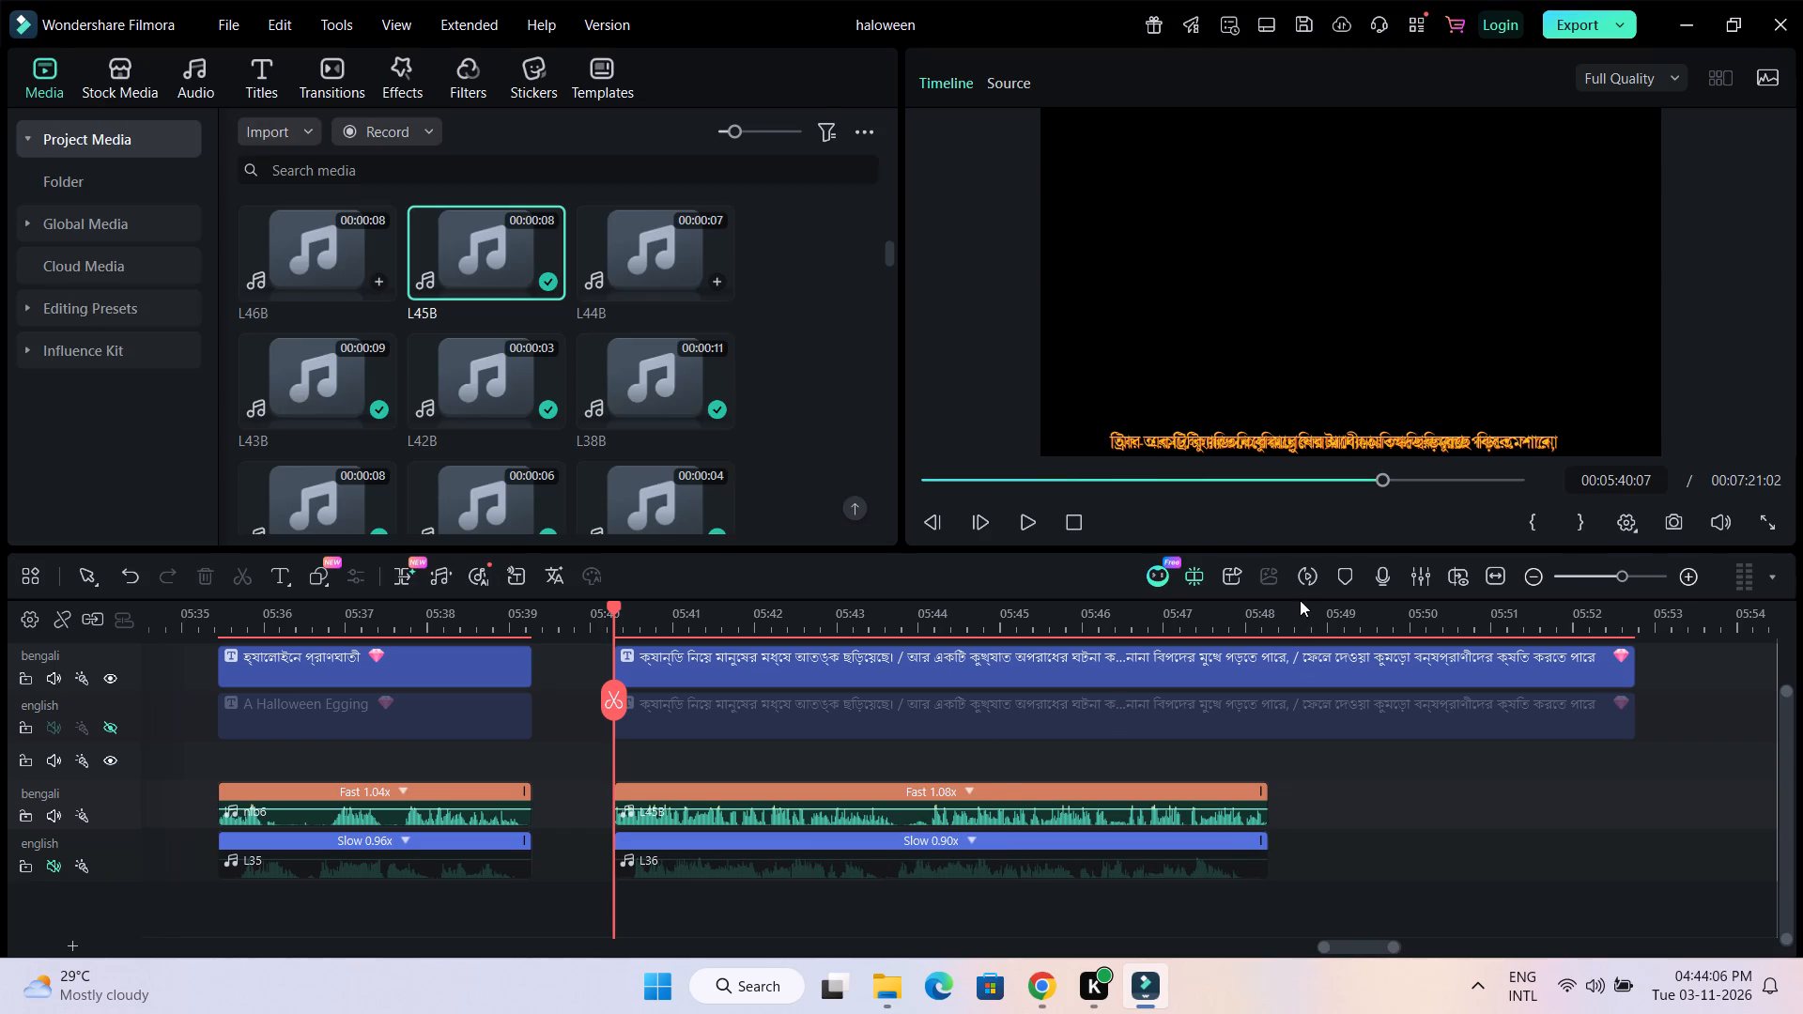
Shorten the Bengali and English caption pair to 00:00:08:00 so both end together with L45B and L36.
left_click(1252, 626)
left_click_drag(1252, 626, 1310, 620)
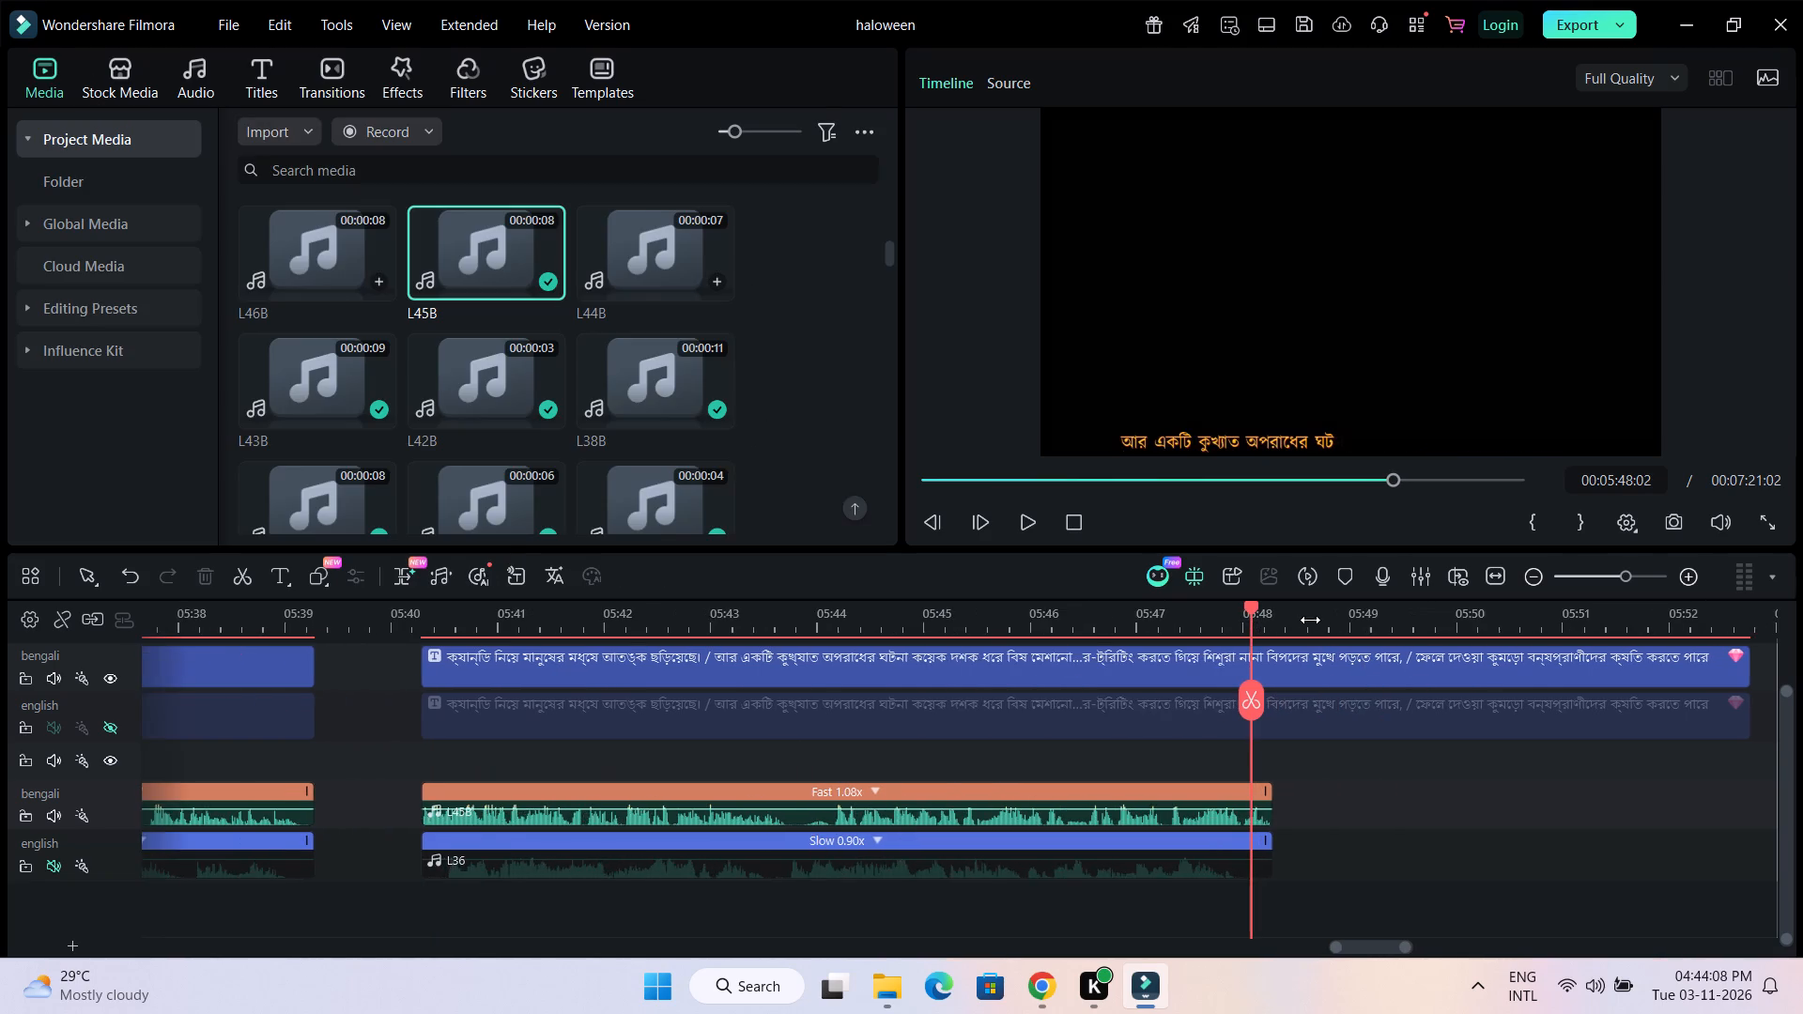
left_click_drag(1310, 620, 972, 680)
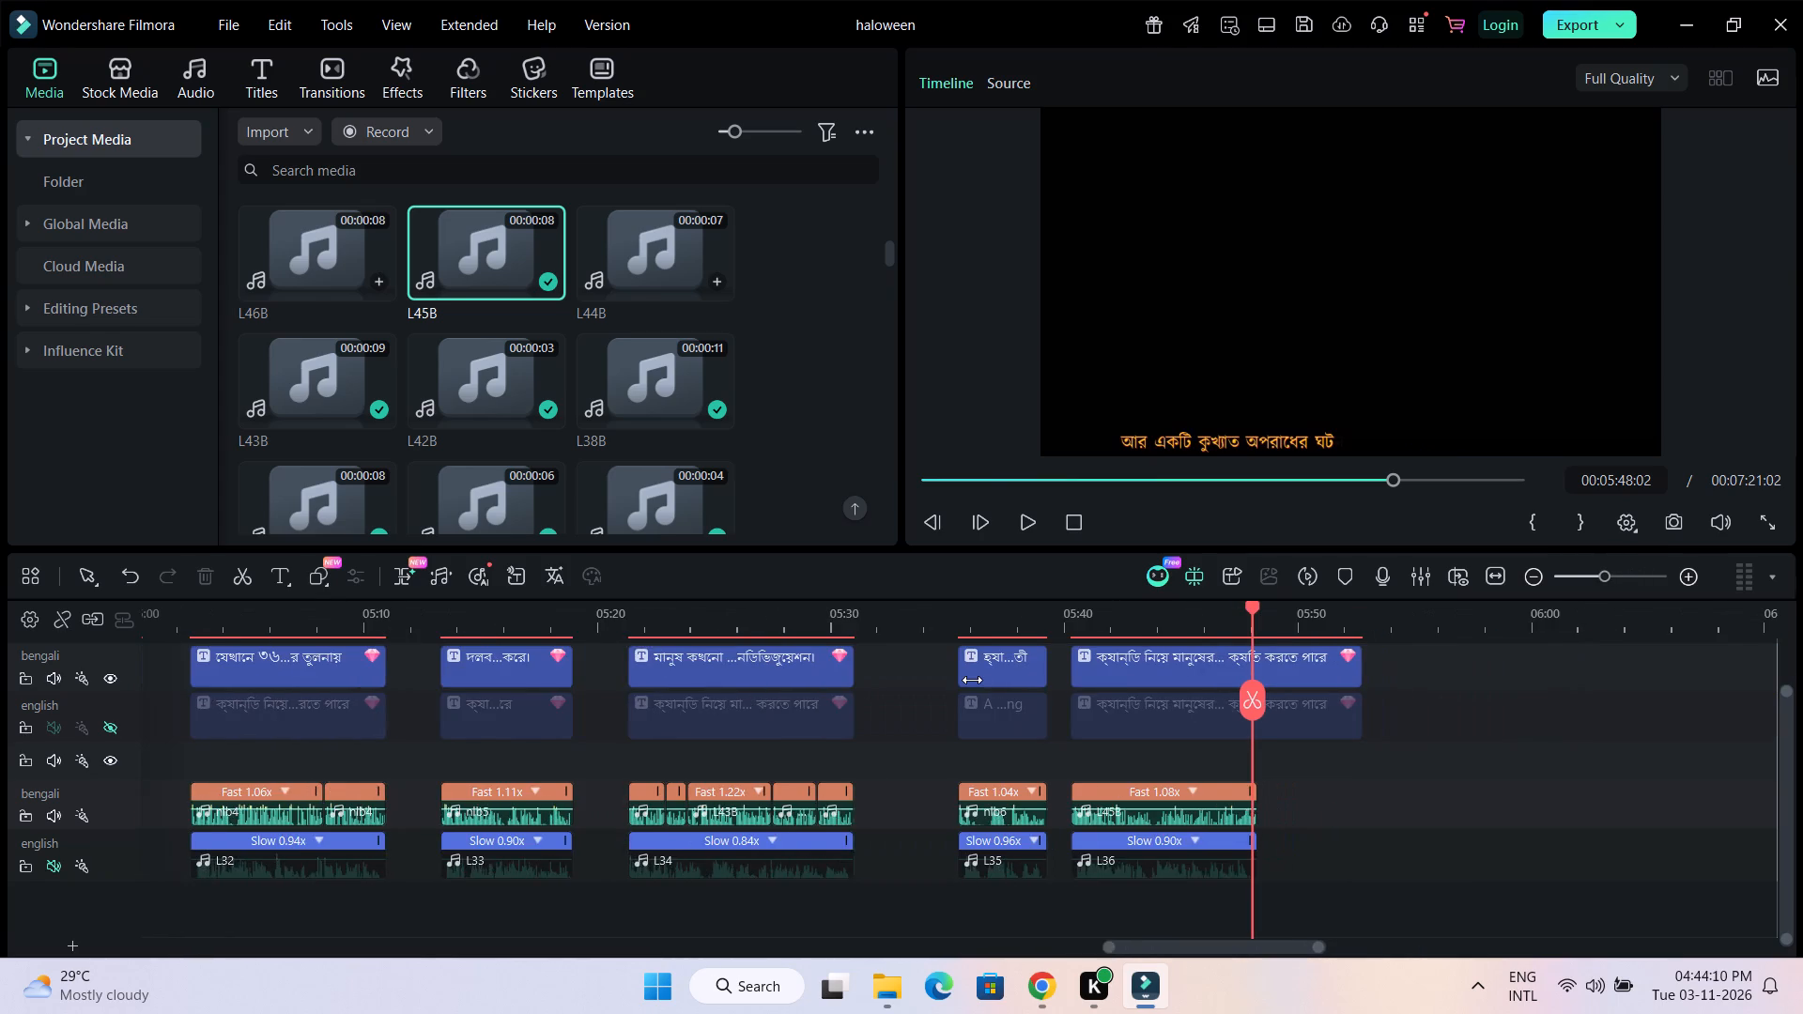
left_click_drag(972, 680, 1140, 697)
scroll(1500, 807, "up", 1)
left_click(1431, 724)
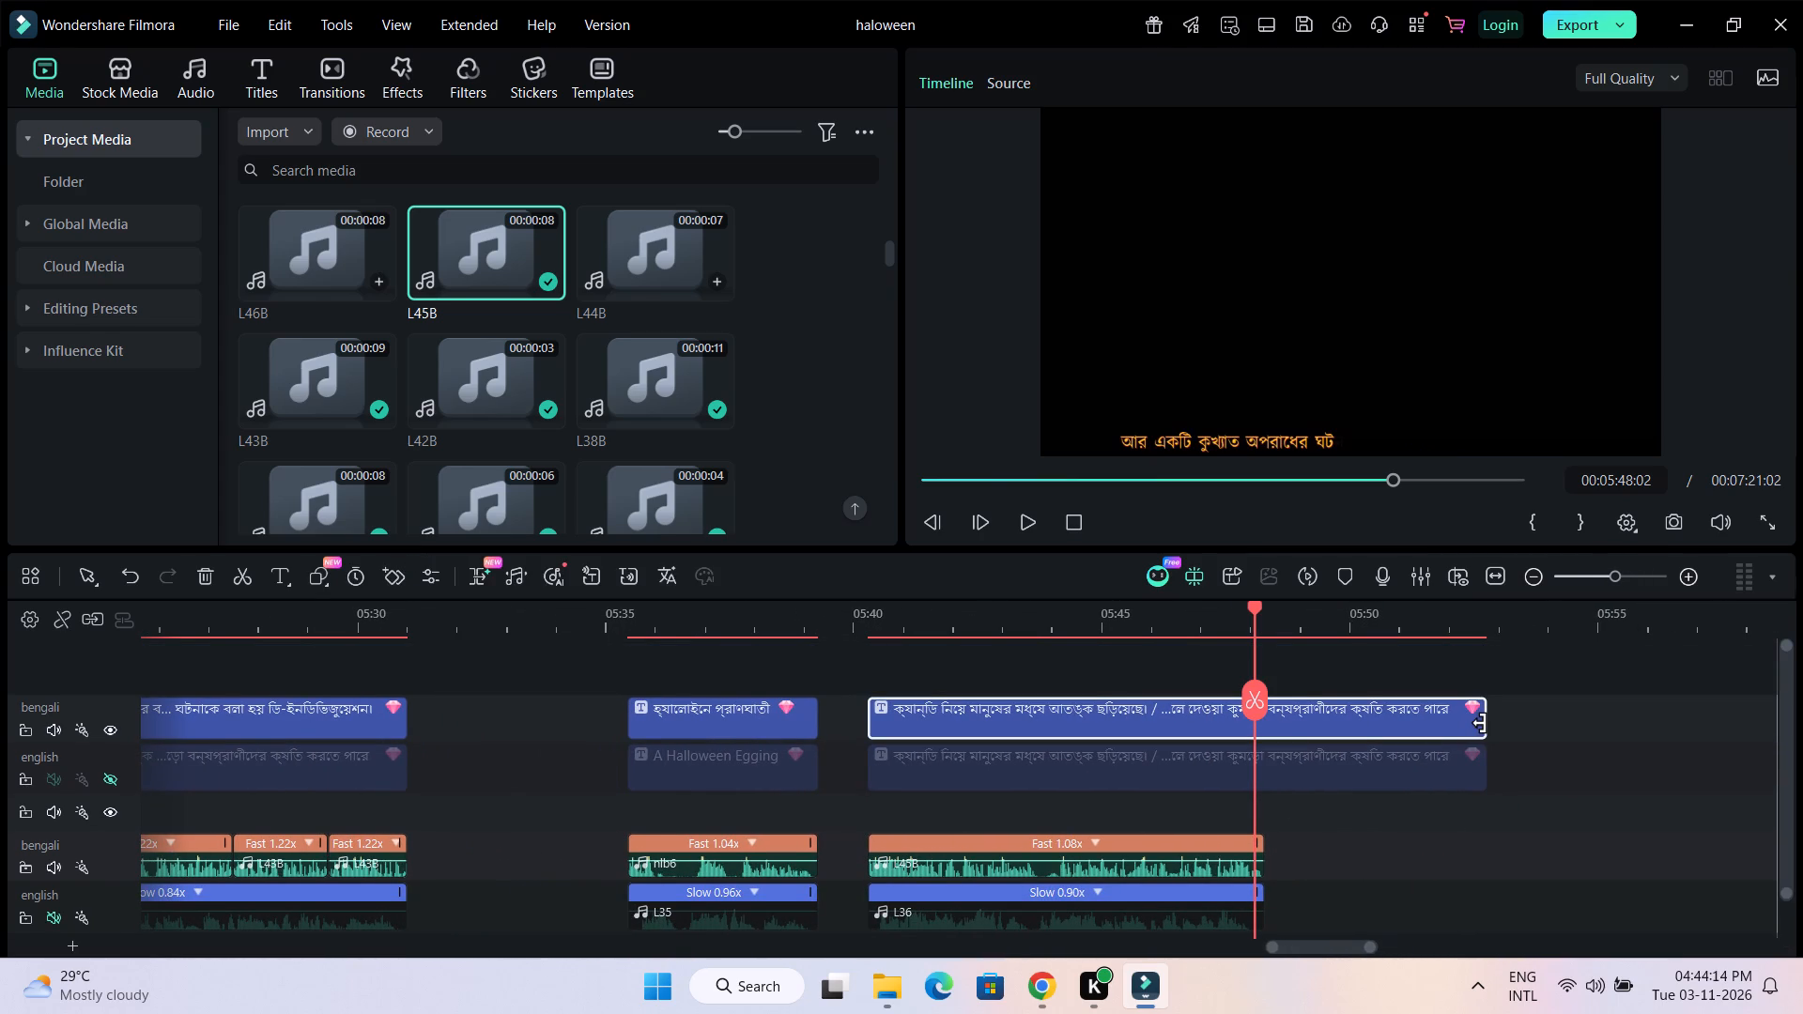
left_click_drag(1282, 625, 1369, 635)
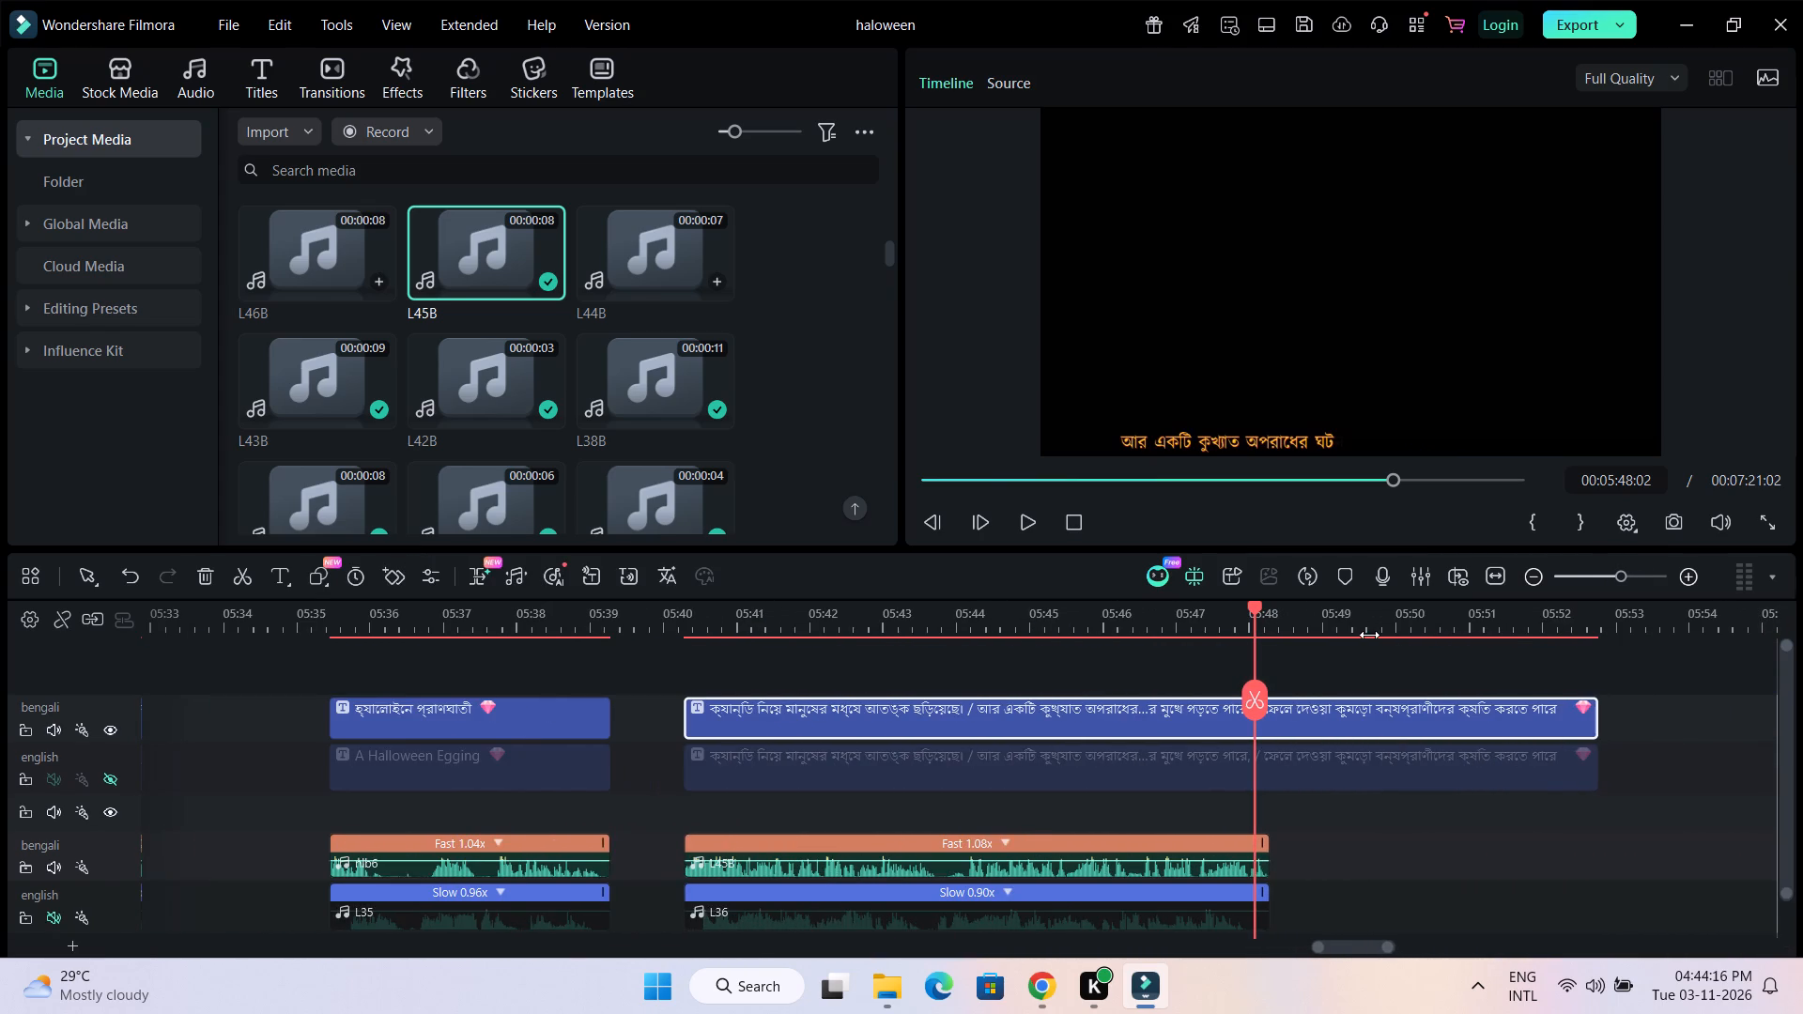
left_click_drag(1256, 608, 1032, 610)
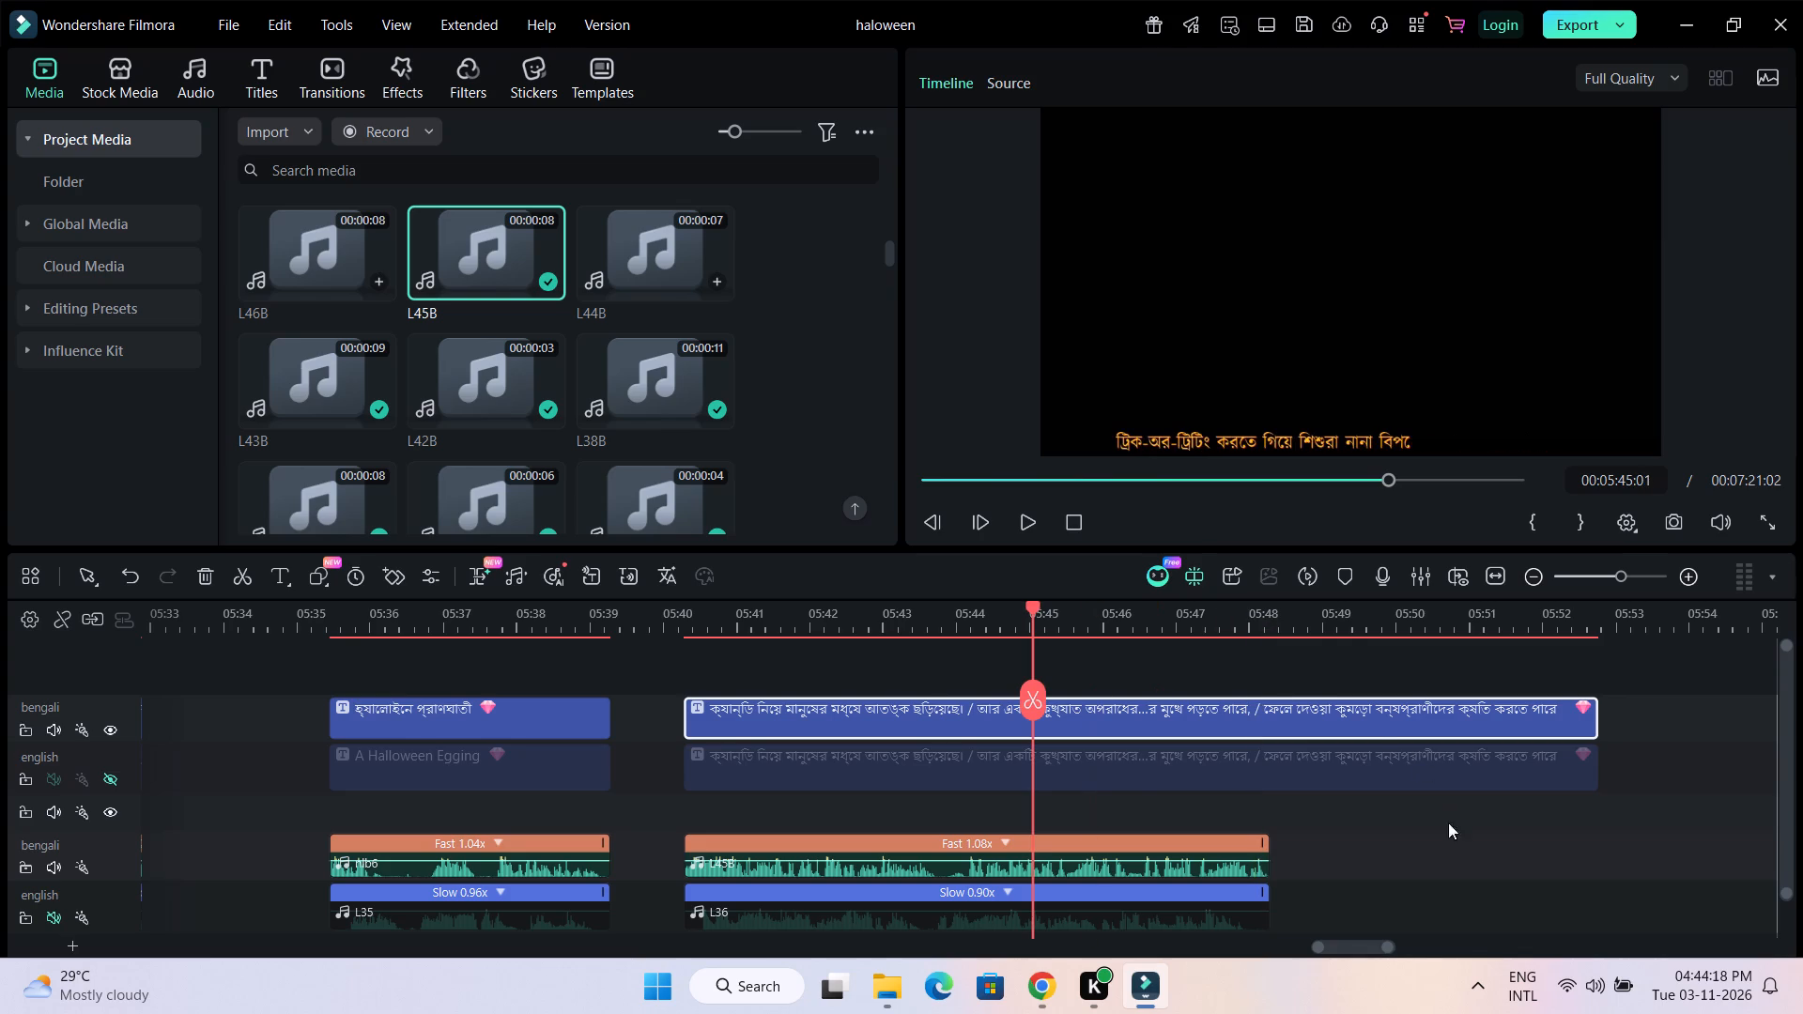
left_click_drag(1502, 824, 1632, 713)
left_click_drag(1594, 720, 1327, 722)
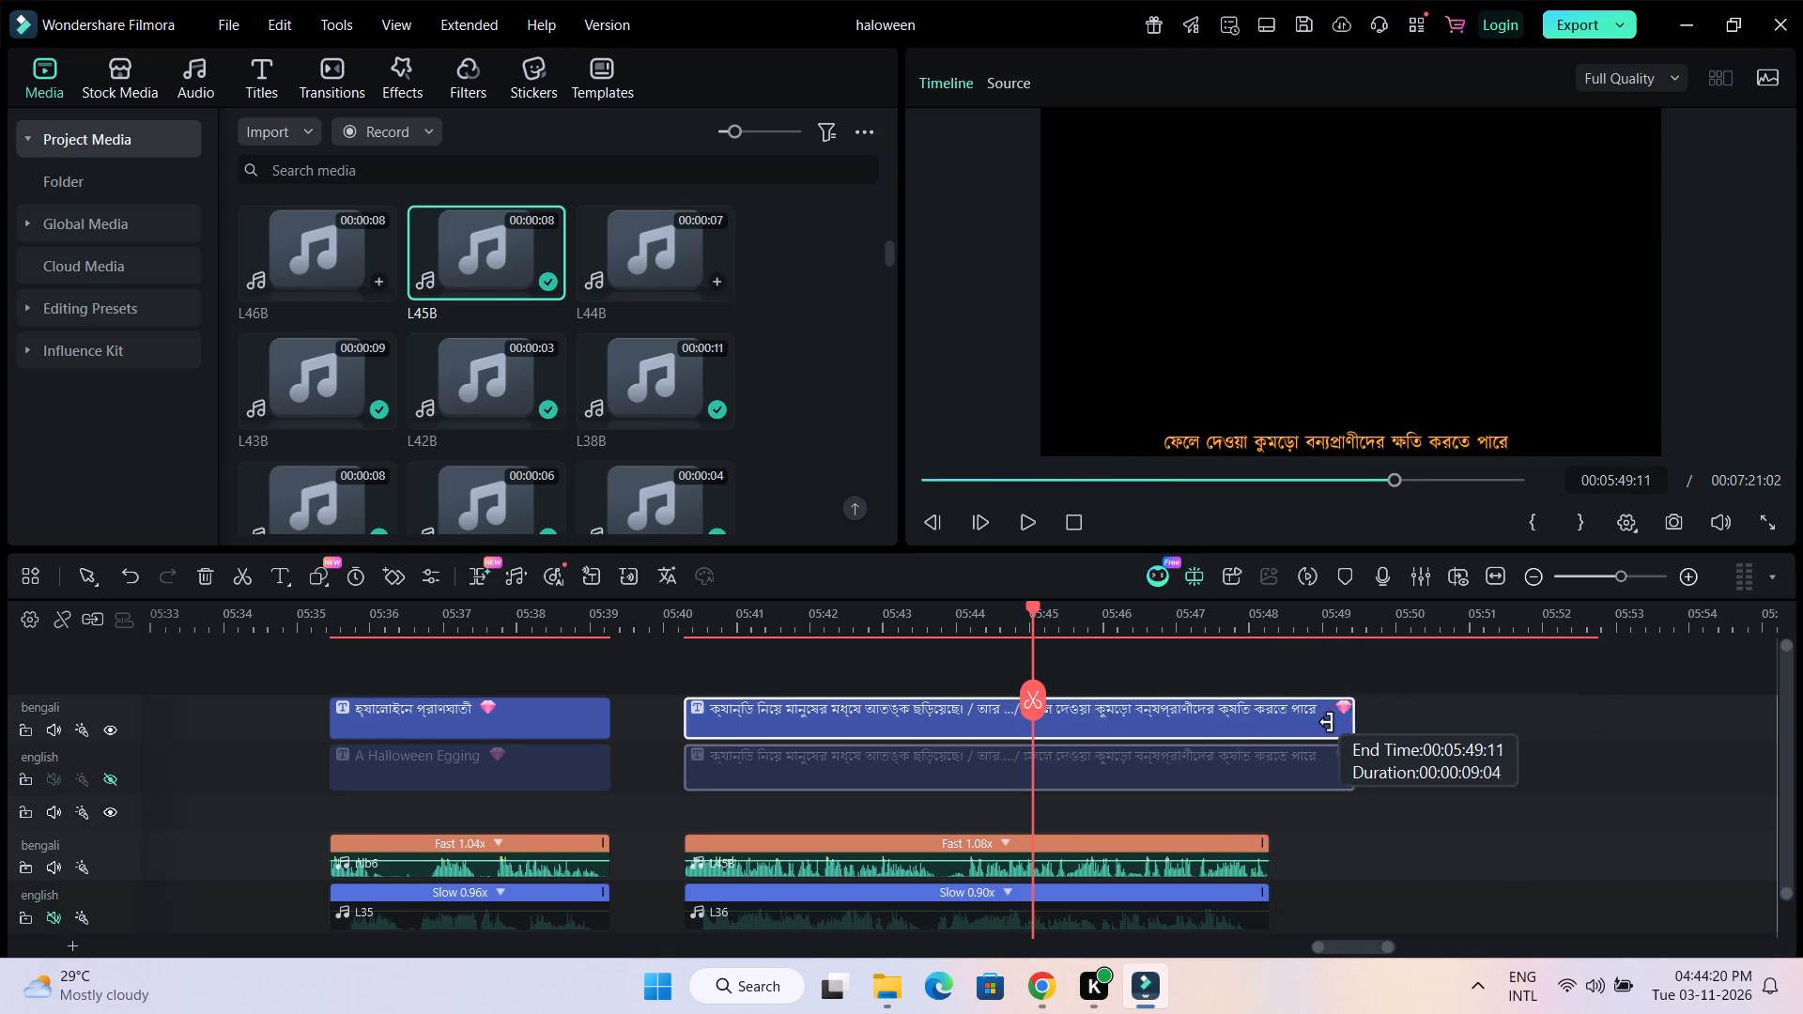
left_click_drag(1327, 722, 1270, 729)
Open the Bengali caption above L45B for advanced text editing and copy the fact 1 line about egging cars or houses from the Gemini script.
double_click(791, 724)
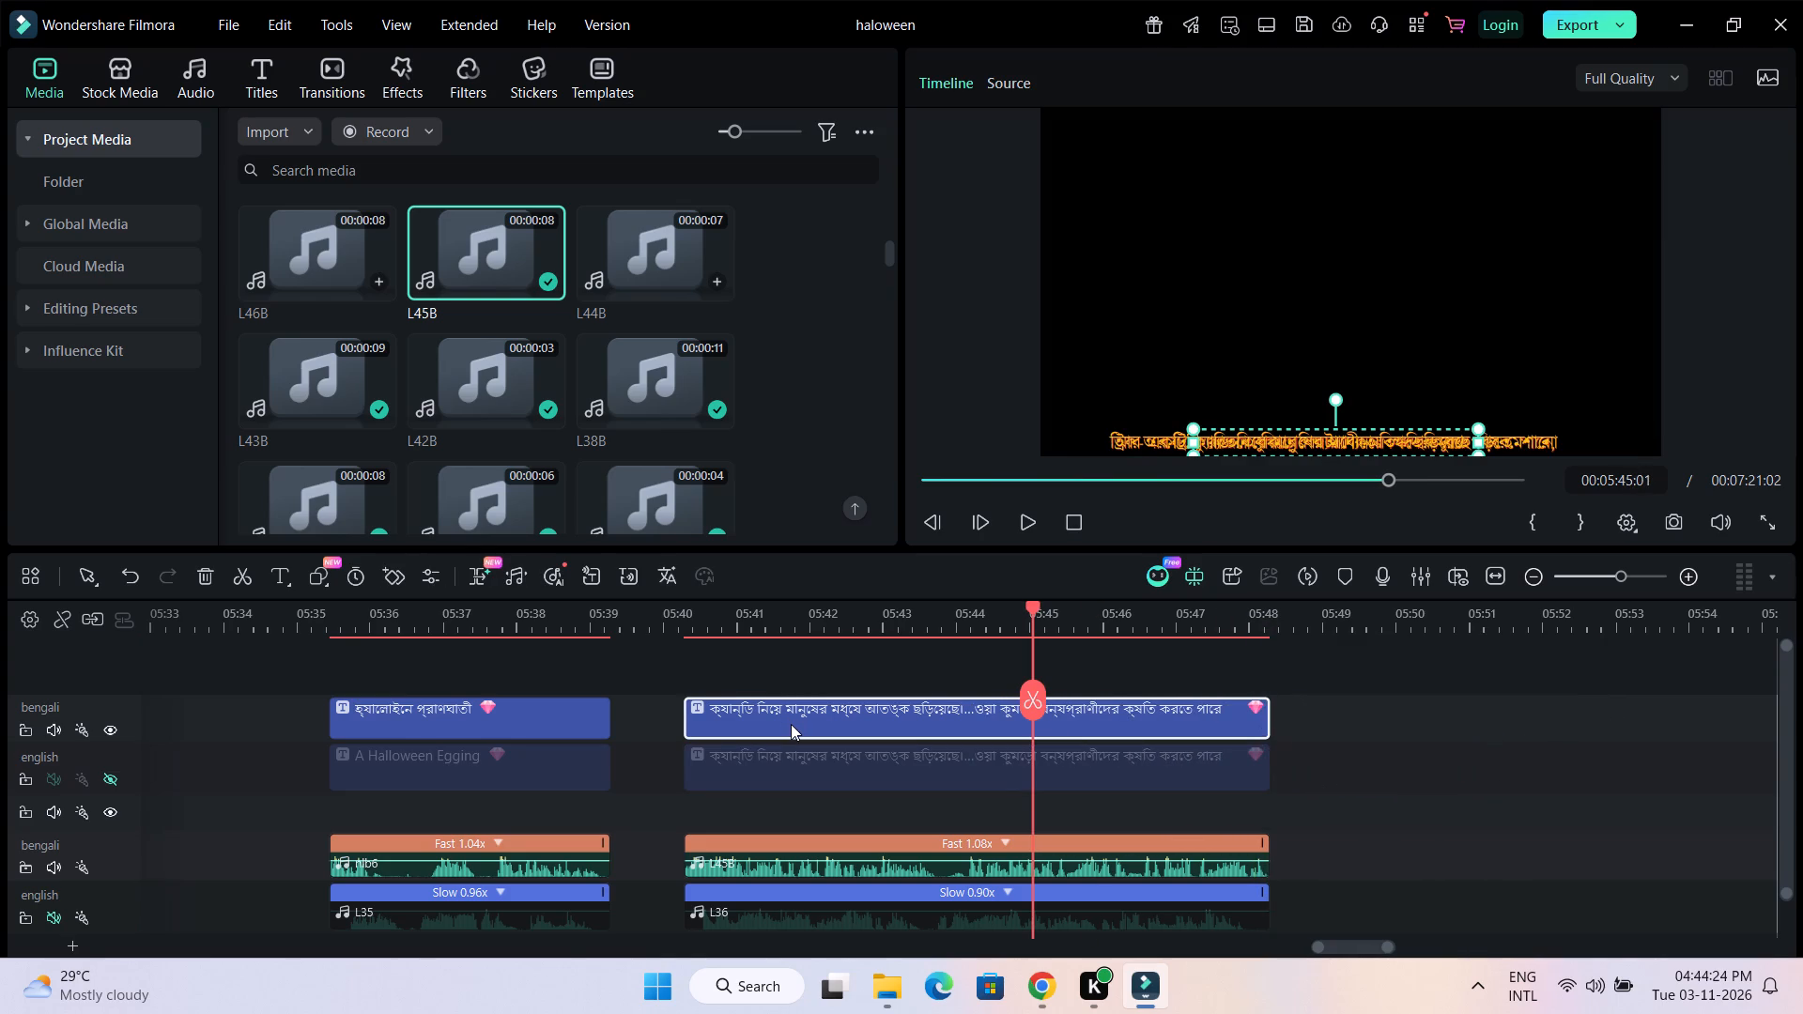
left_click(733, 523)
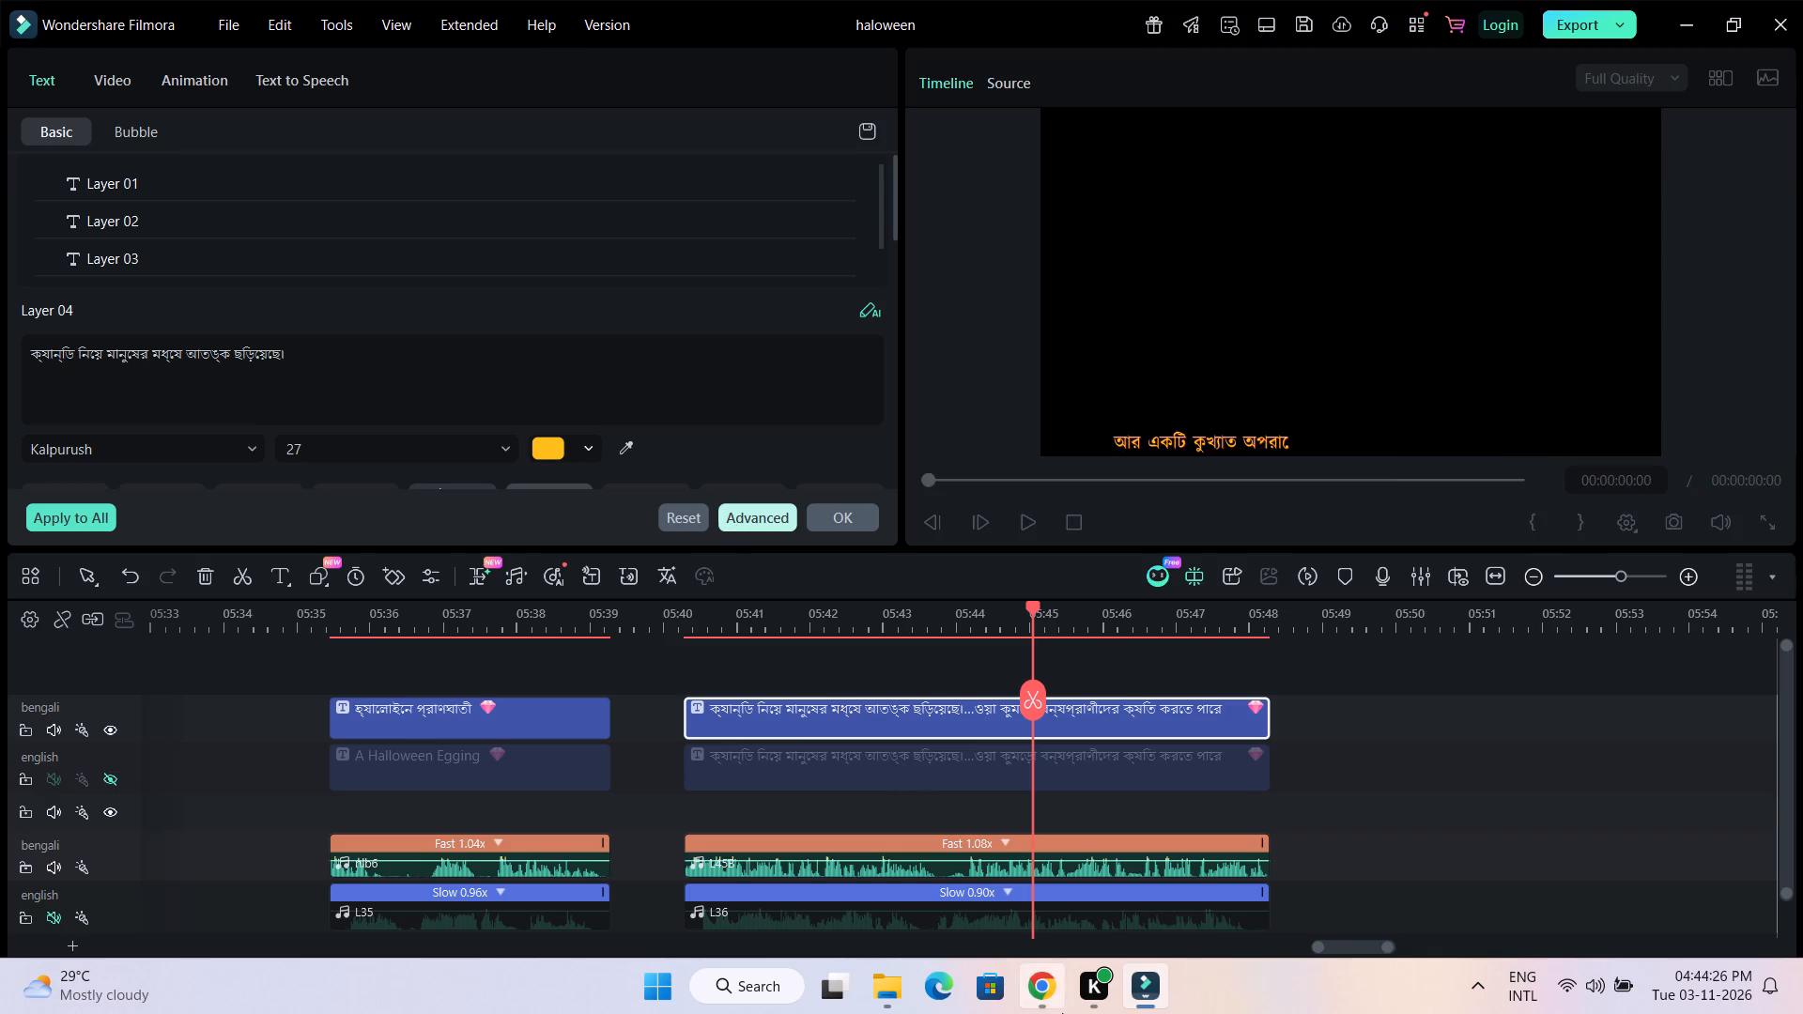
left_click(1062, 1013)
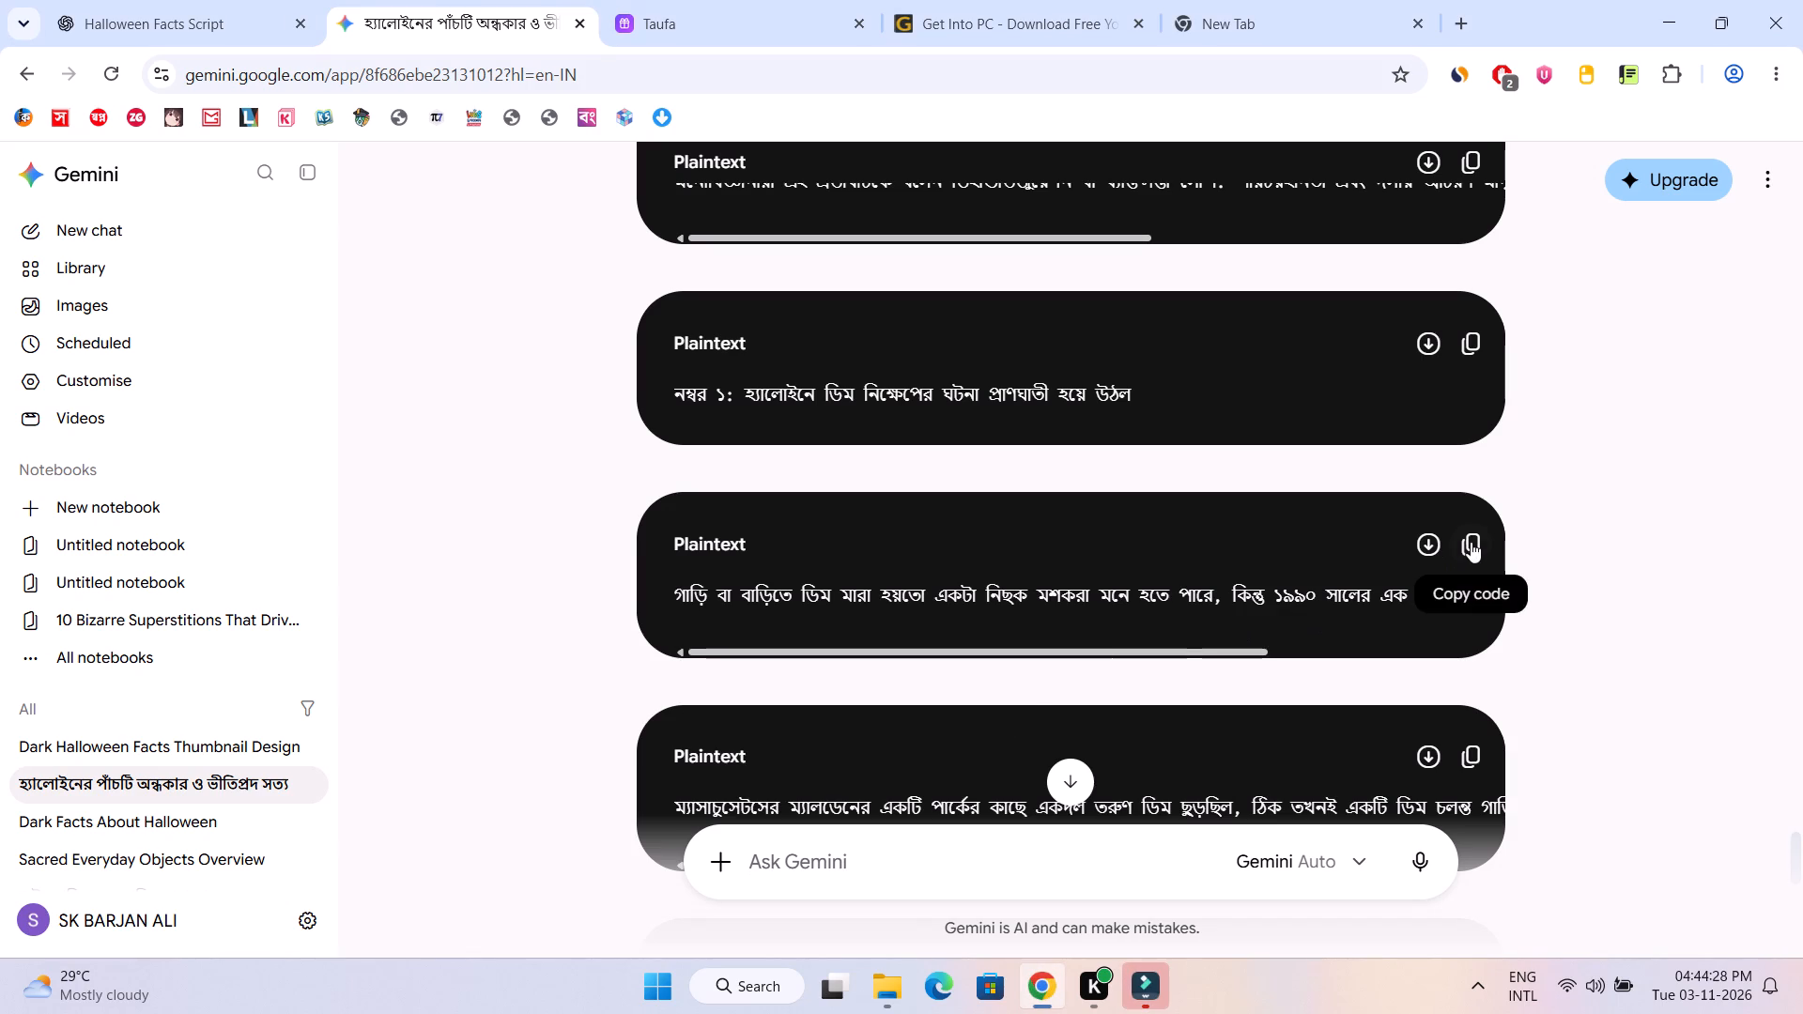
left_click(1471, 542)
left_click(1135, 989)
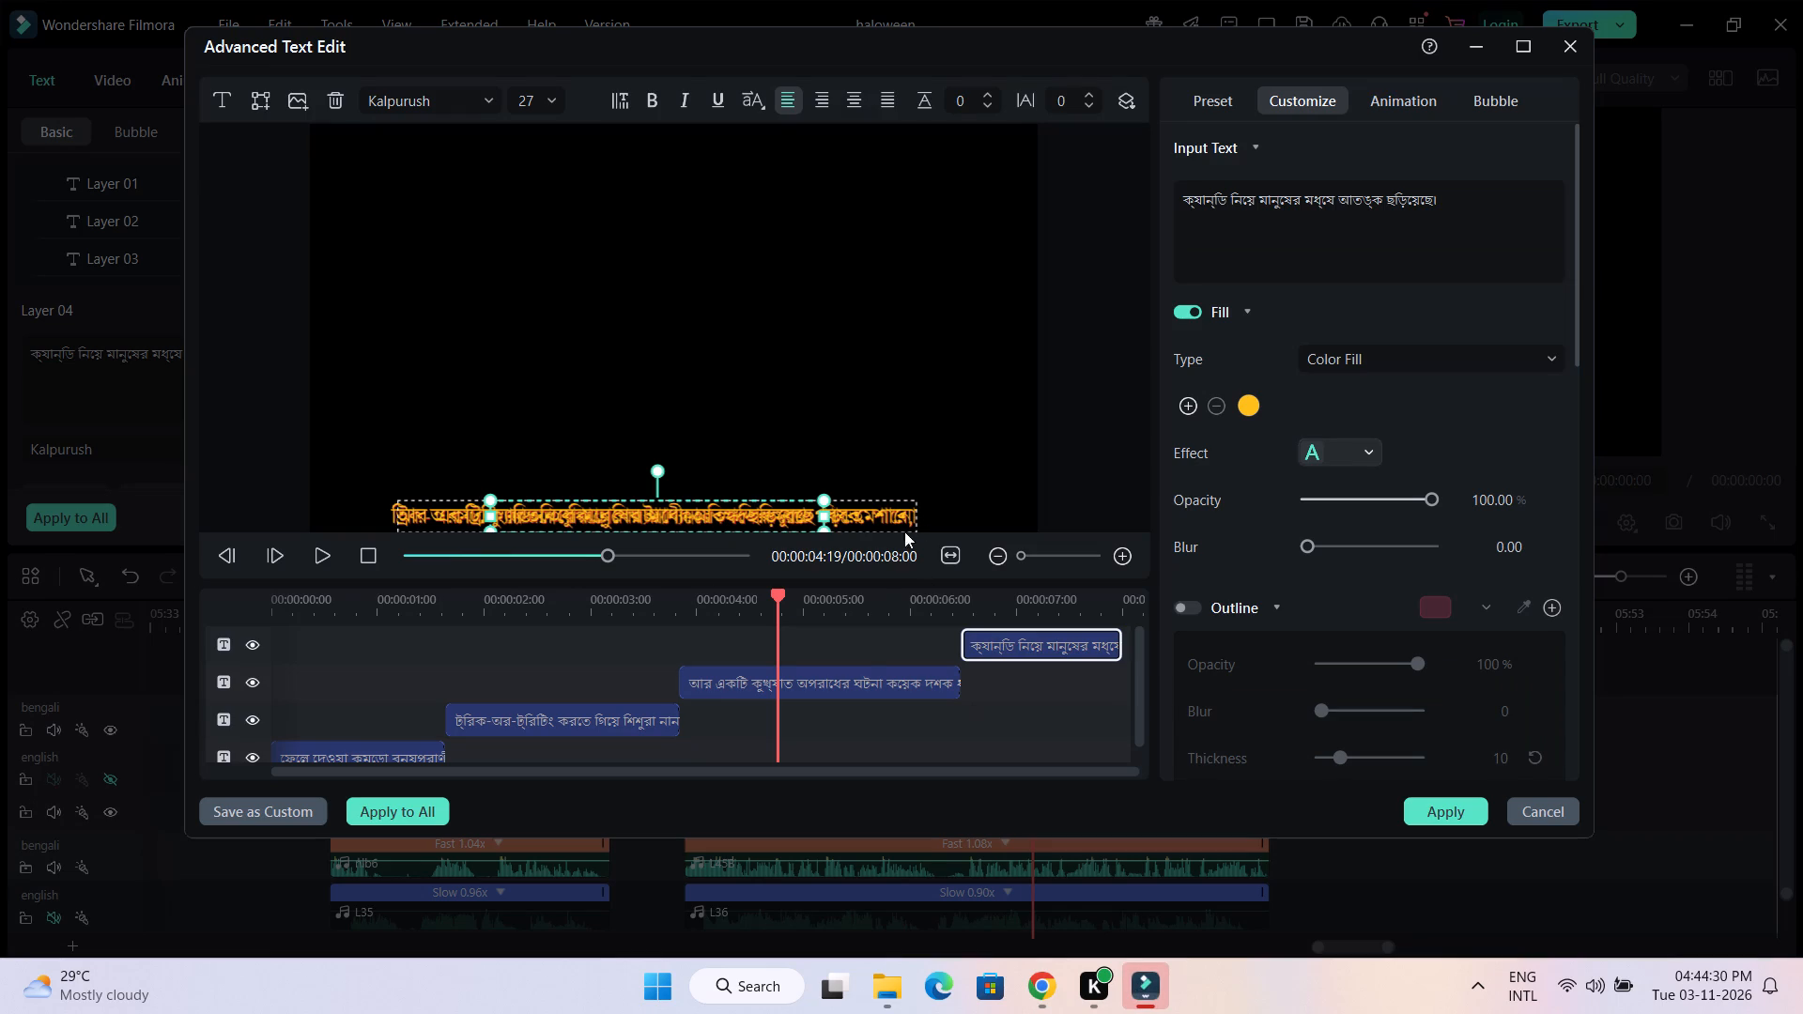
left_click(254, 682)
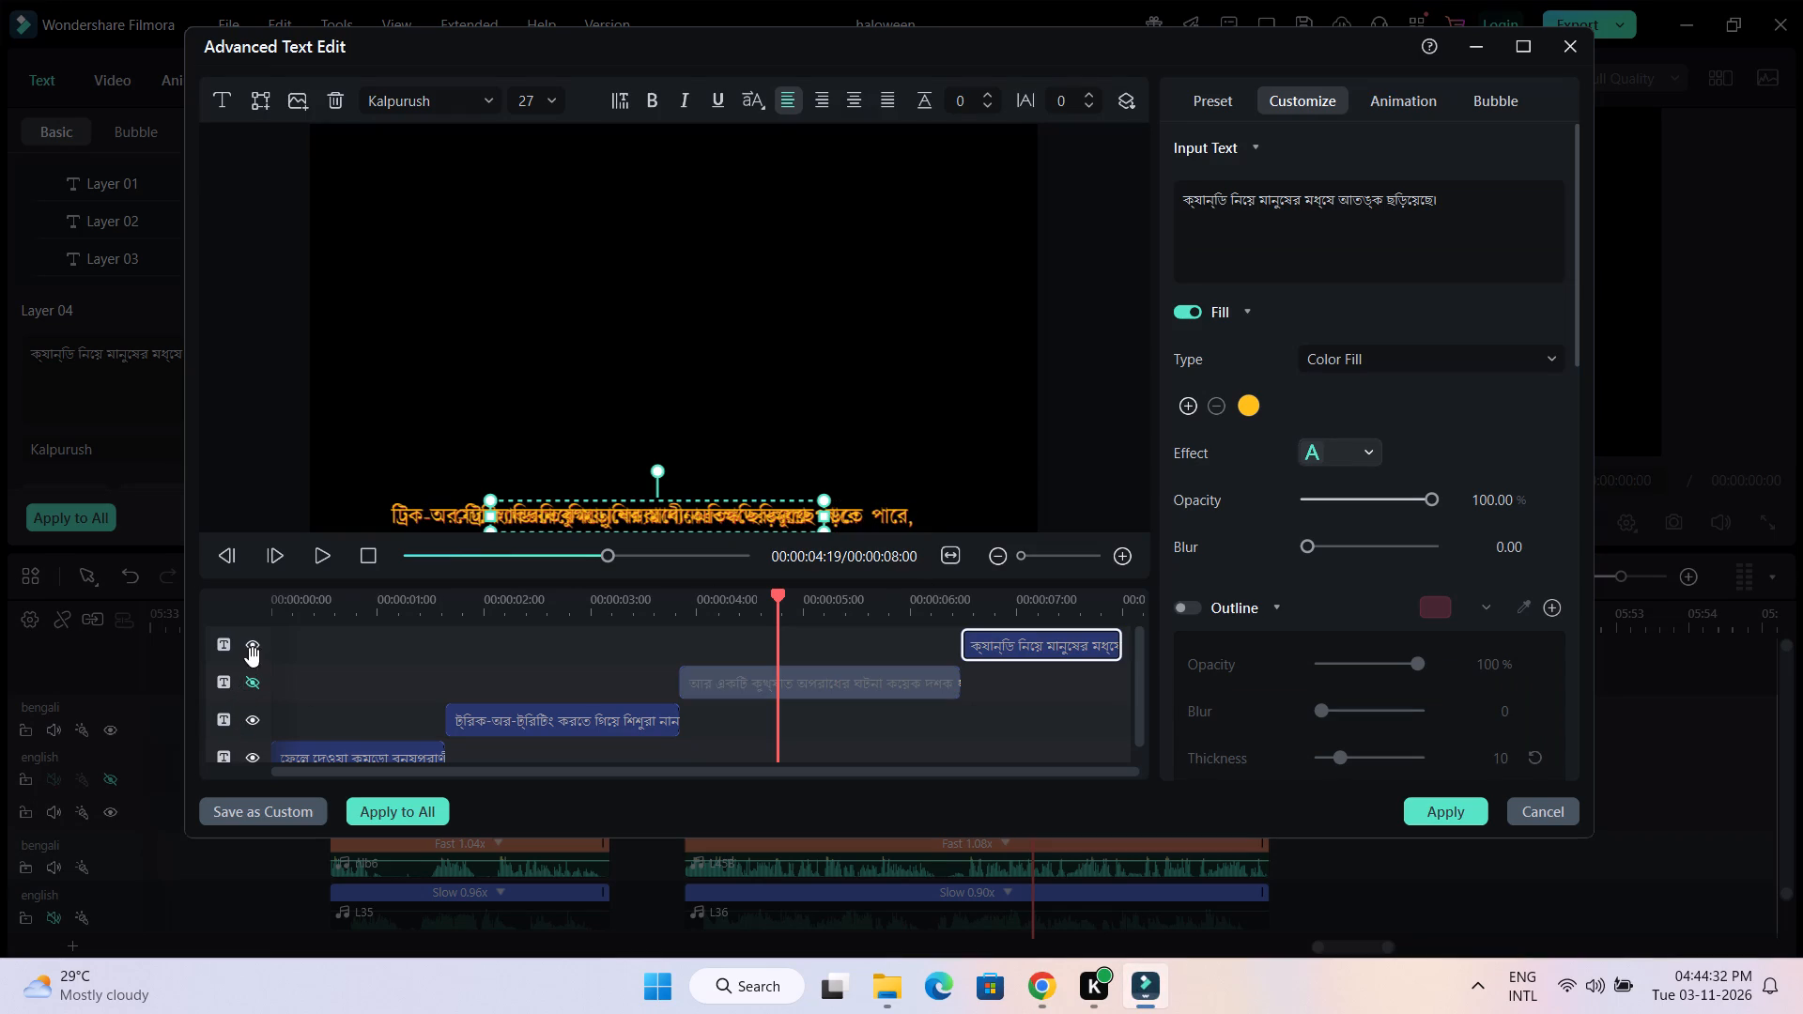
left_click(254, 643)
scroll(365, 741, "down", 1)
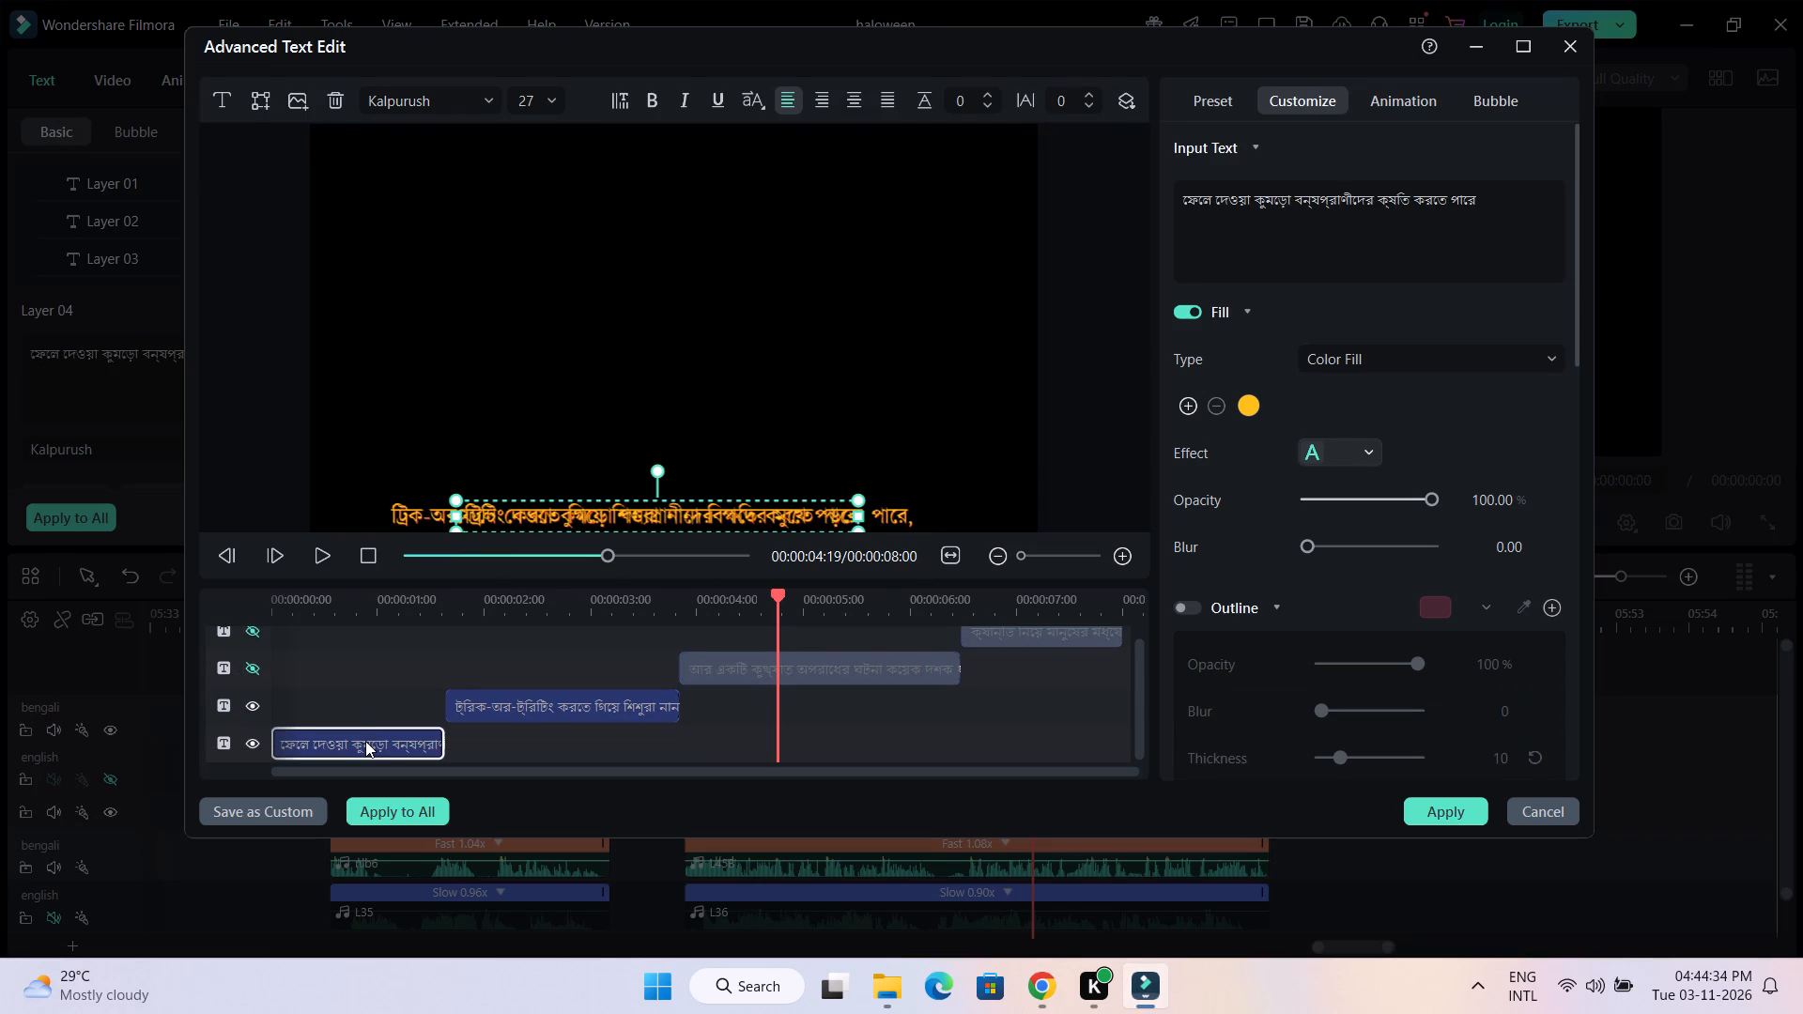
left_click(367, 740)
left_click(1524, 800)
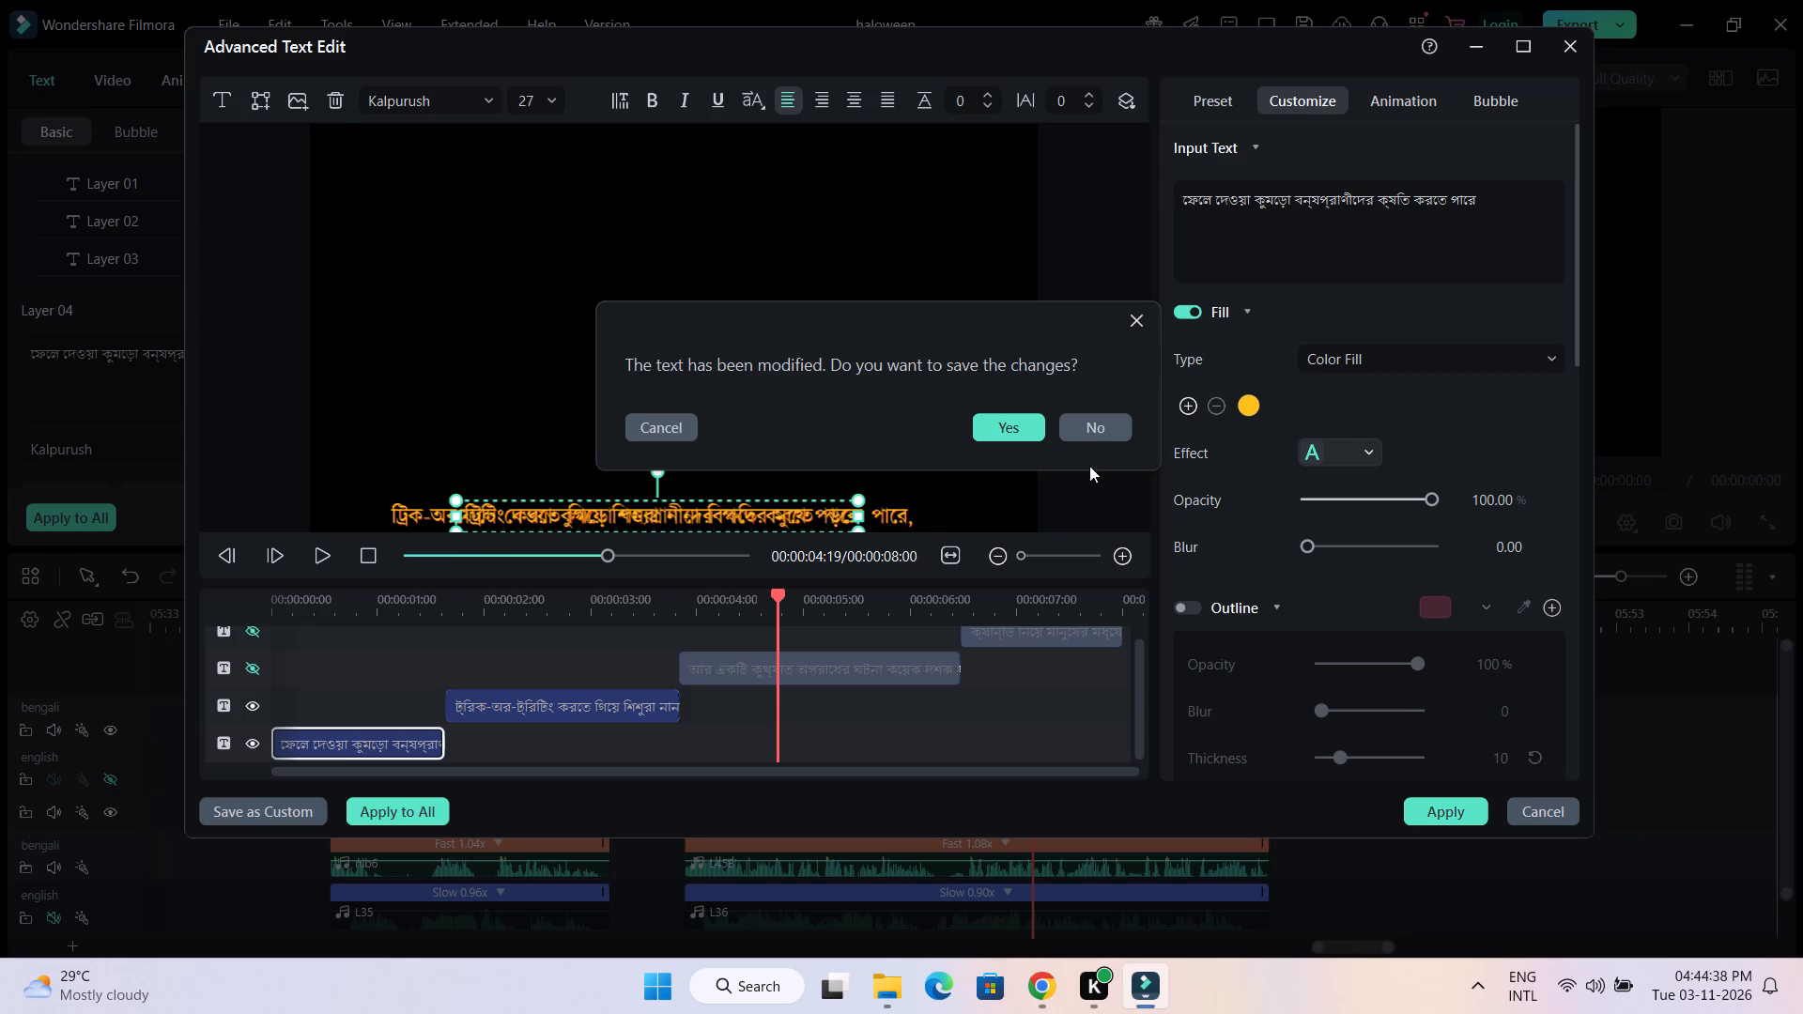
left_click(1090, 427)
Play the Bengali voice clip L45B from its start to find its first phrase break and park the playhead at 00:05:43:22.
left_click_drag(1035, 605, 861, 604)
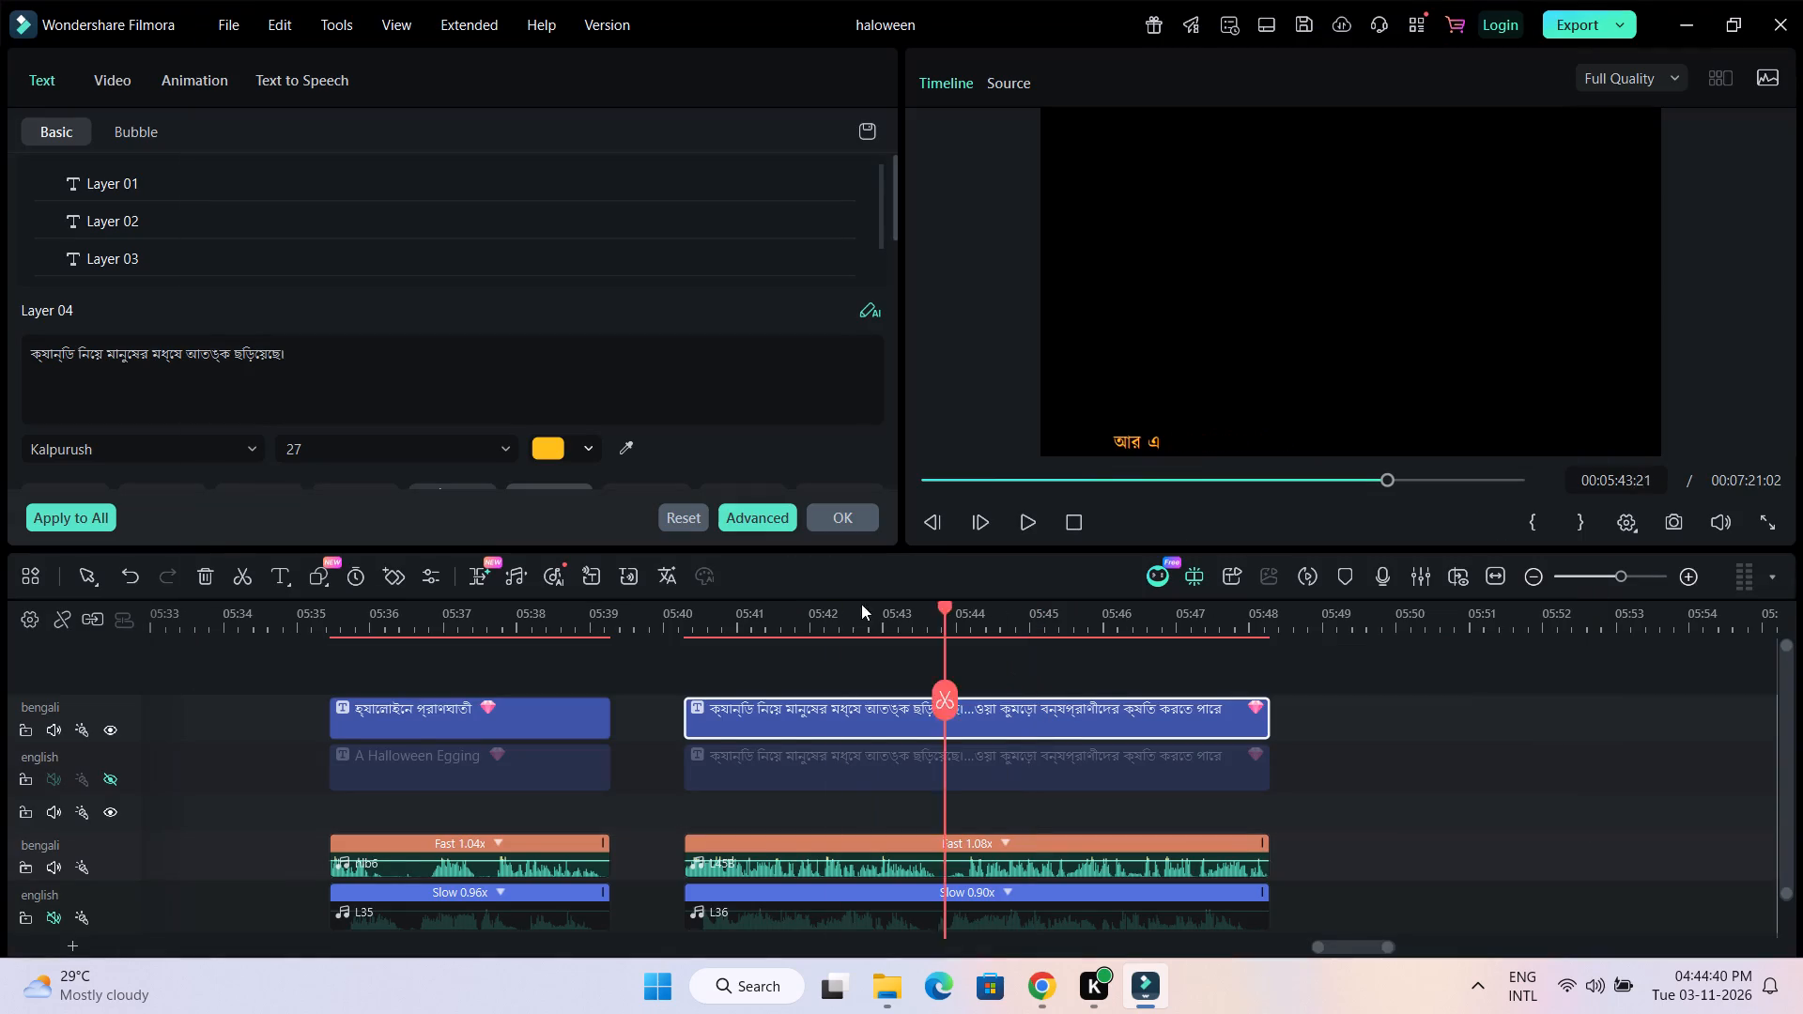
left_click_drag(861, 604, 666, 604)
key("space")
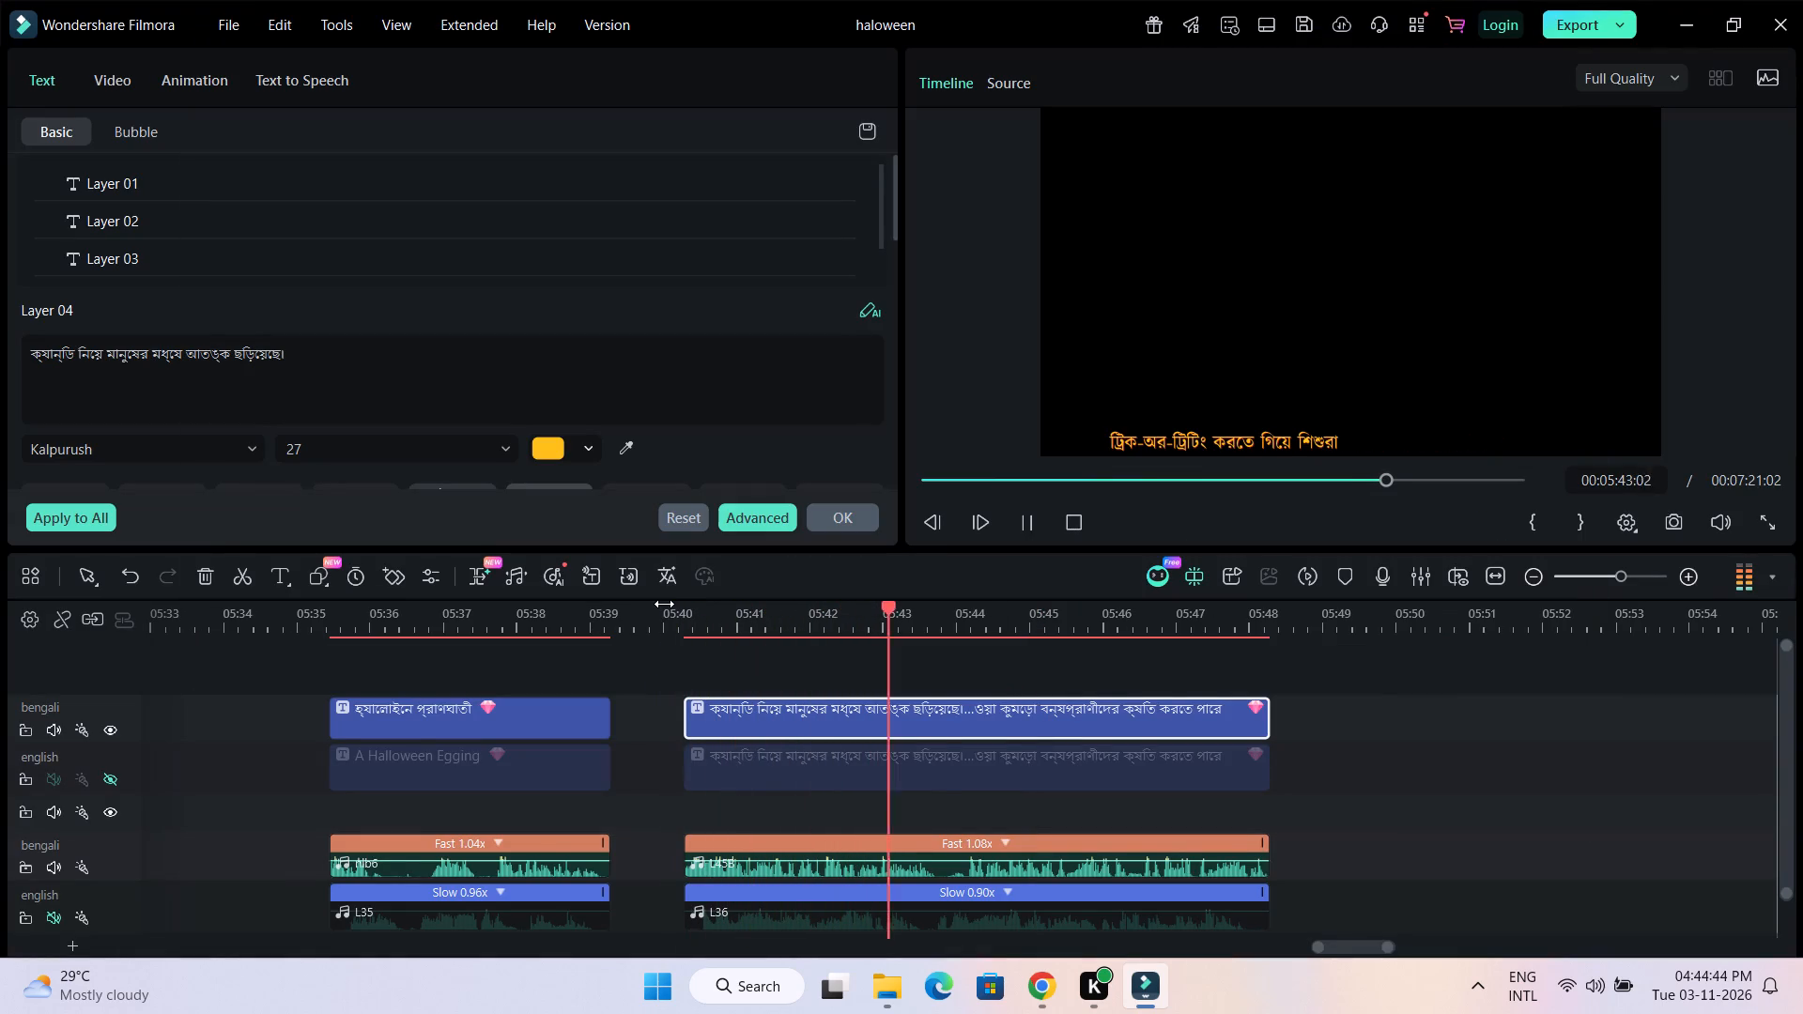
key("space")
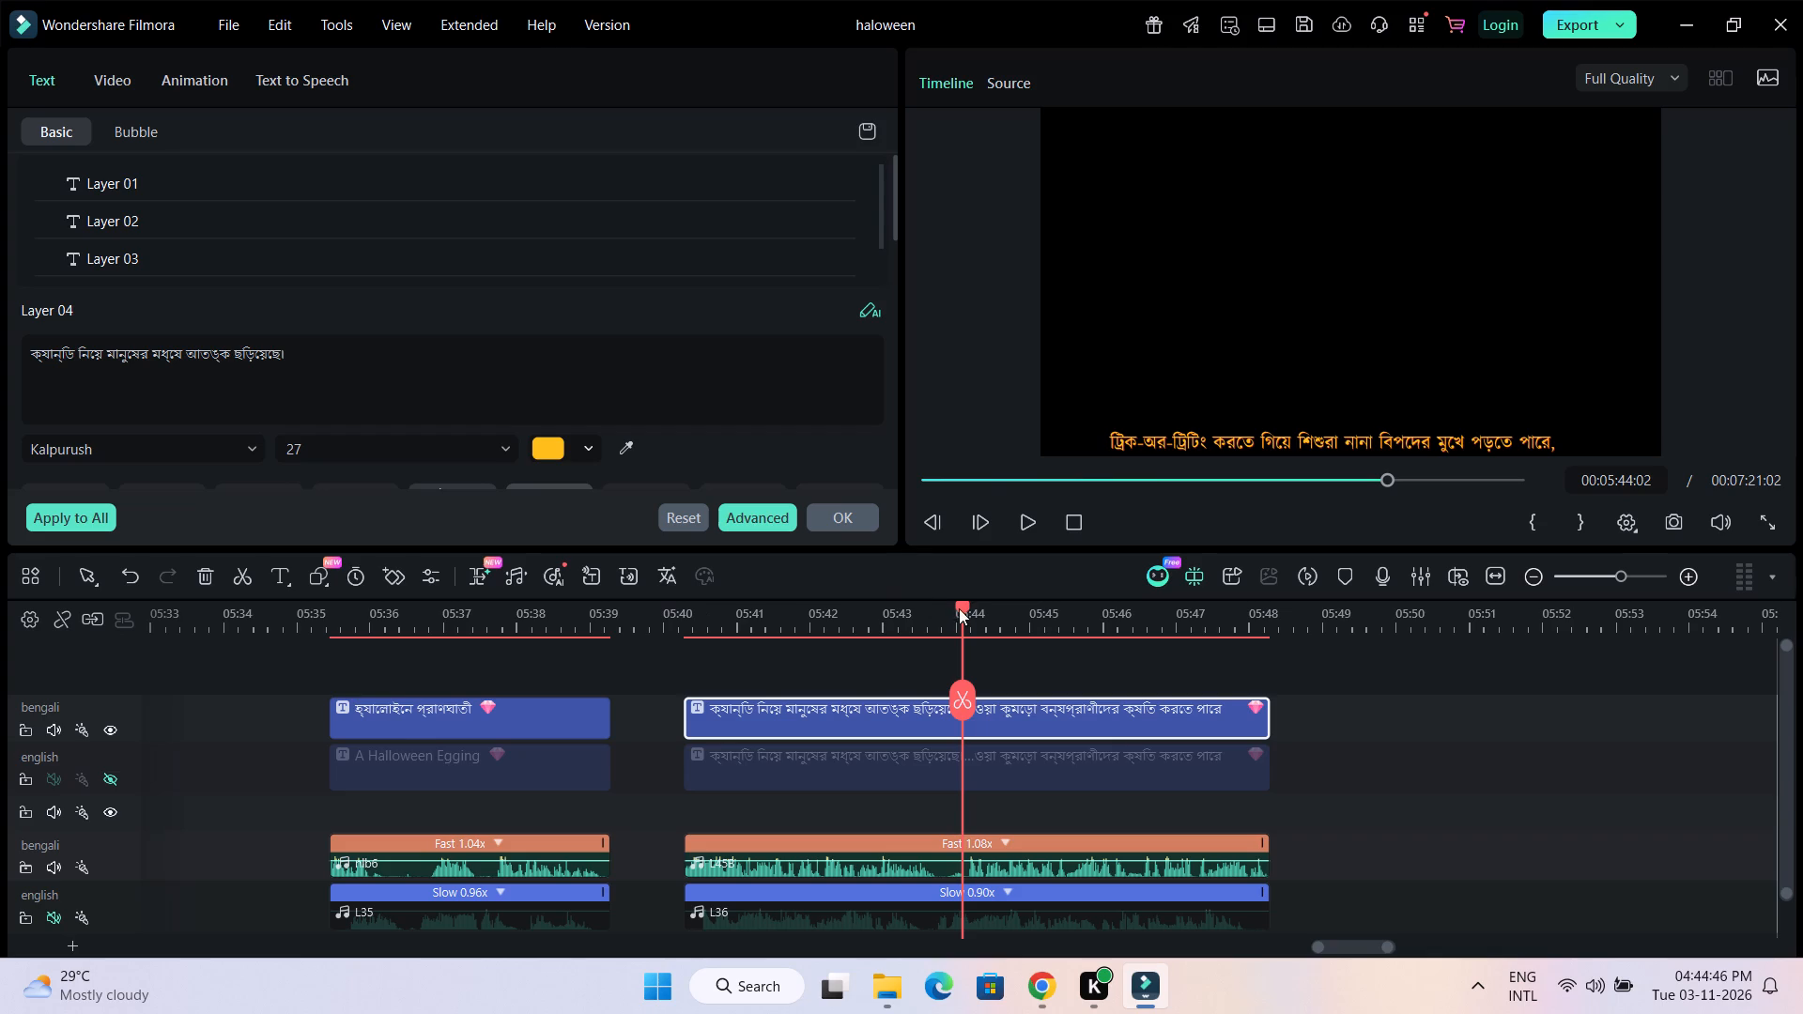
left_click_drag(965, 608, 948, 616)
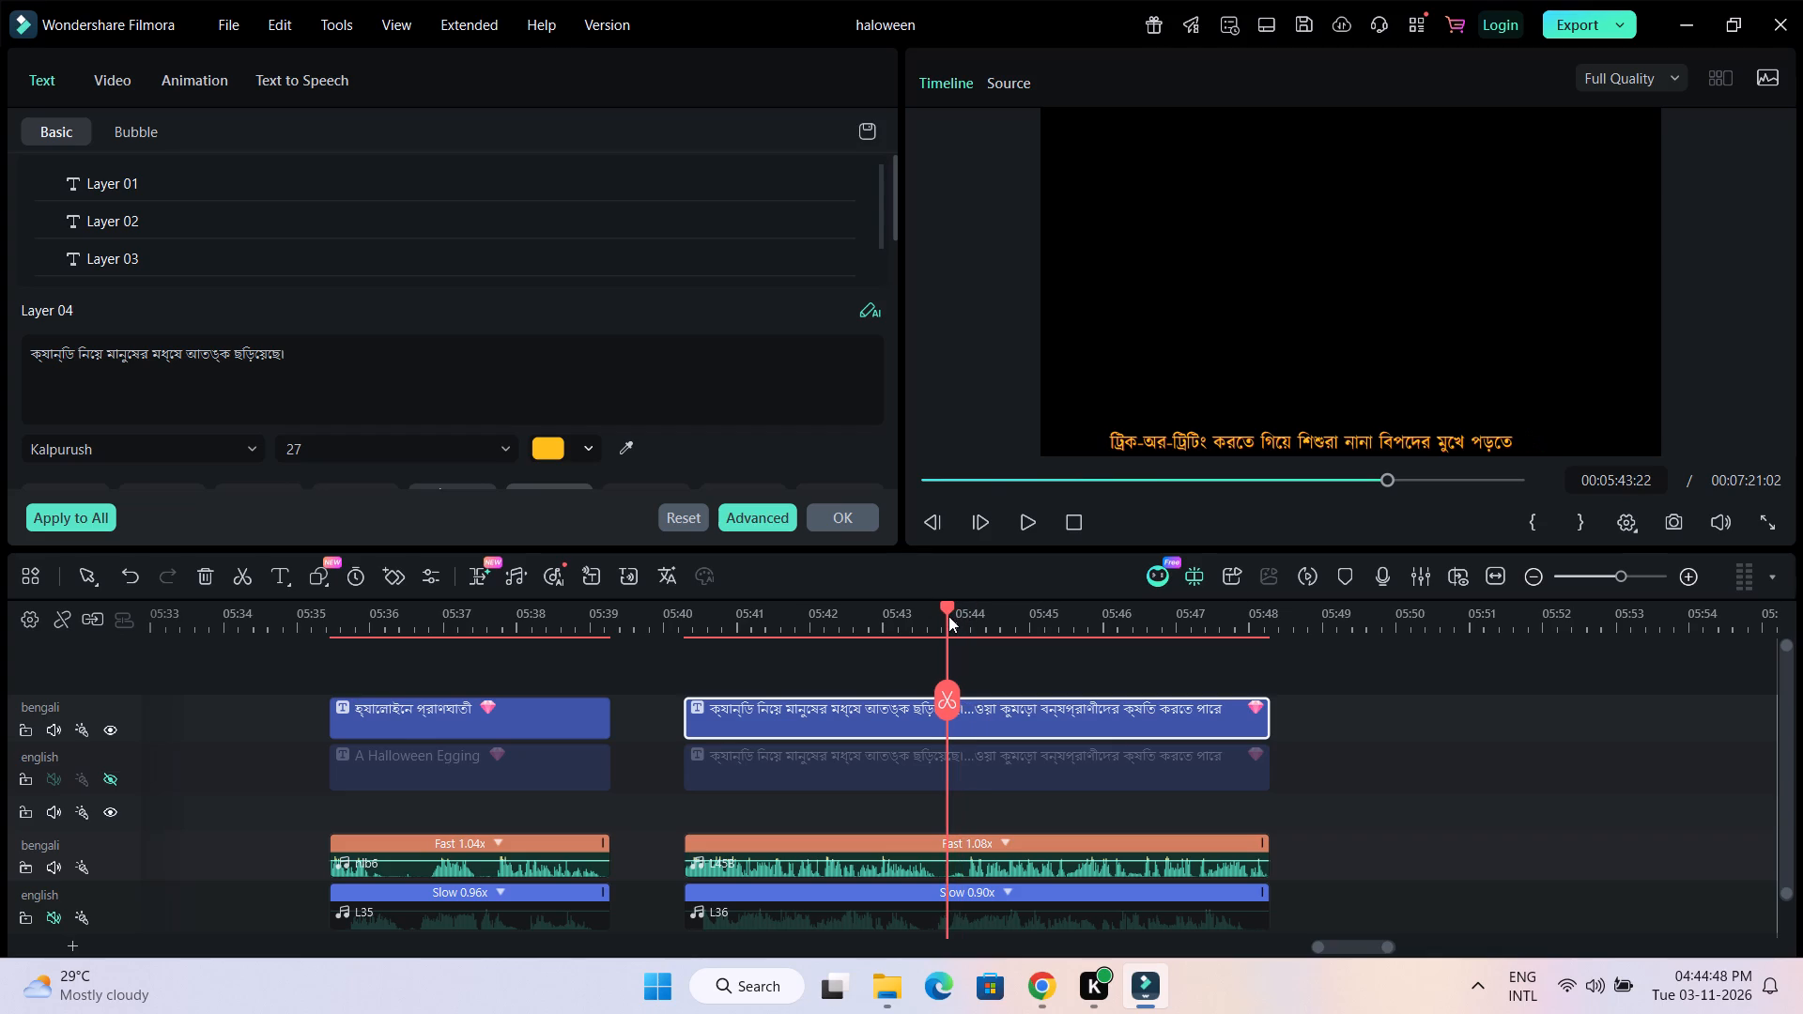
In the Bengali caption's advanced editor, hide the top two layers, make the lower two meet at 00:00:03:15, and lengthen the bottom layer's animation.
left_click(784, 529)
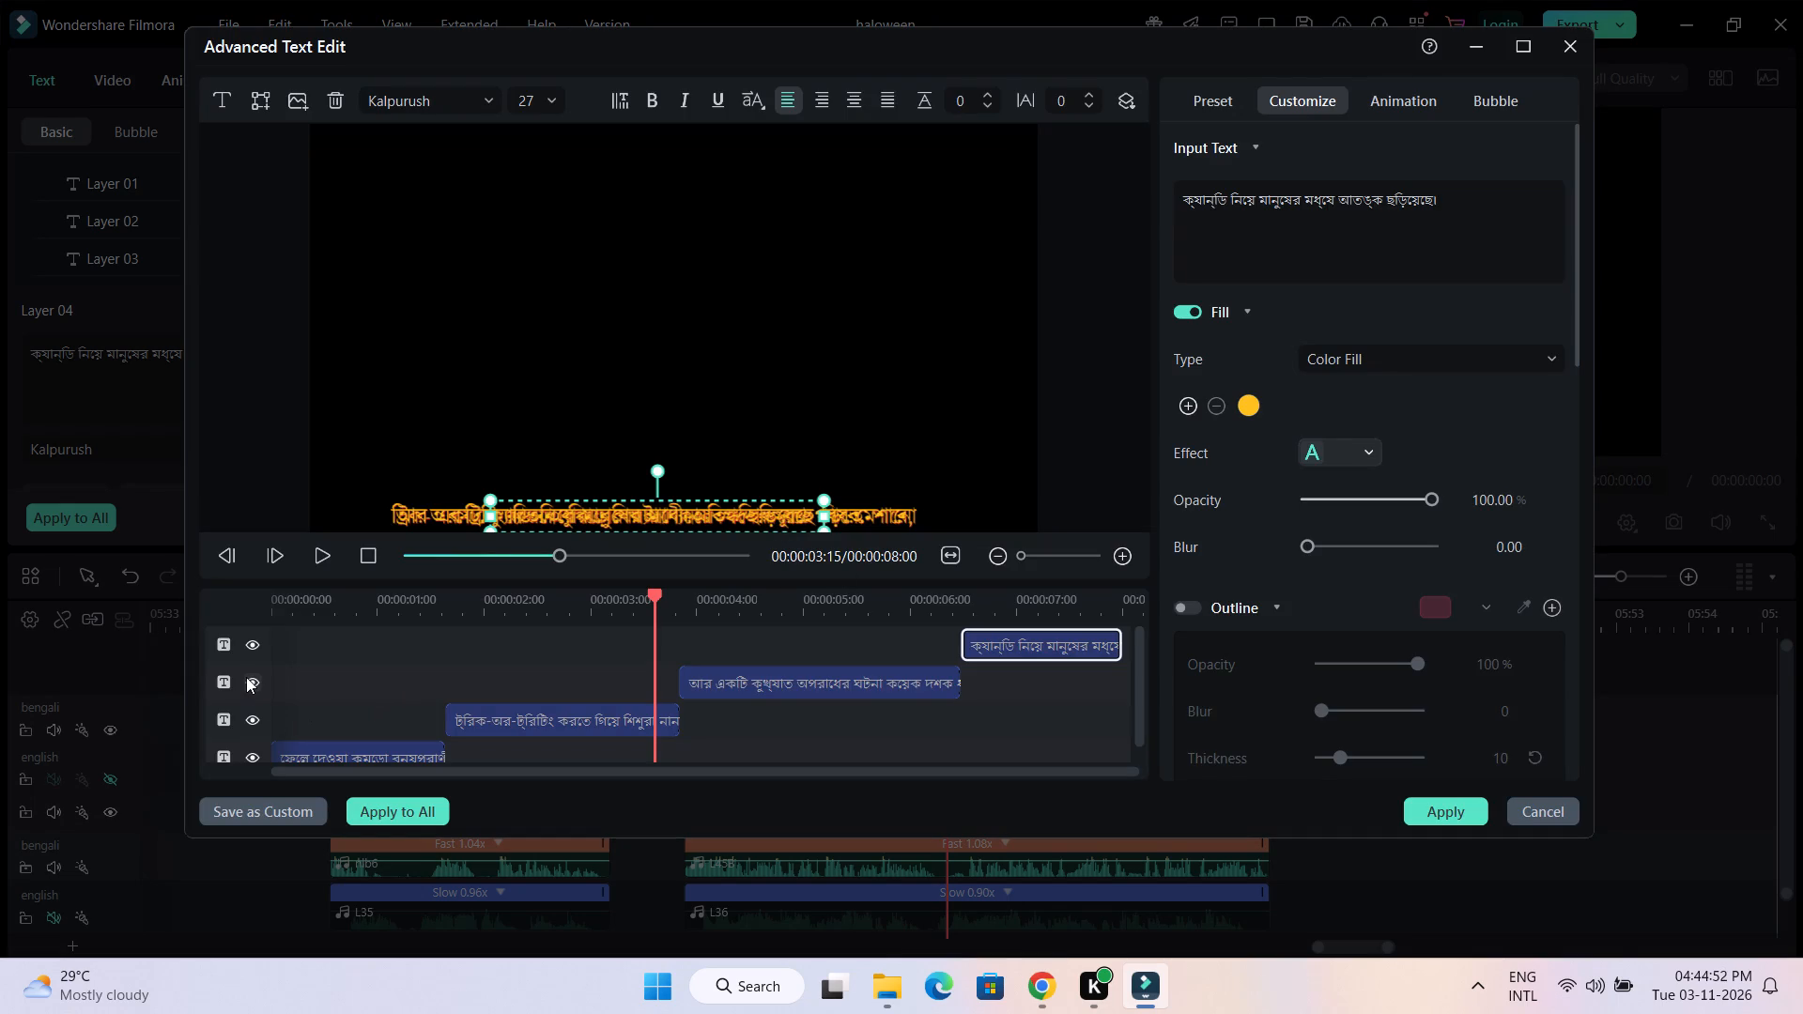
left_click(249, 678)
left_click(254, 642)
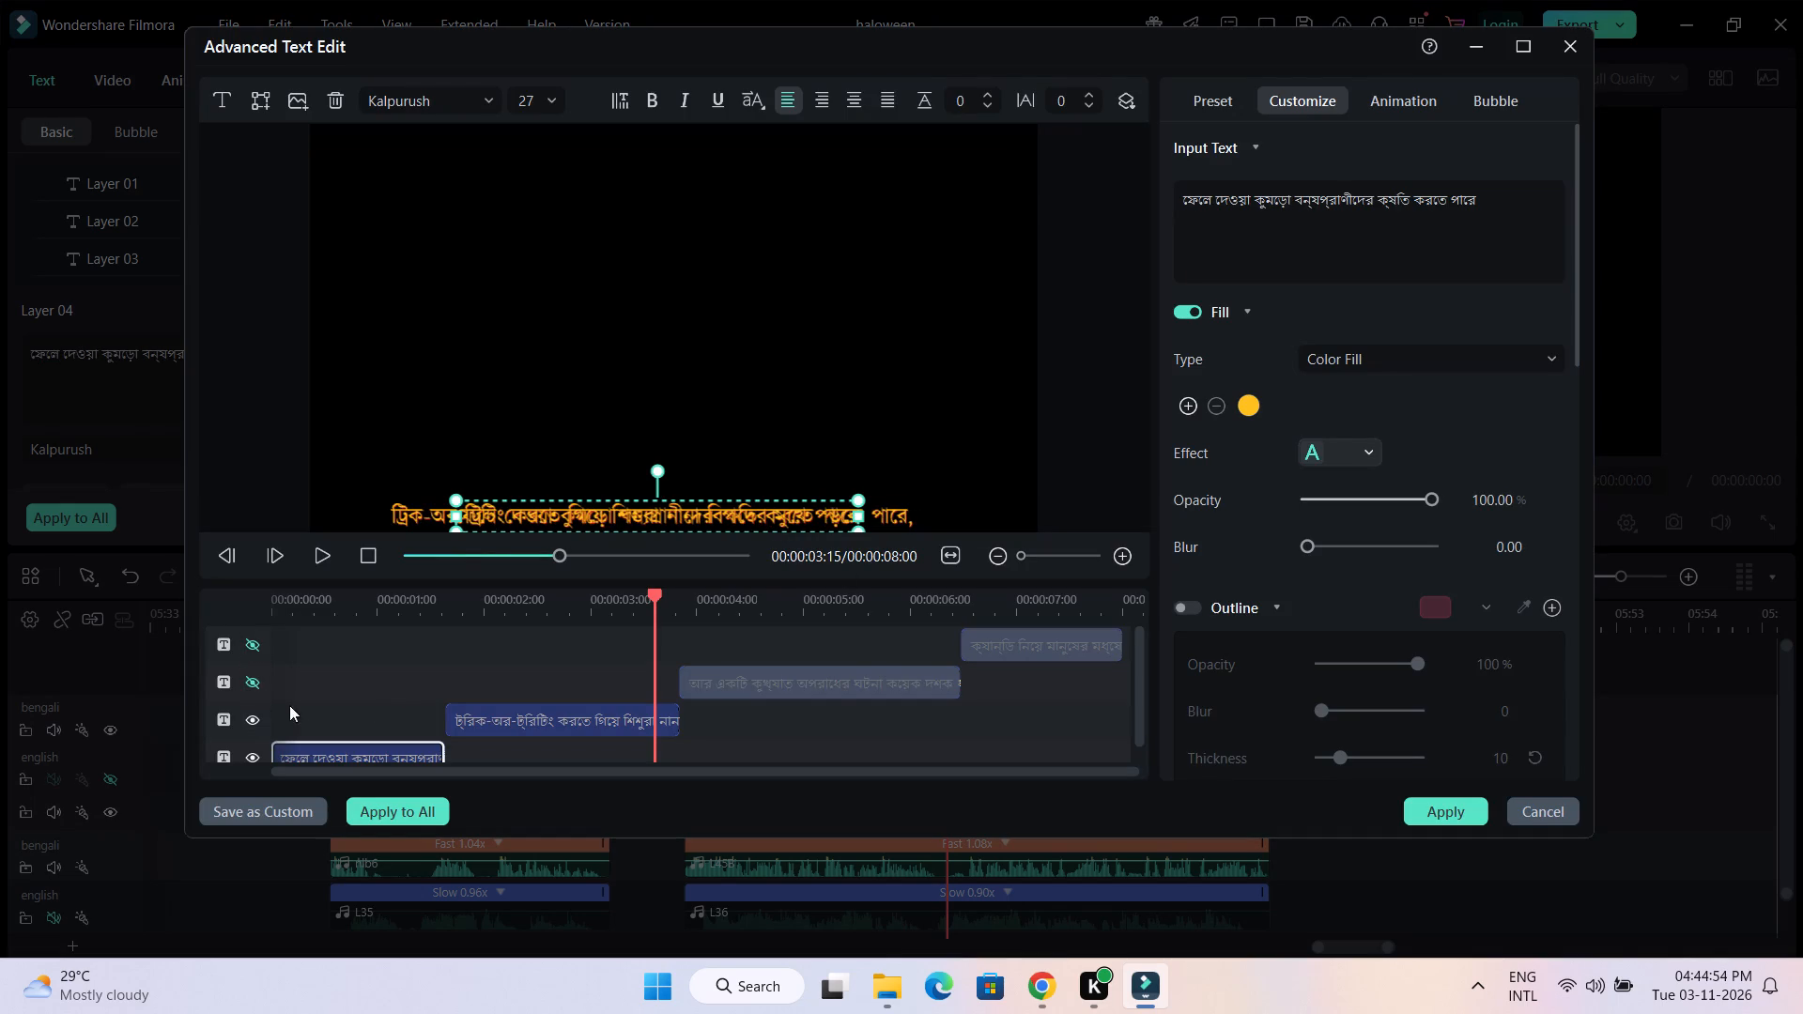
scroll(378, 687, "down", 2)
left_click_drag(550, 706, 768, 710)
left_click_drag(442, 746, 593, 745)
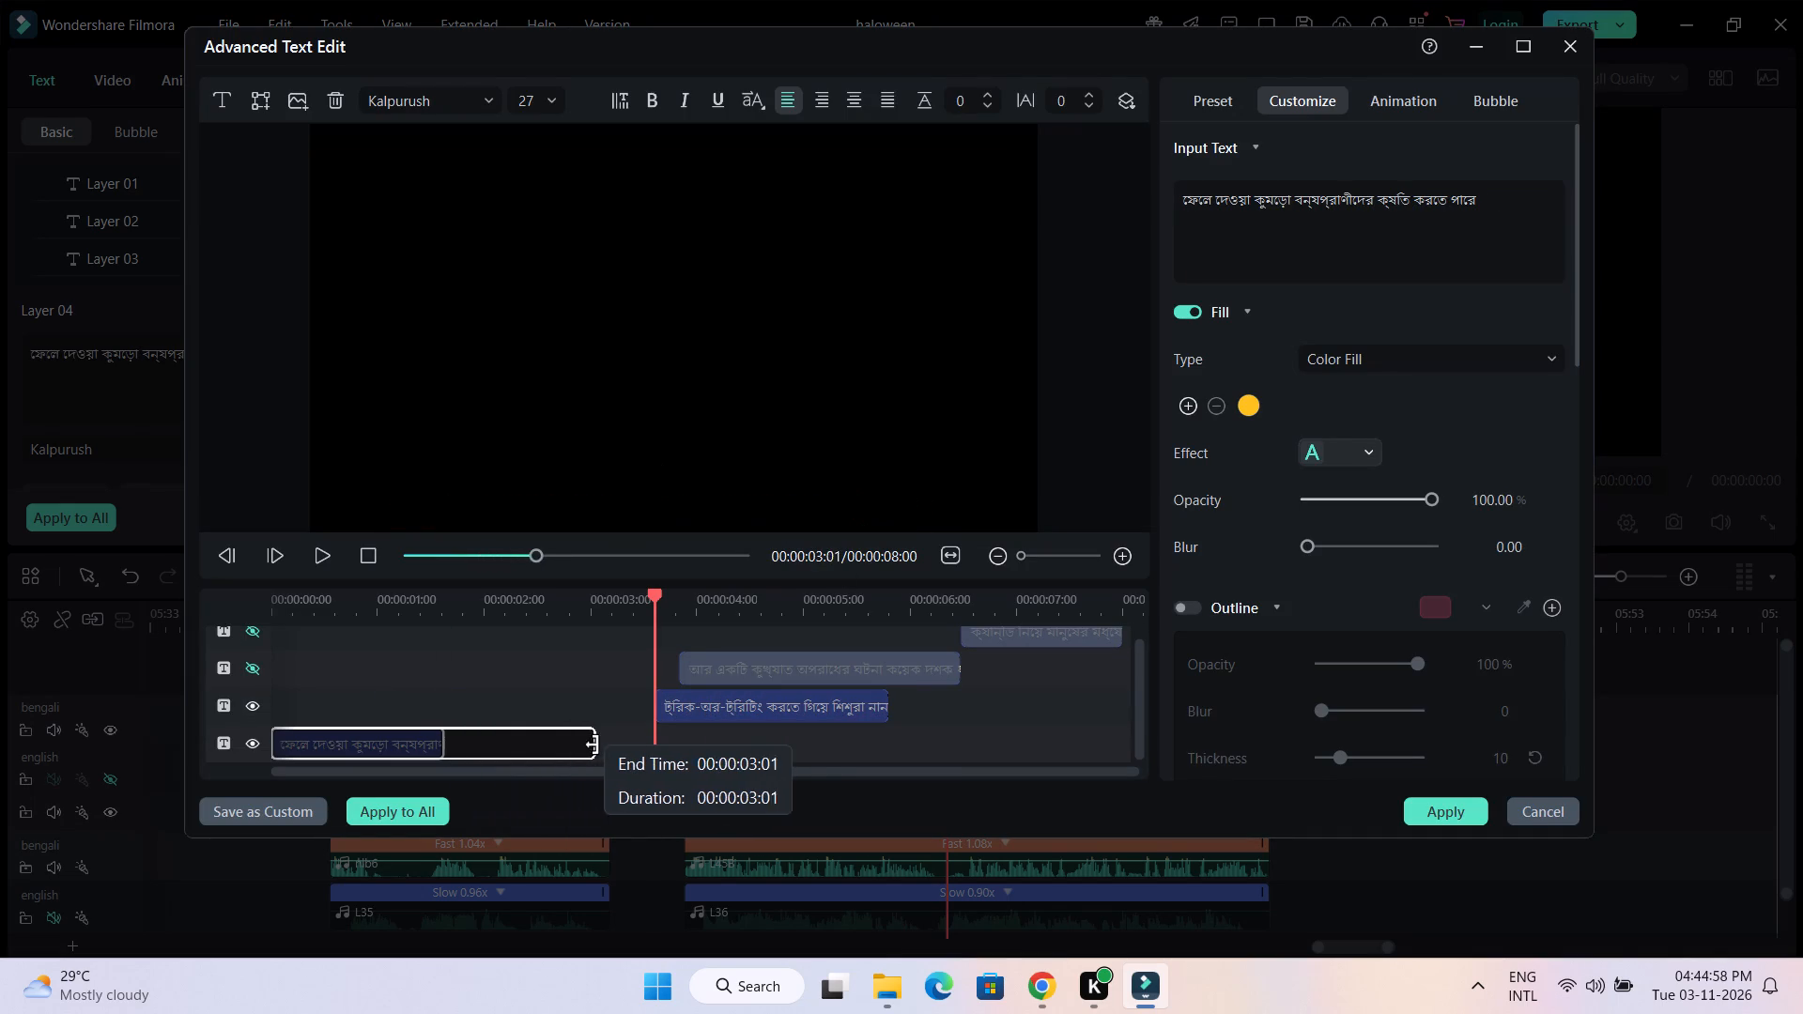
left_click_drag(593, 745, 647, 742)
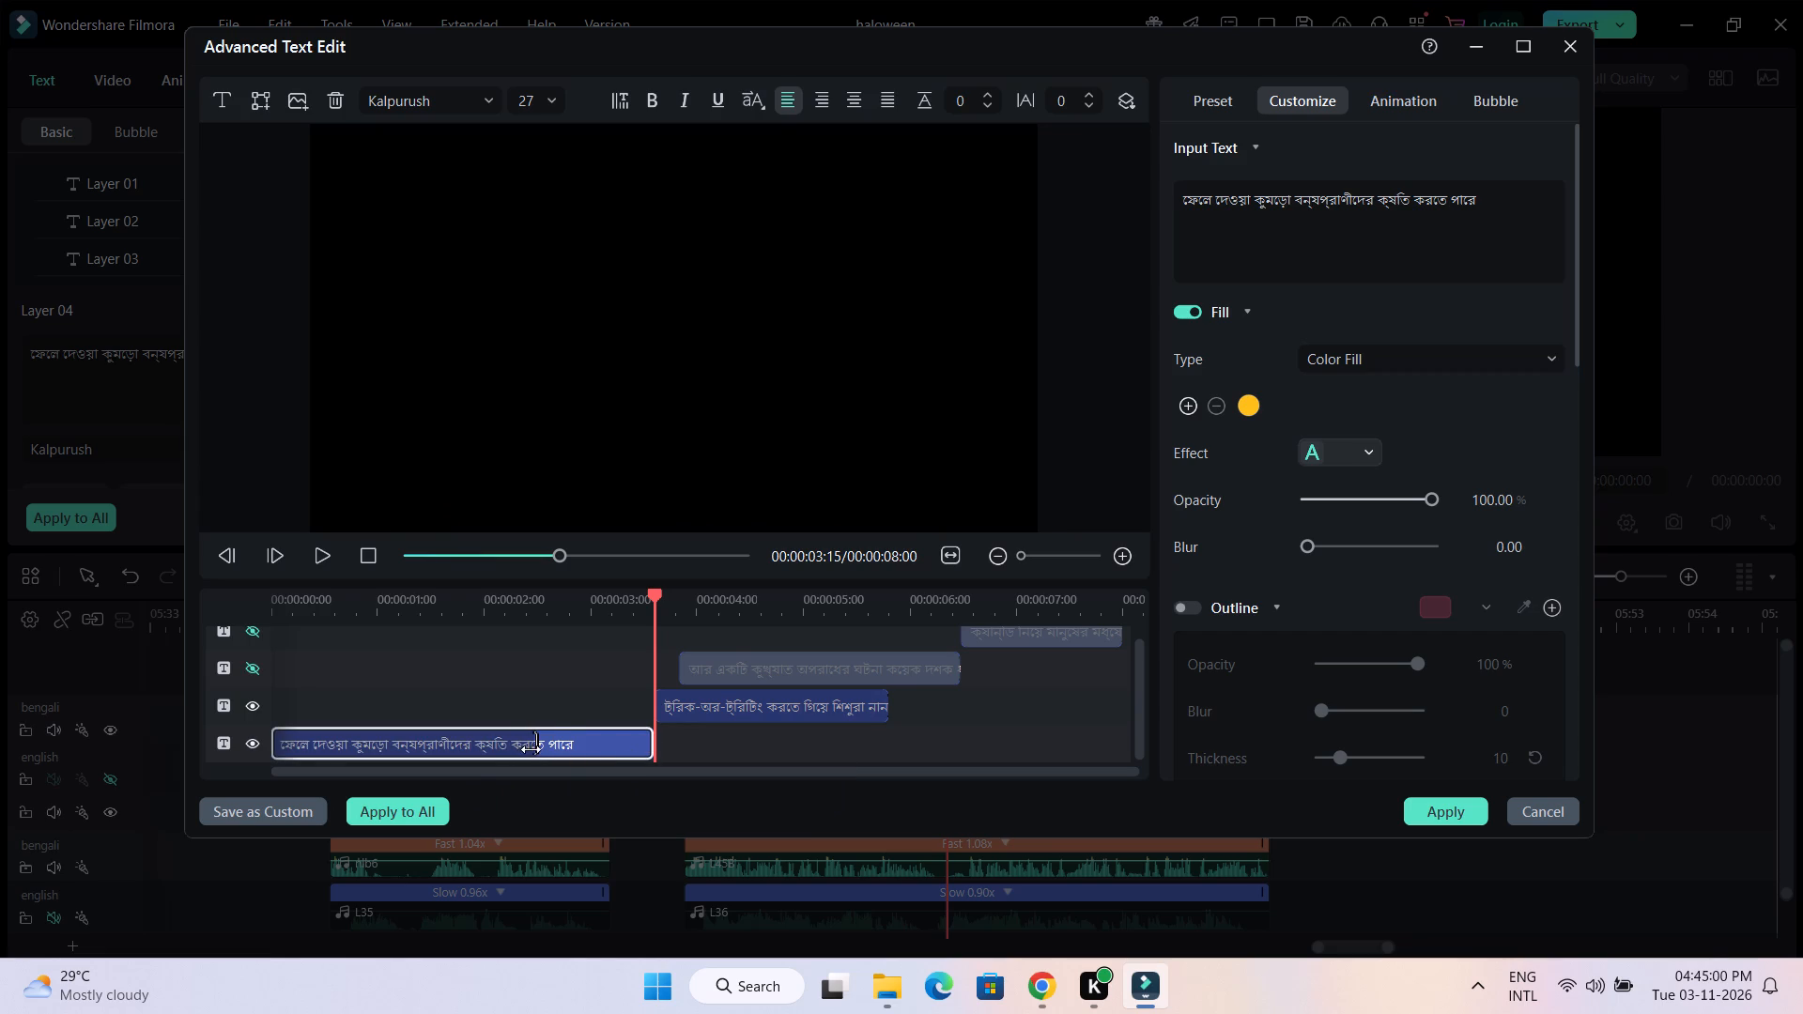
left_click_drag(532, 748, 633, 748)
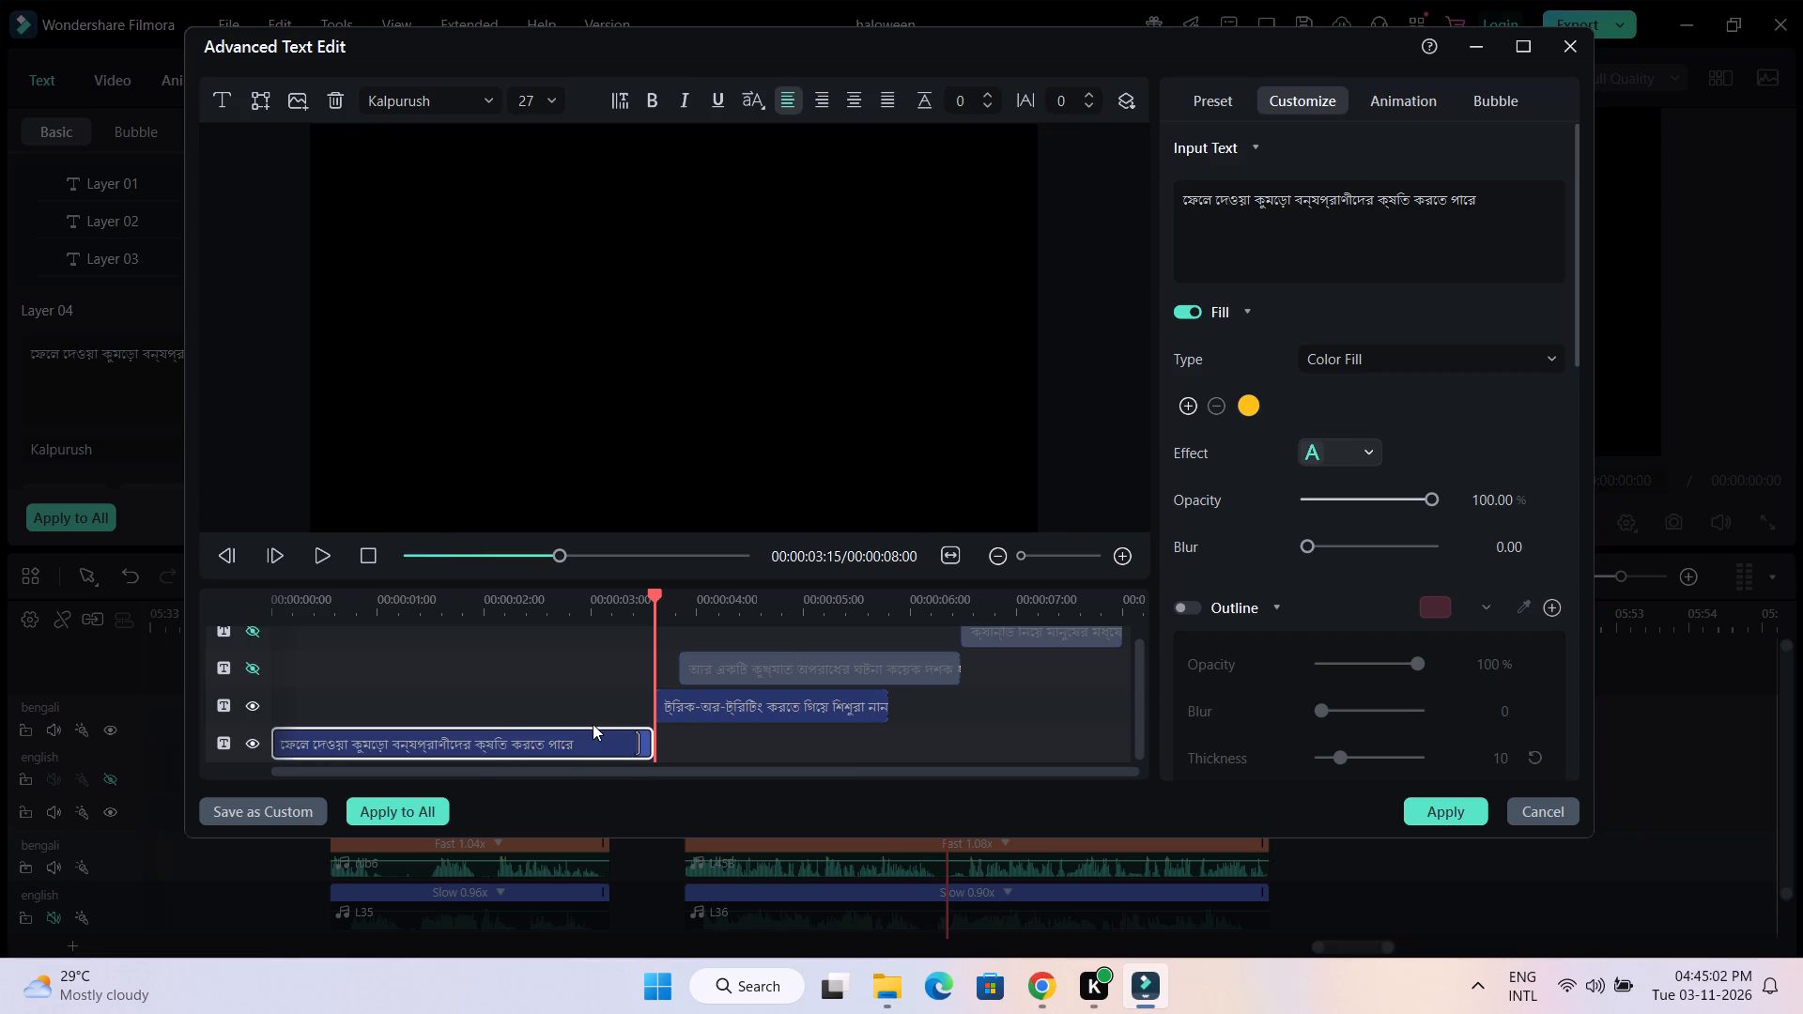
Replace the bottom layer's text with "গাড়ি বা বাড়িতে ডিম মারা হয়তো একটা নিছক মশকরা মনে হতে পারে," and preview it.
double_click(585, 730)
left_click_drag(1507, 199, 1261, 207)
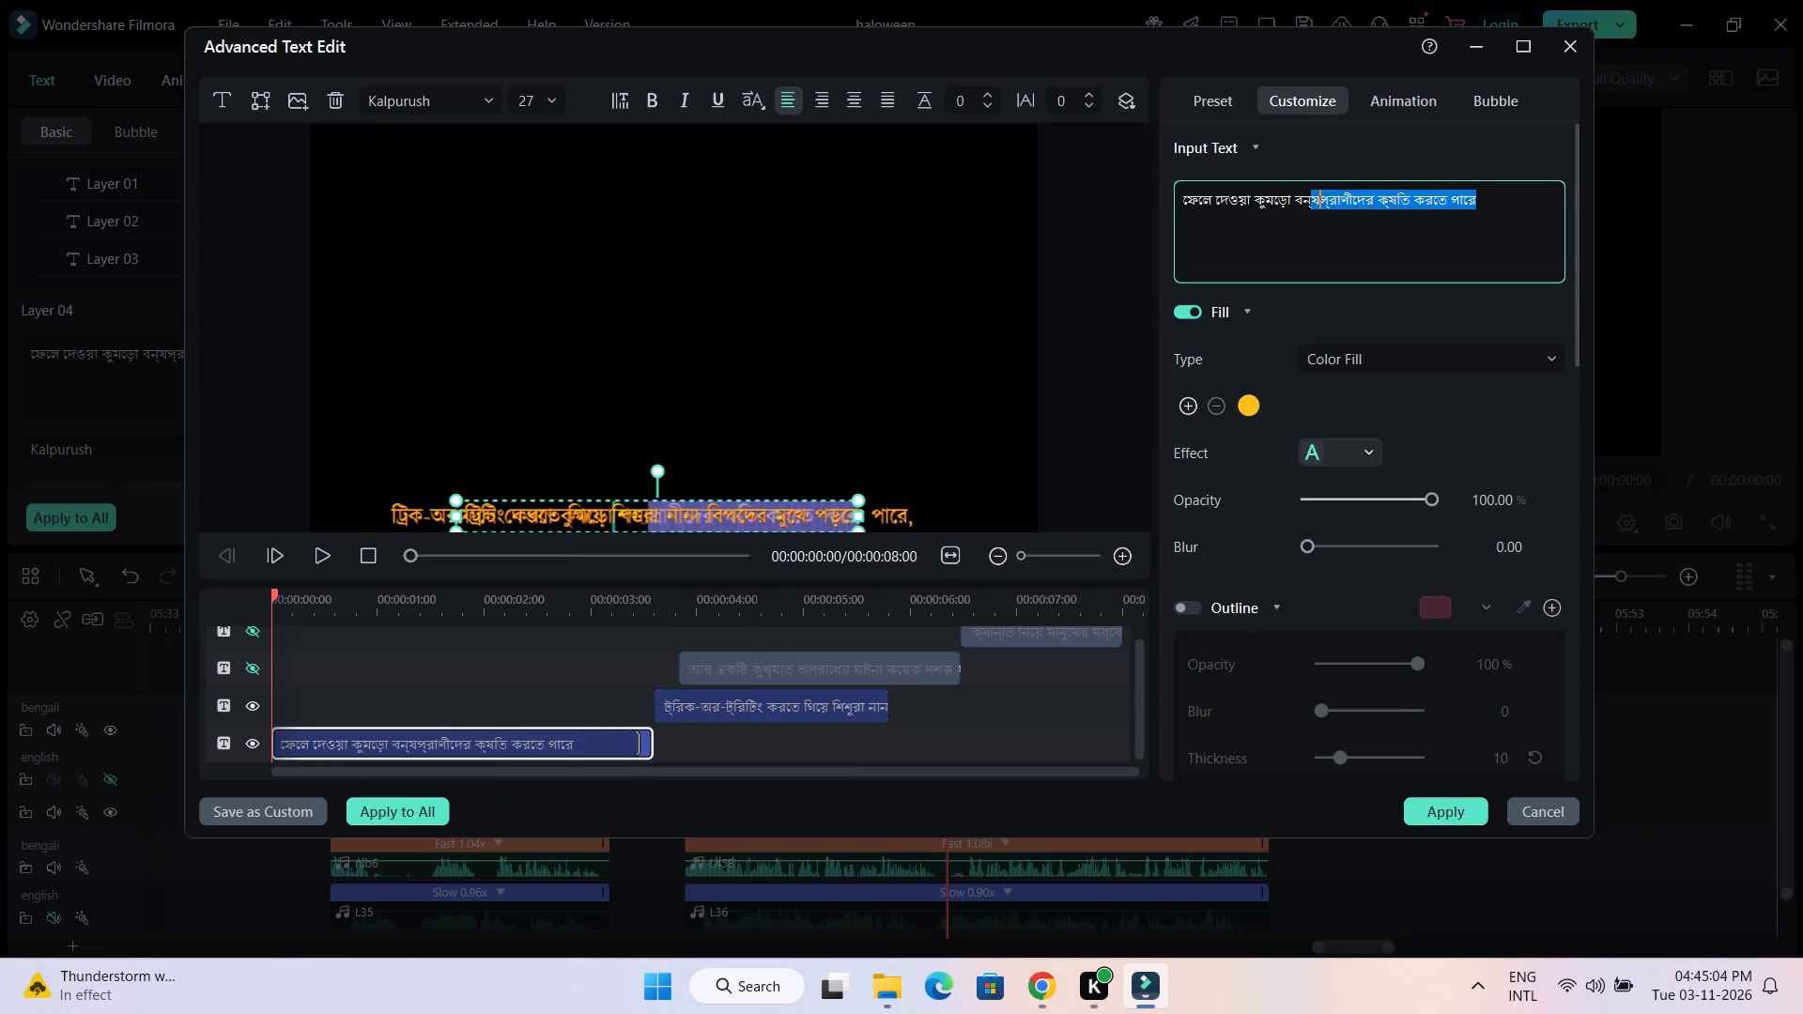
left_click_drag(1261, 207, 1139, 207)
key("ctrl+v")
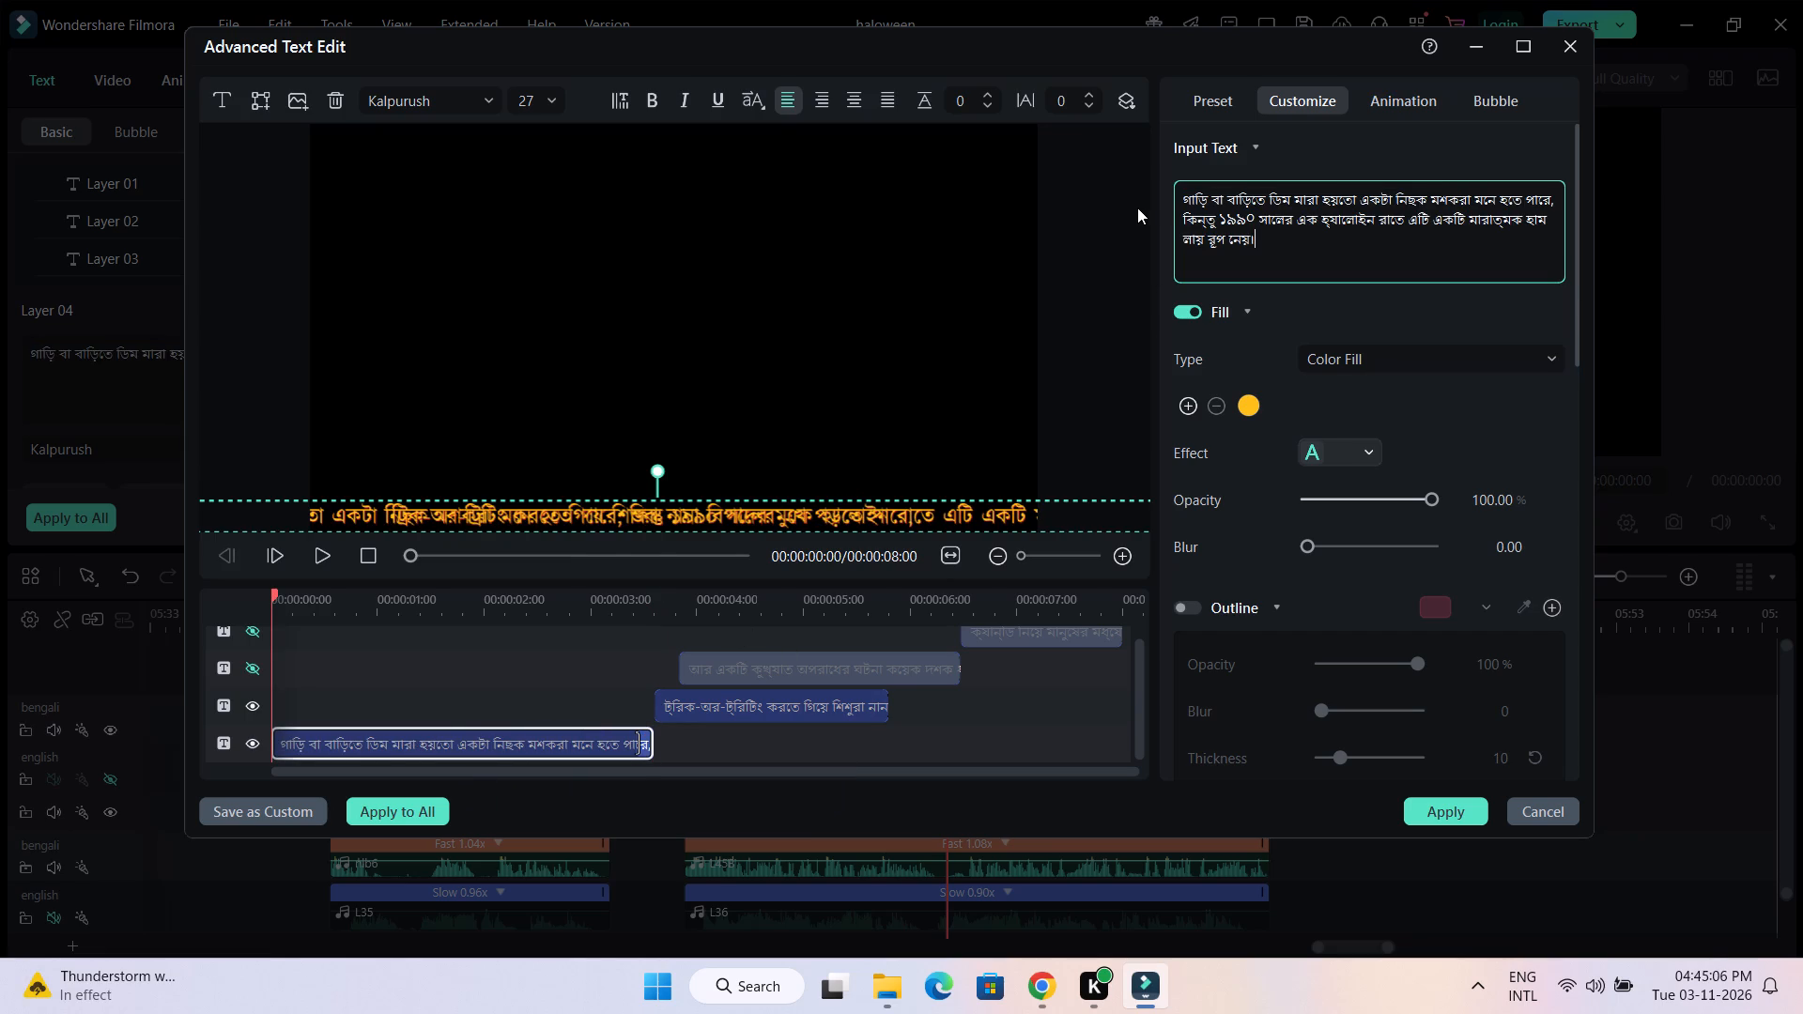
left_click_drag(1265, 249, 1182, 237)
left_click_drag(1182, 237, 1158, 228)
key("BackSpace")
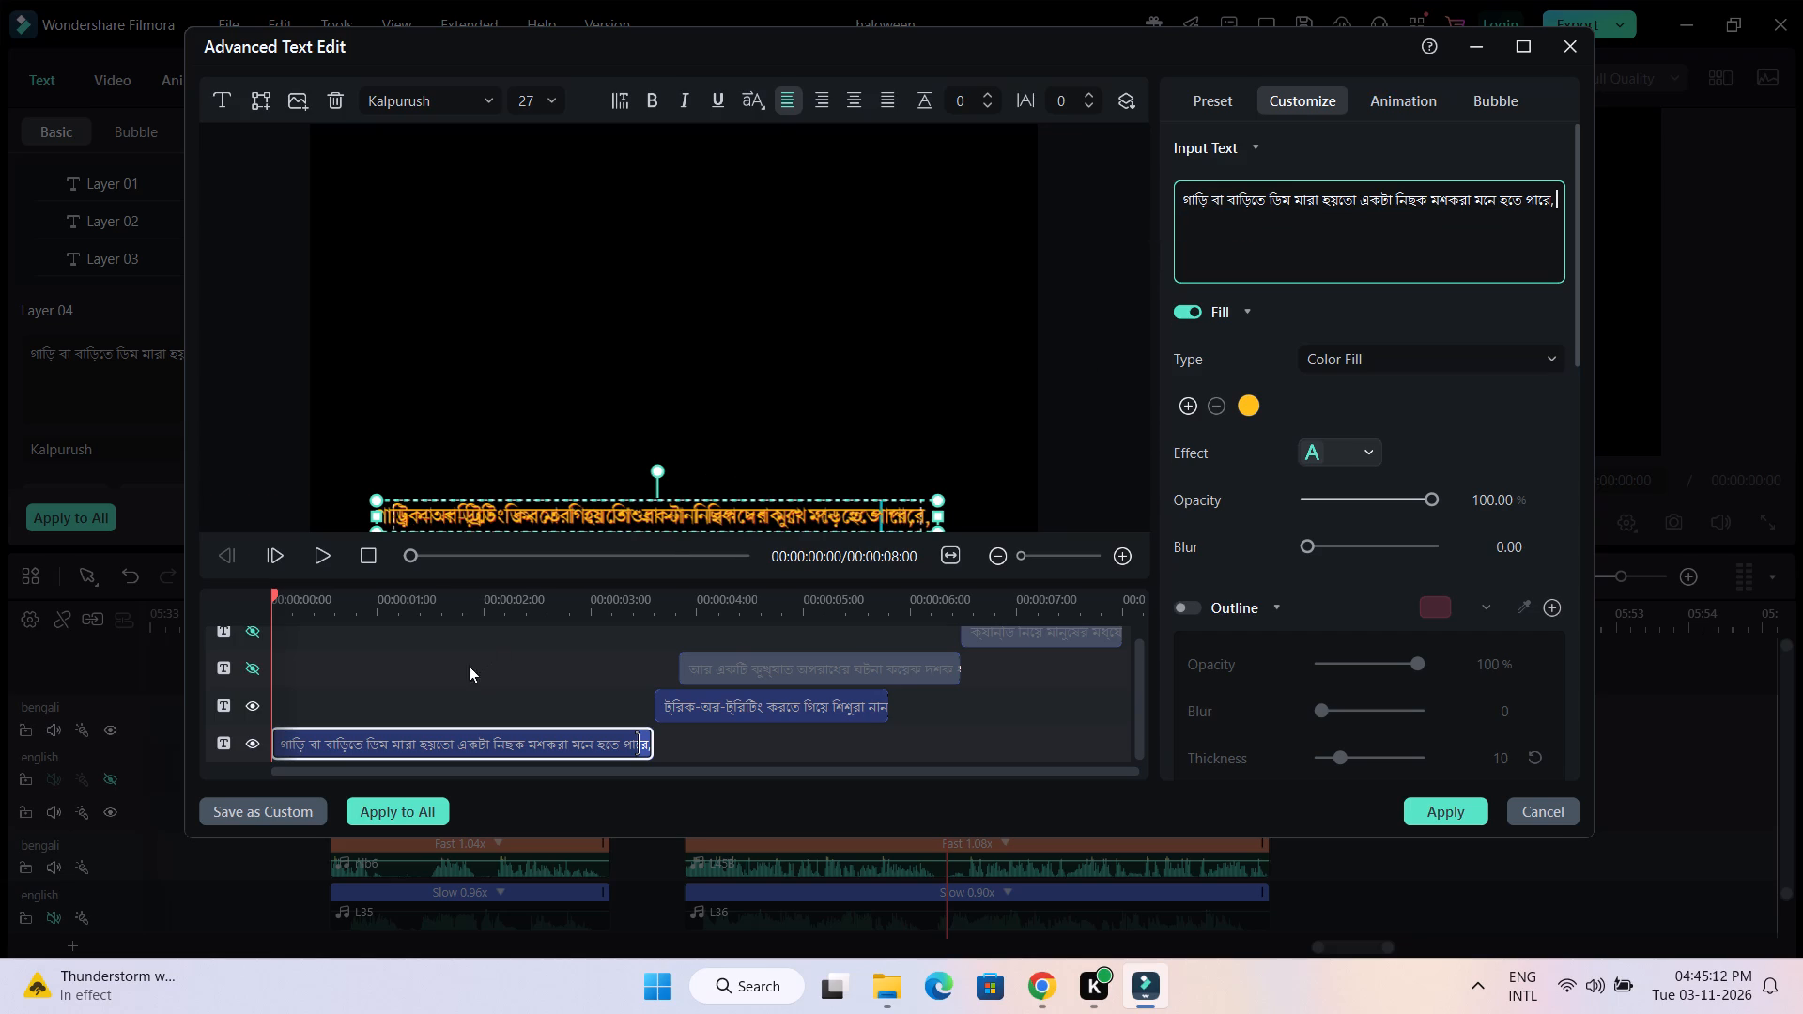
left_click(322, 553)
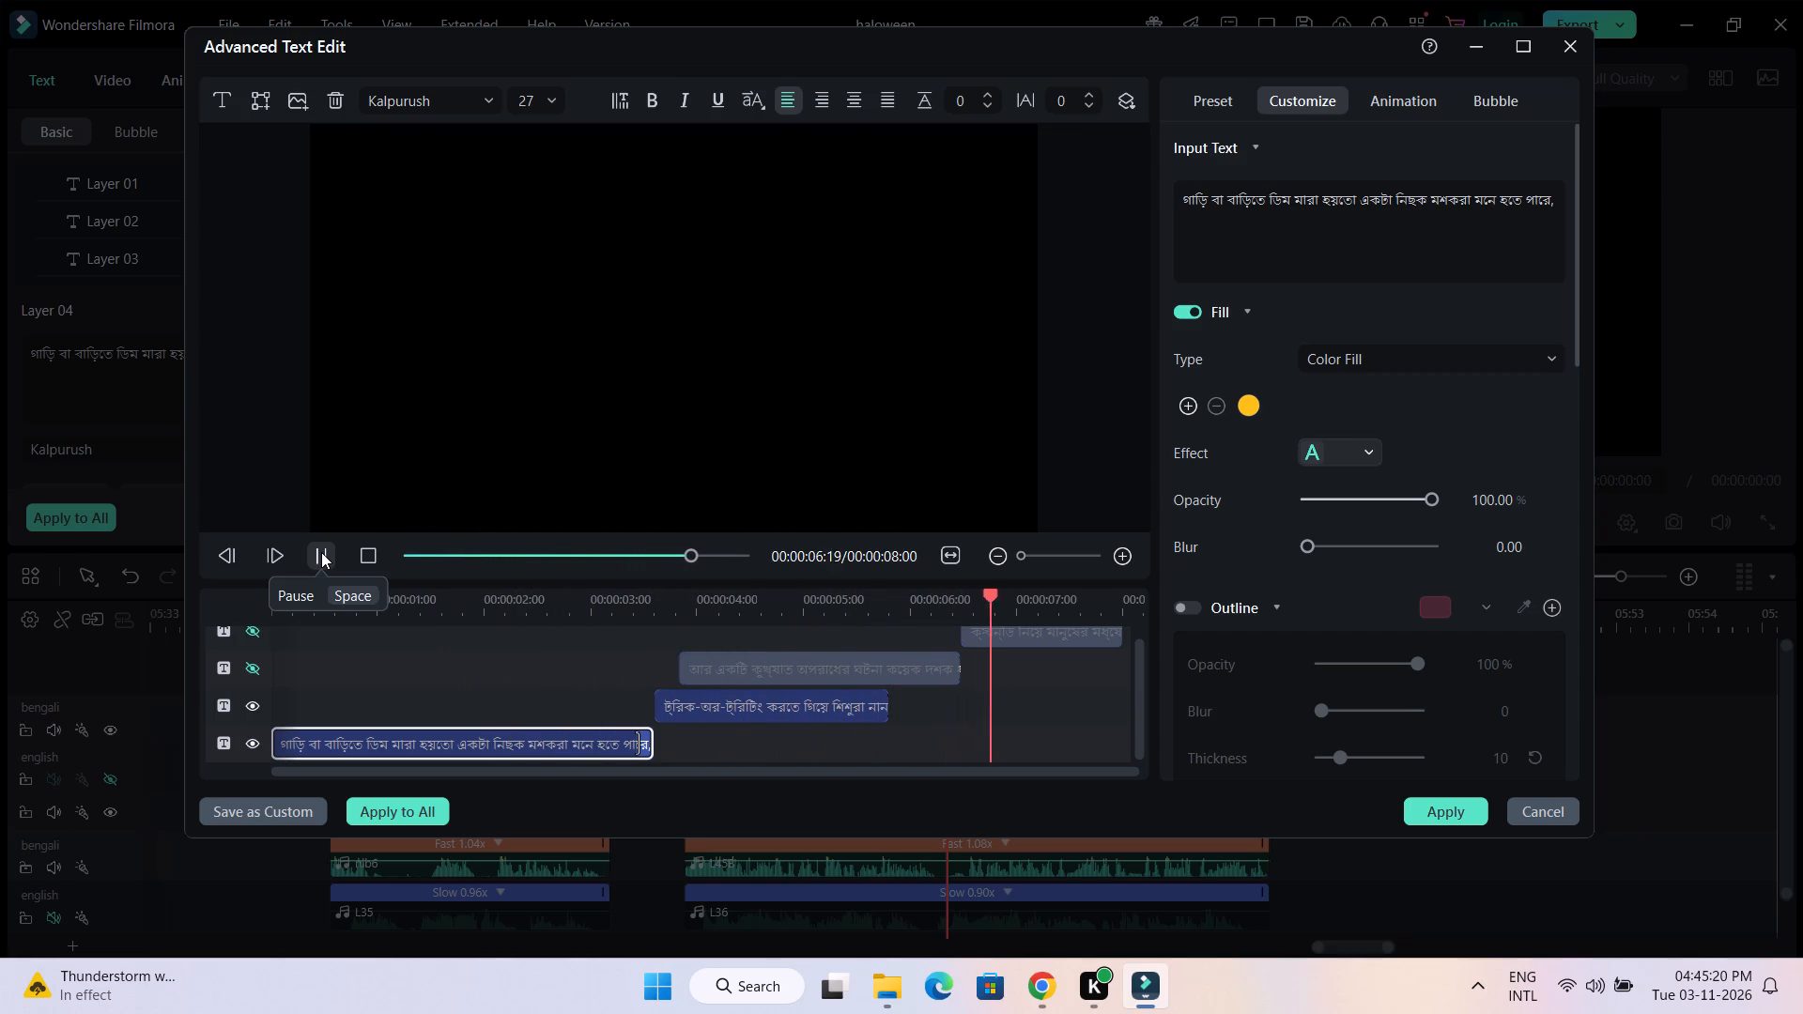
left_click(321, 552)
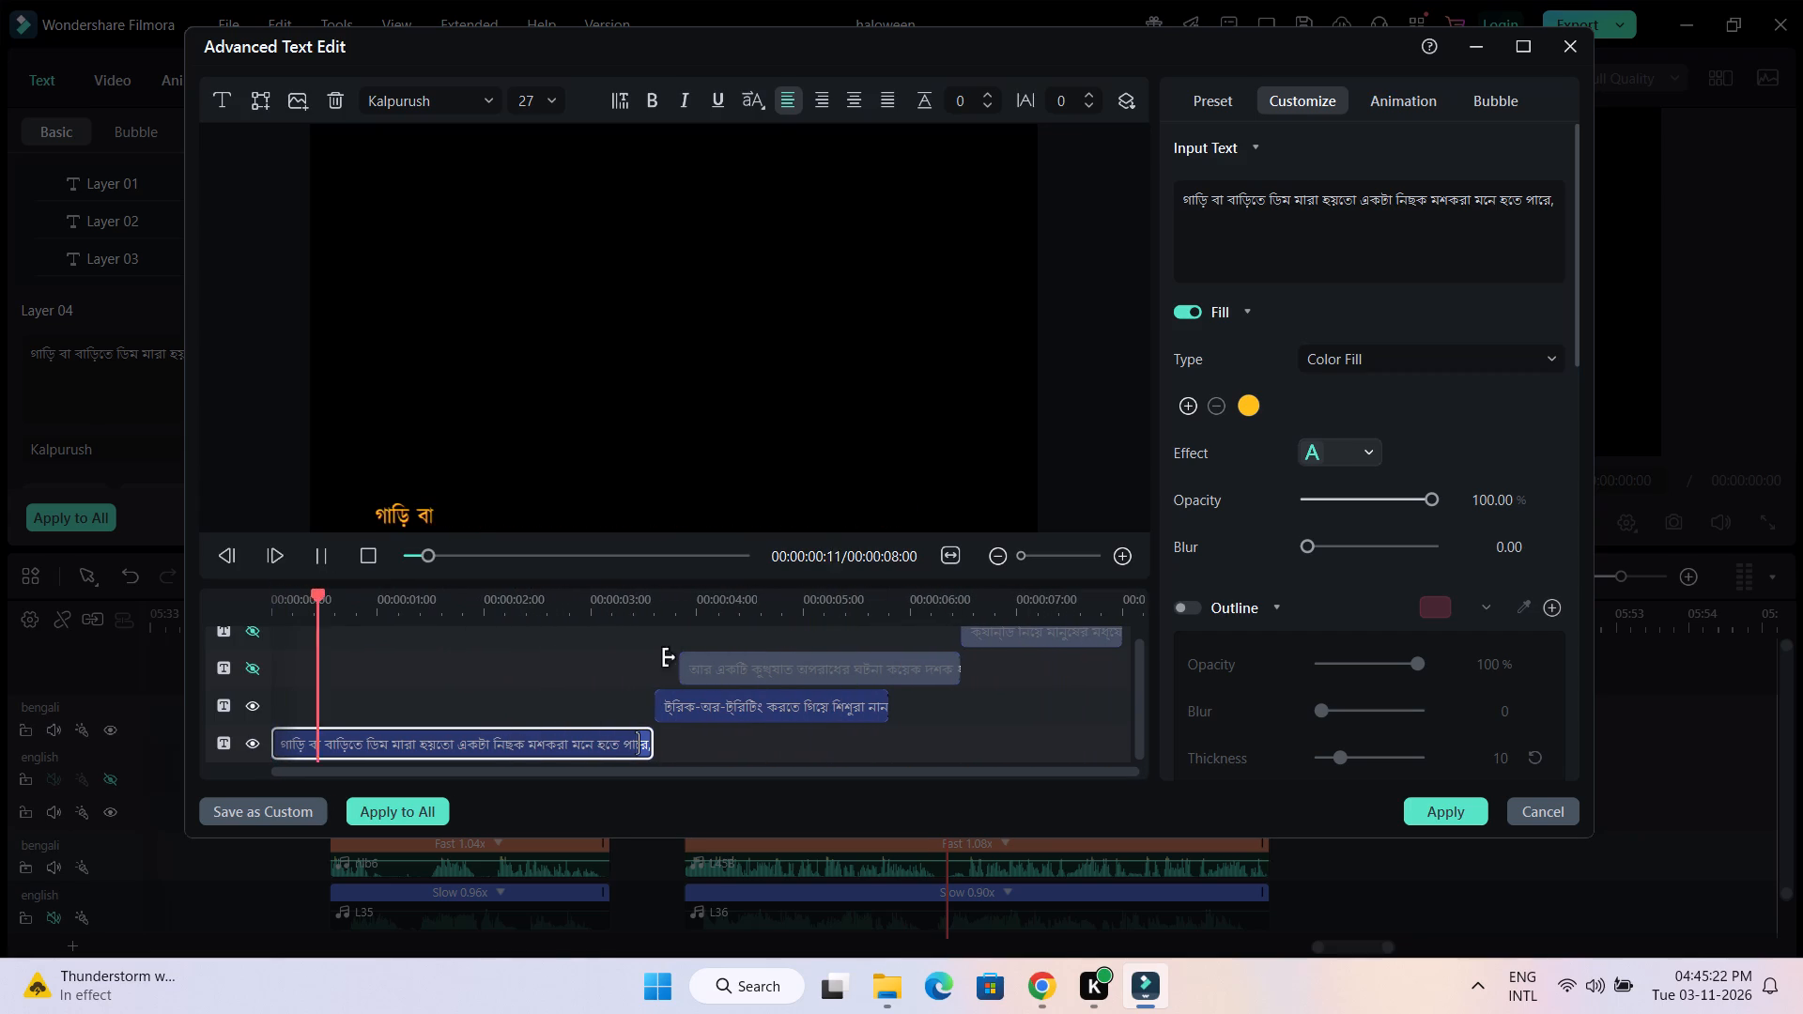
left_click(325, 557)
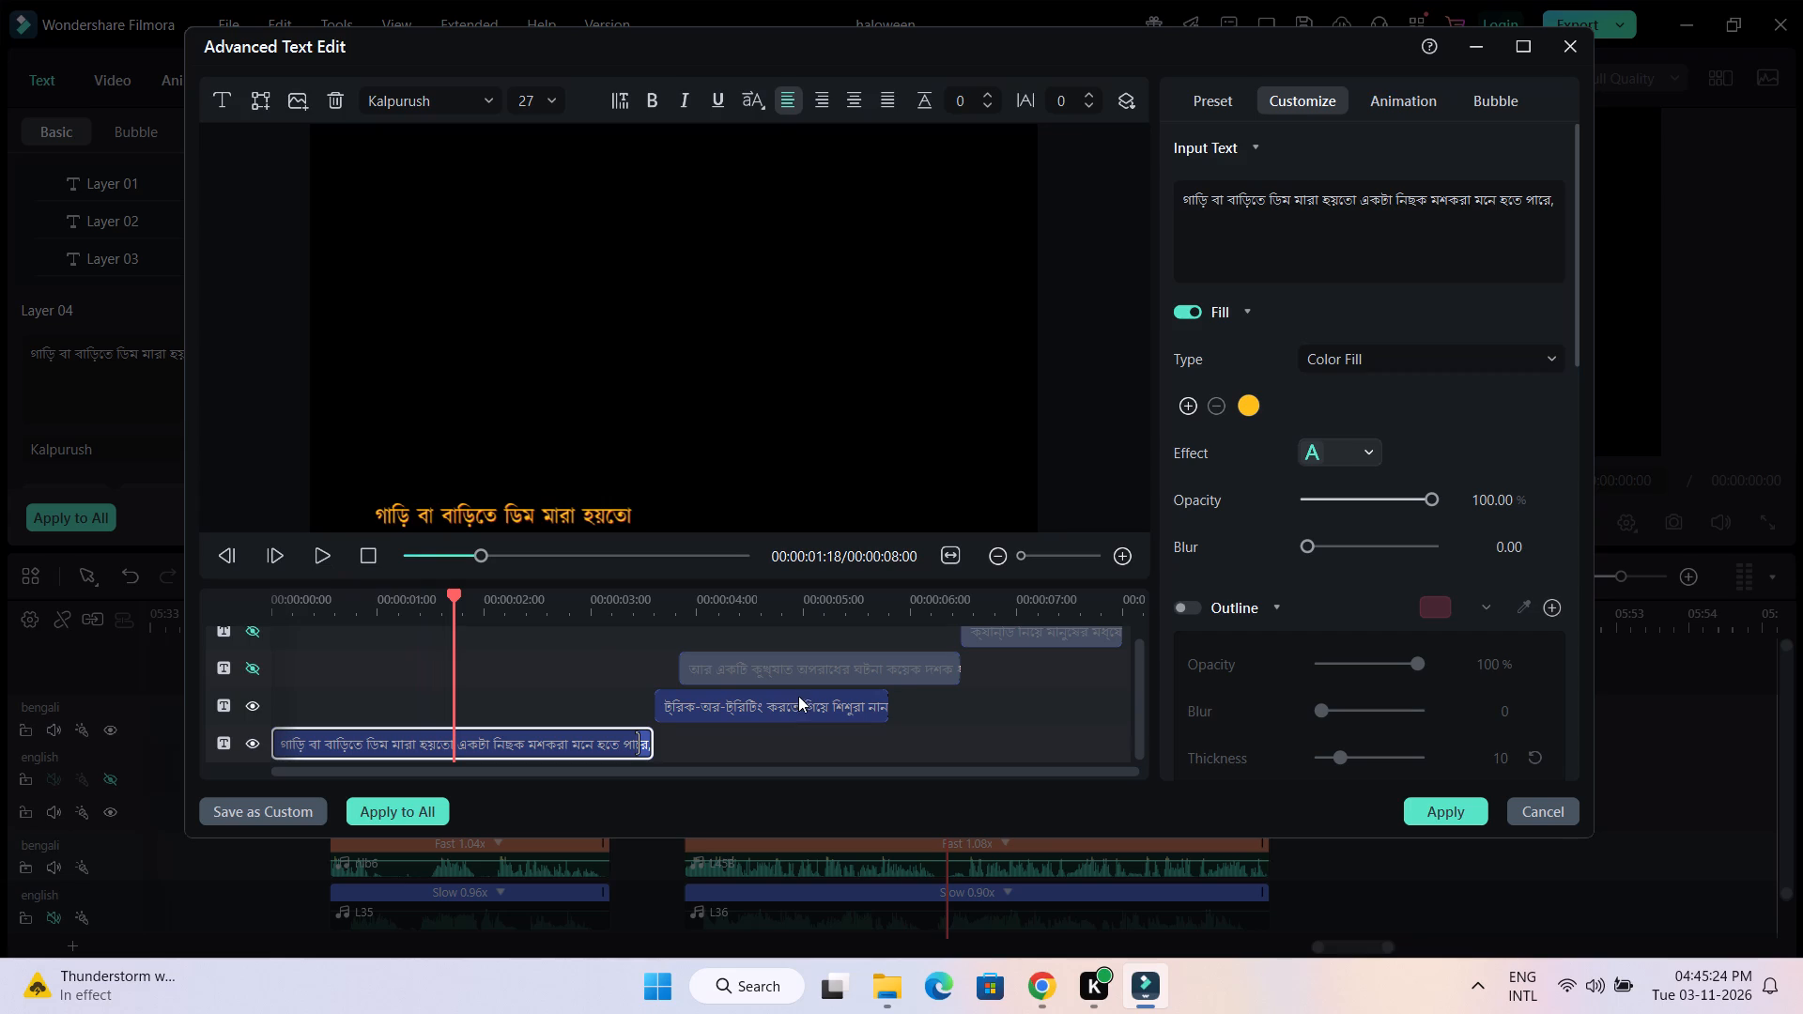
Extend the second text layer to end at 00:00:08:00 and stretch its text animation to nearly the layer's full length.
left_click(813, 699)
left_click_drag(887, 707, 1138, 704)
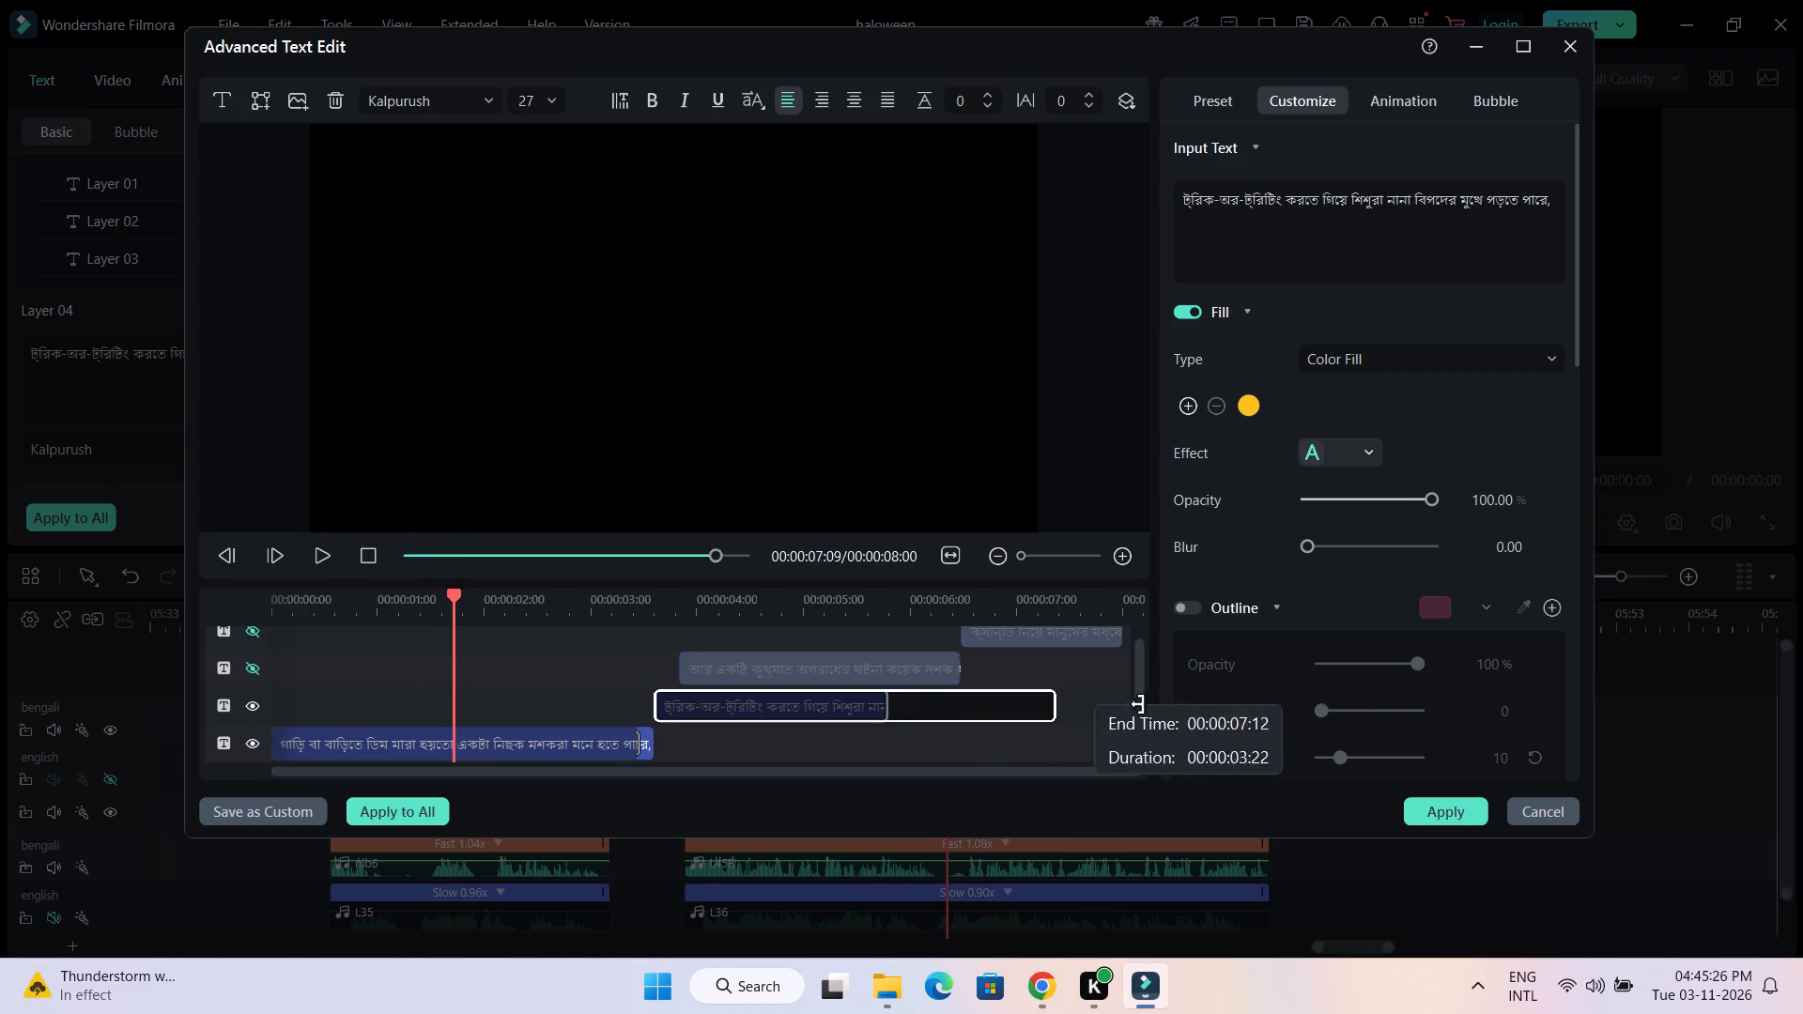
left_click_drag(1138, 704, 1256, 704)
left_click_drag(1027, 603, 744, 596)
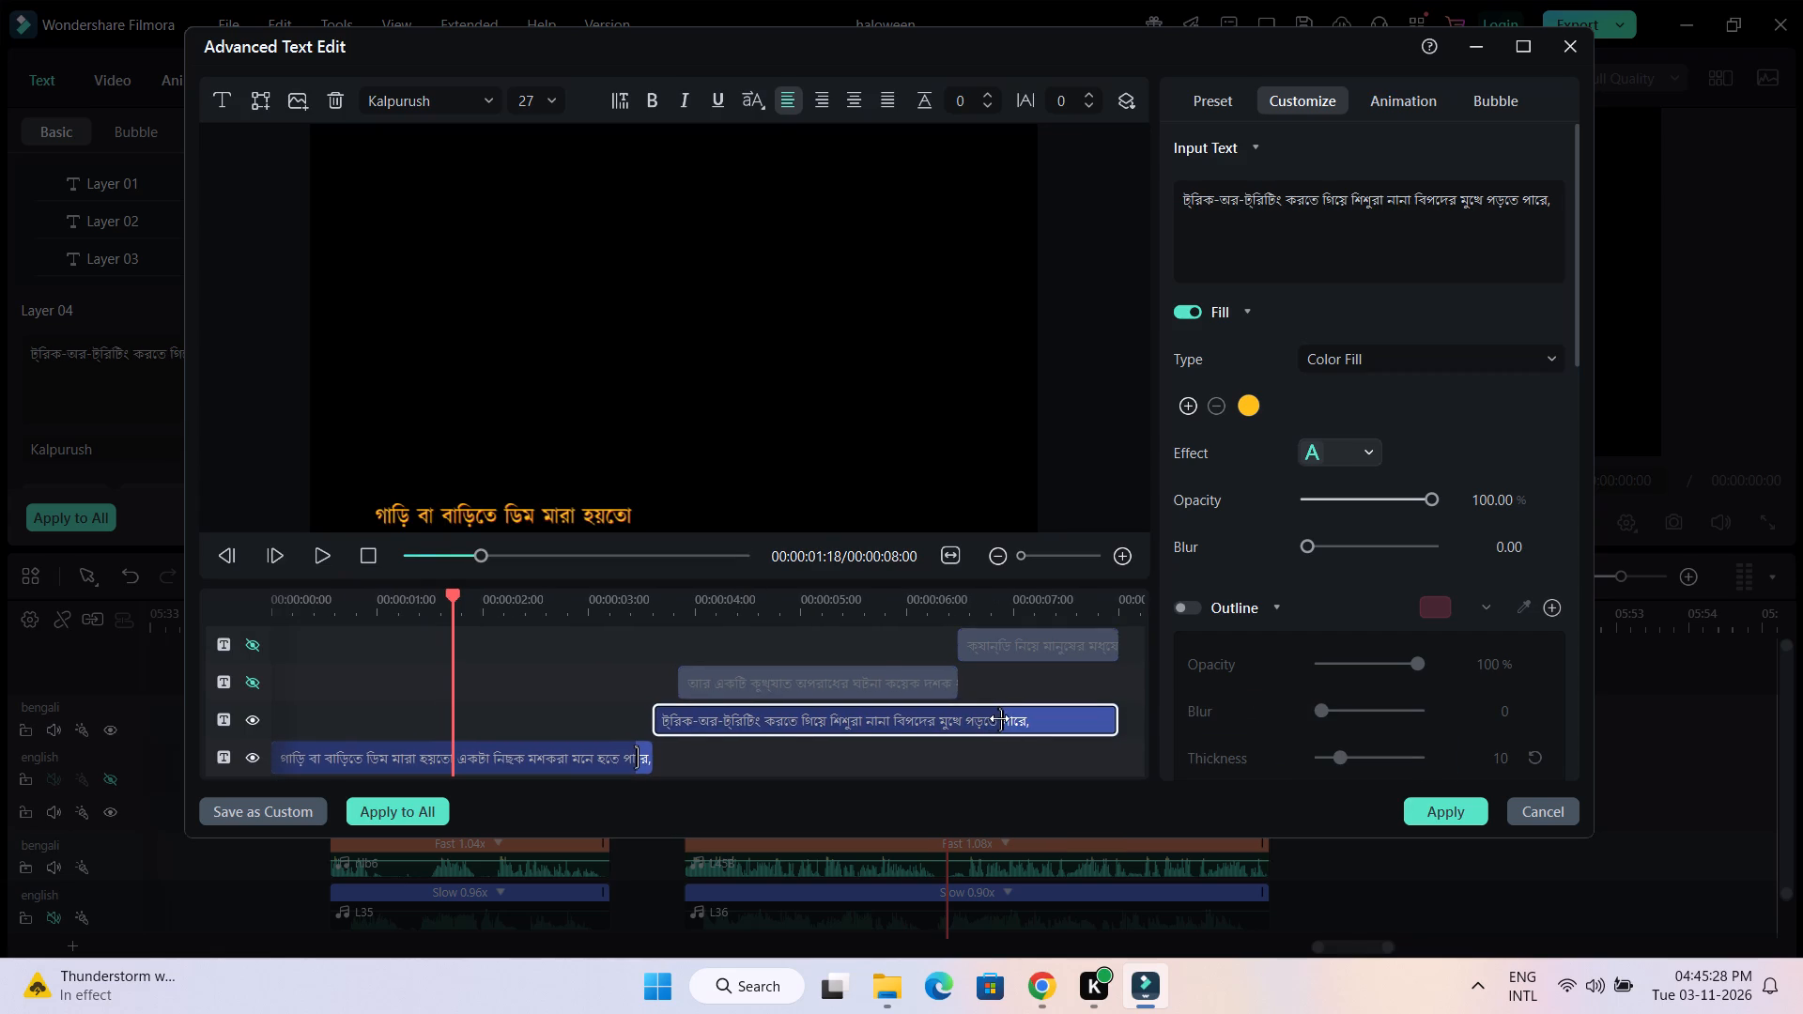
left_click_drag(1002, 718, 1096, 721)
Replace the second layer's text with "কিন্তু ১৯৯০ সালের এক হ্যালোইন রাতে এটি একটি মারাত্মক হামলায় রূপ নেয়।" without a leading space.
double_click(1059, 721)
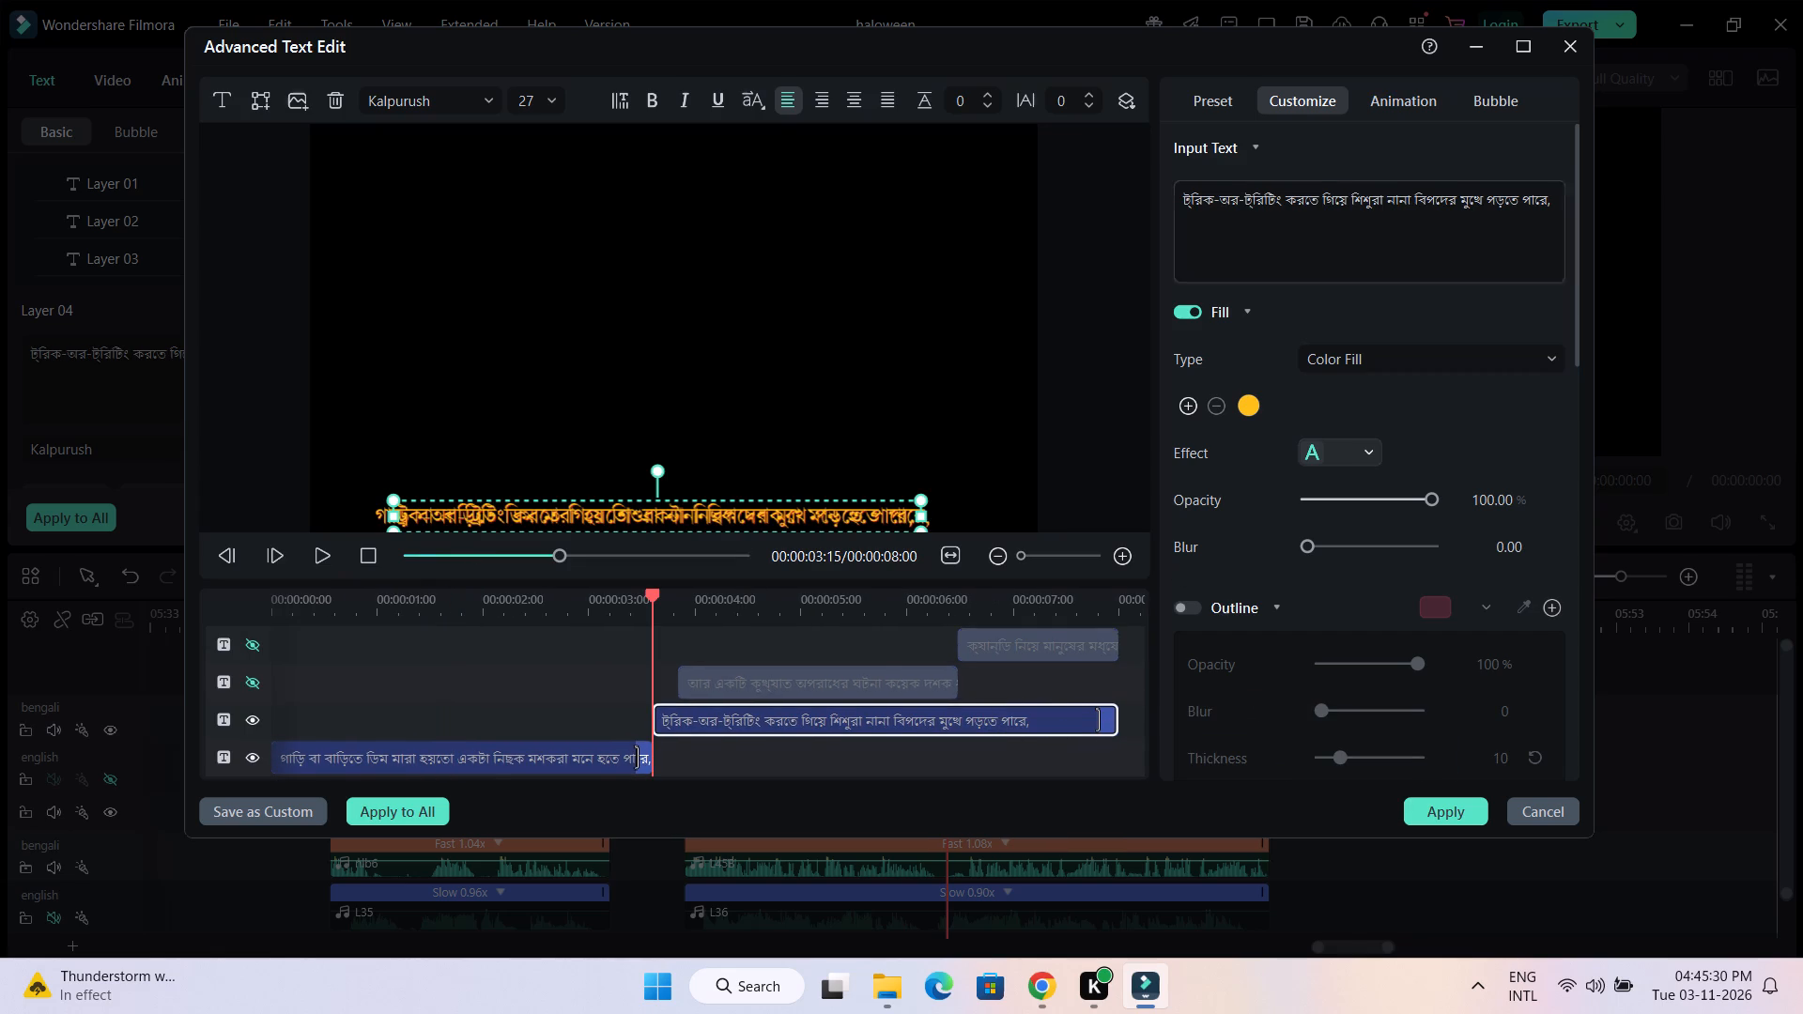
left_click_drag(1553, 201, 1149, 199)
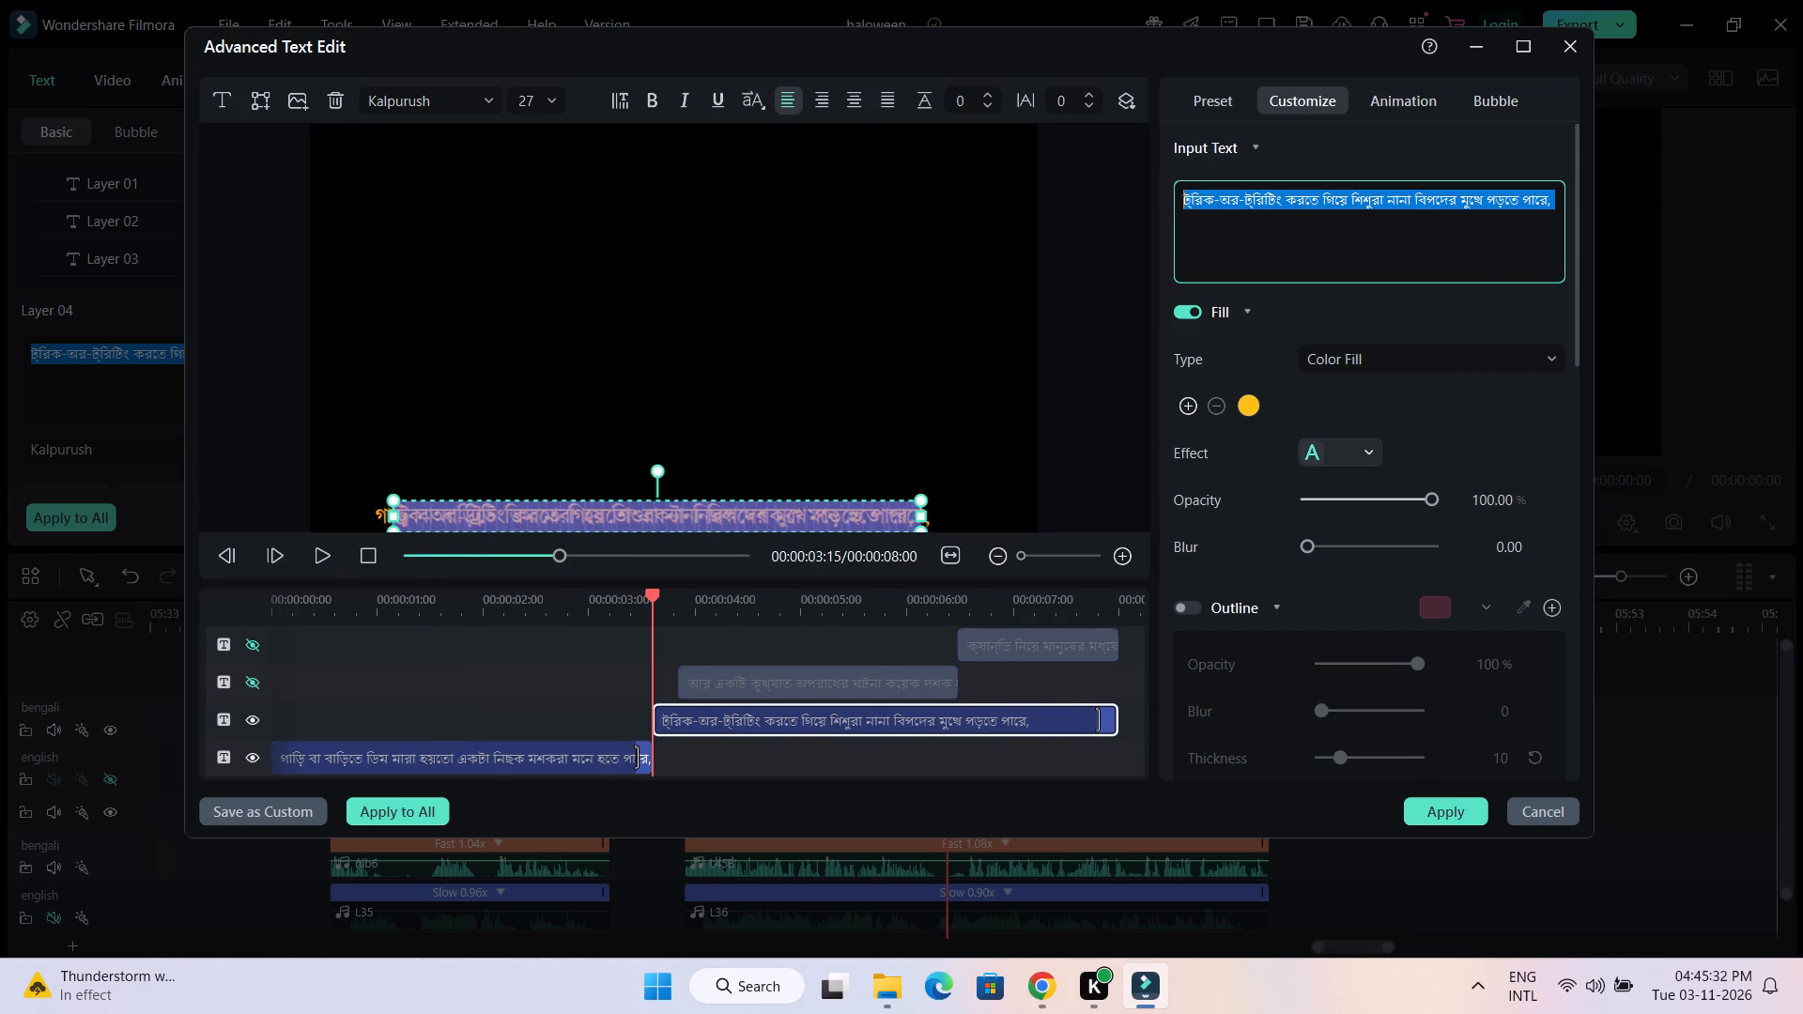
left_click_drag(1149, 199, 1099, 197)
key("ctrl+v")
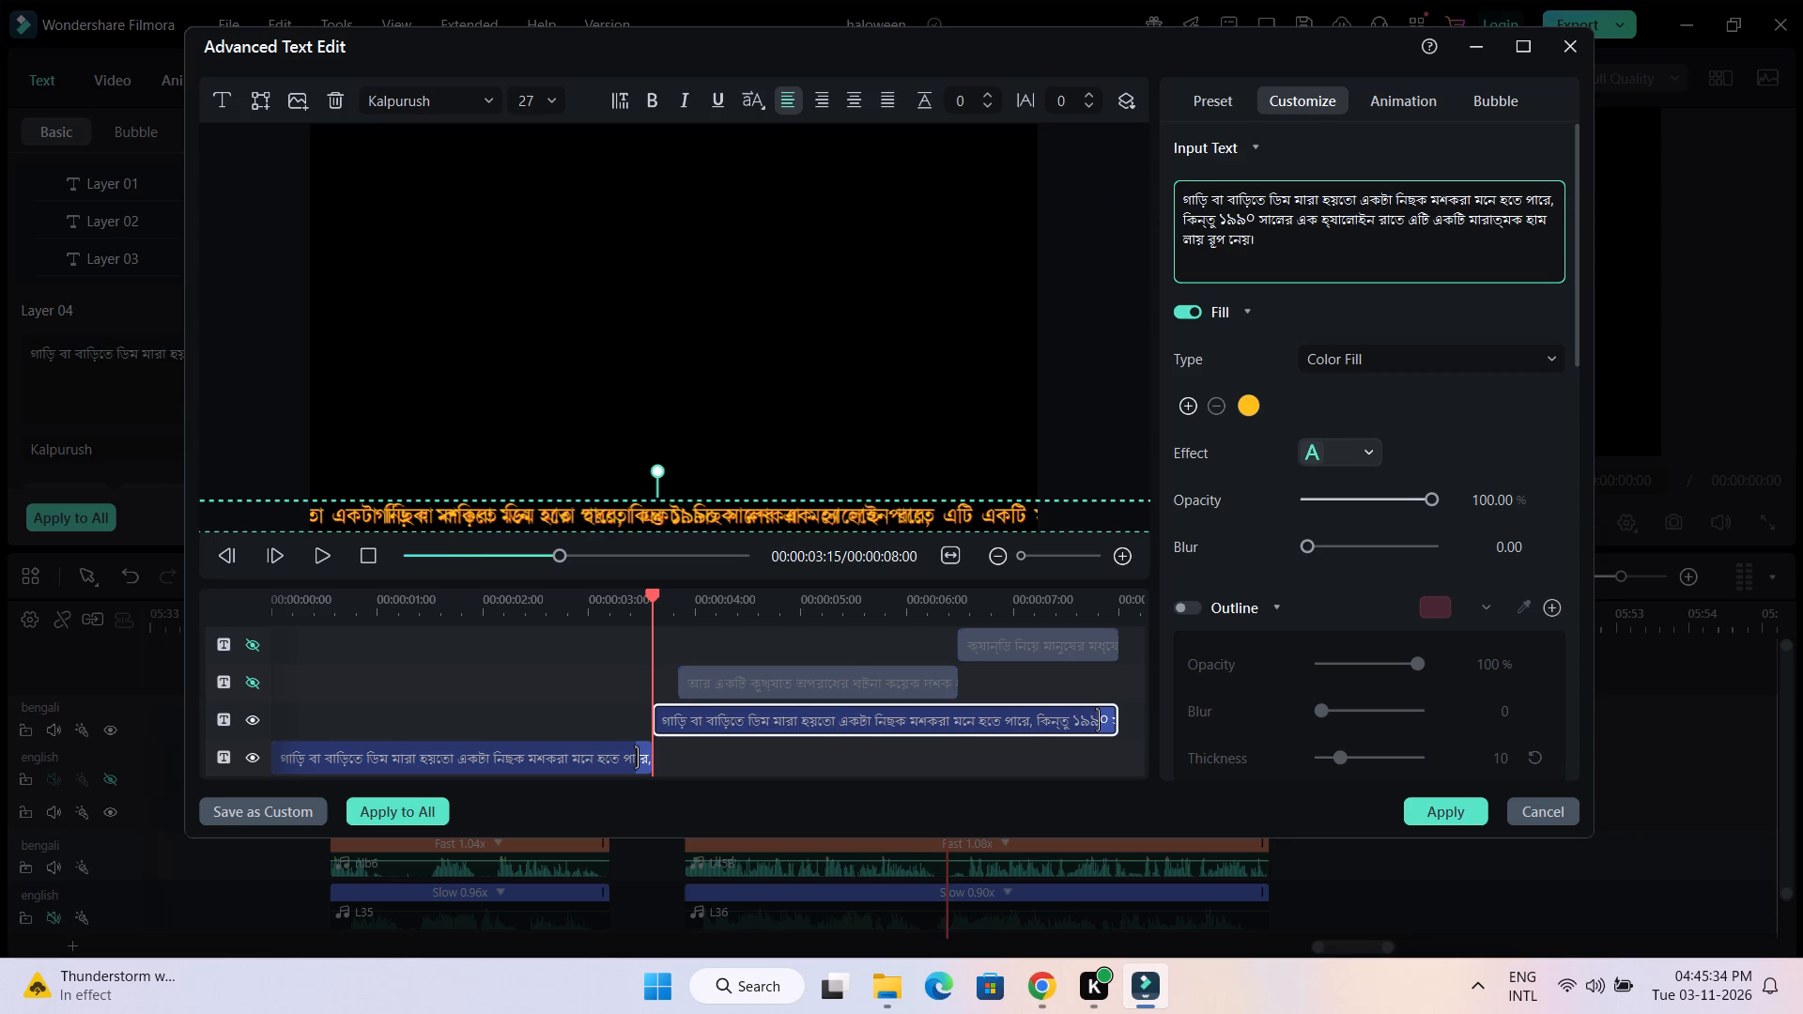
left_click_drag(1557, 199, 1158, 192)
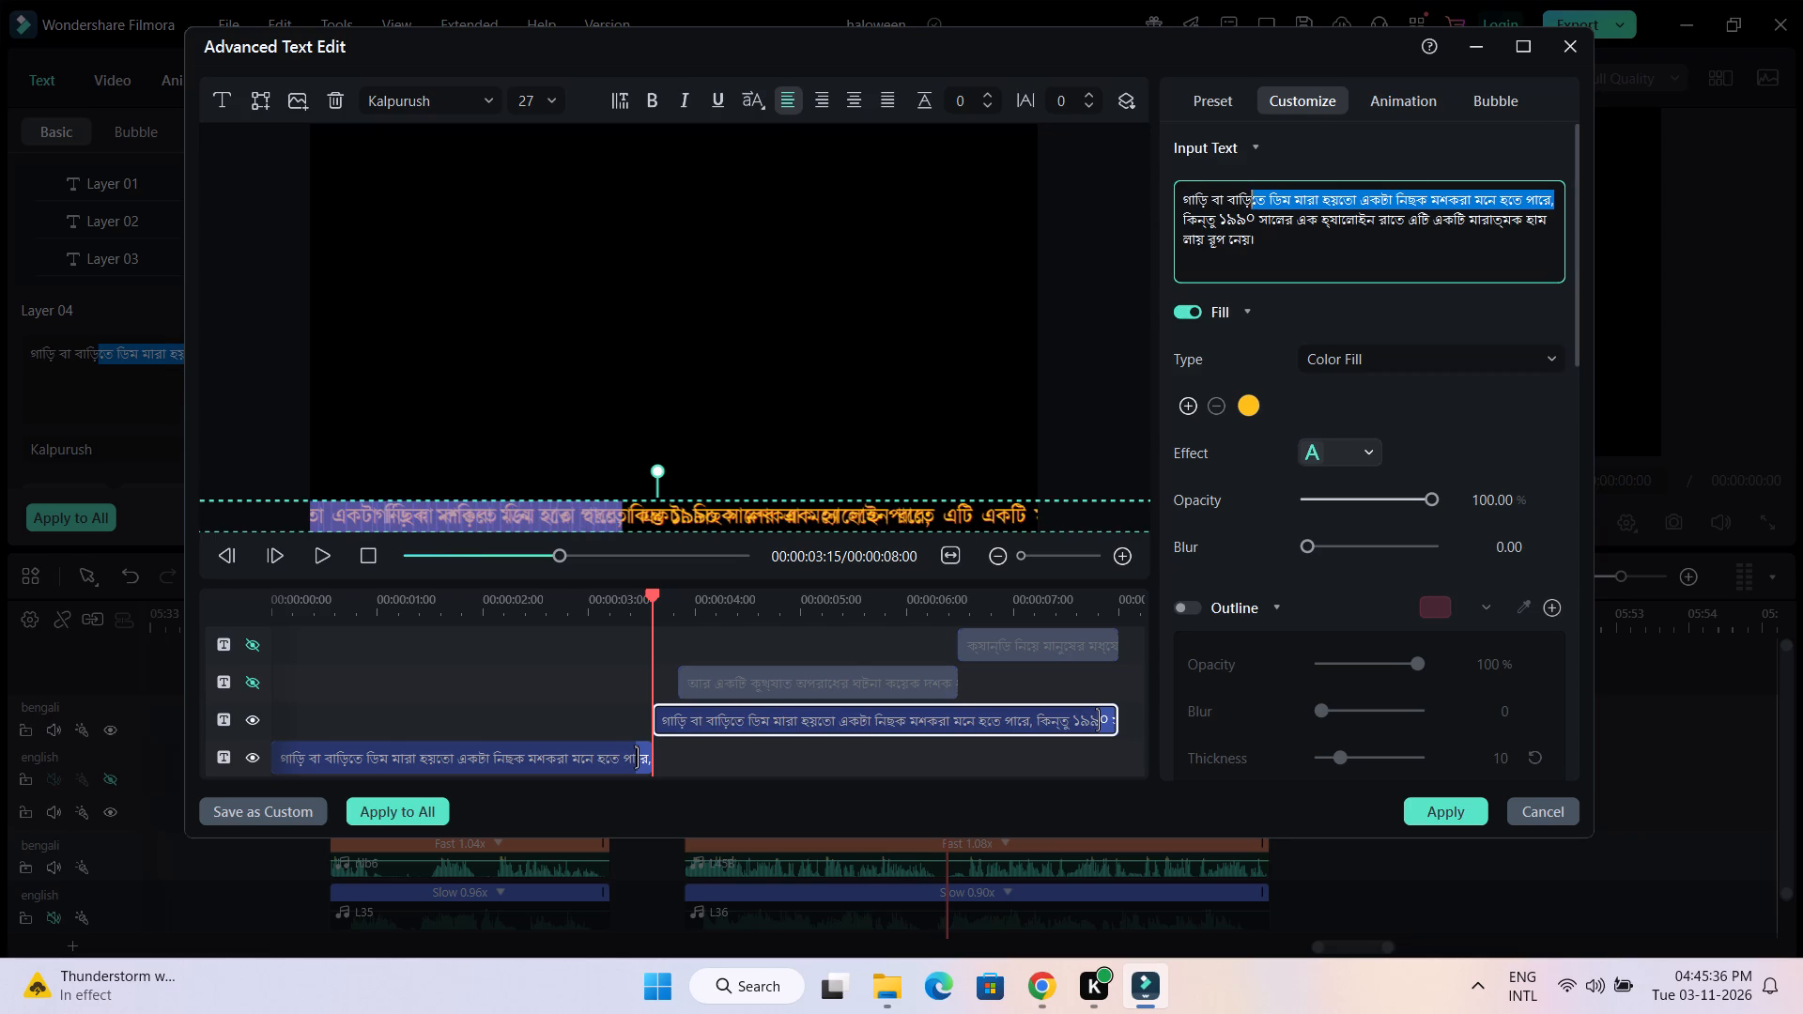
left_click_drag(1158, 192, 1117, 192)
key("BackSpace")
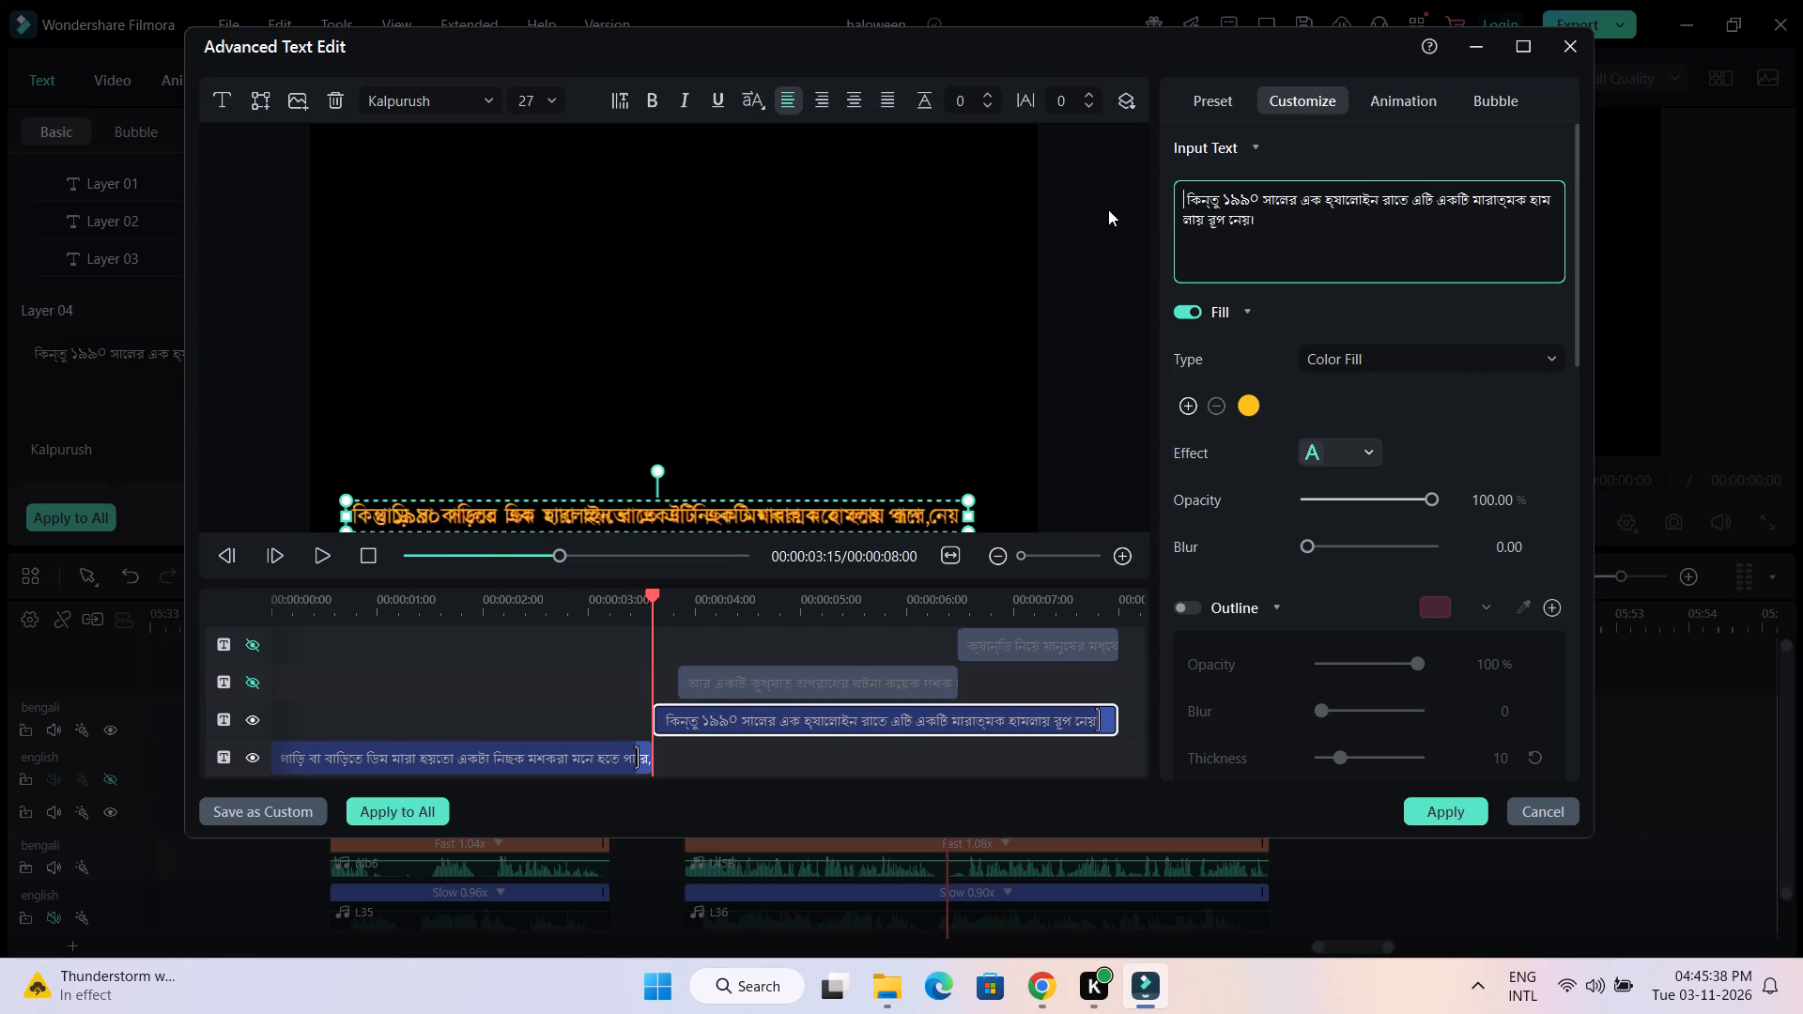
key("Right")
key("BackSpace")
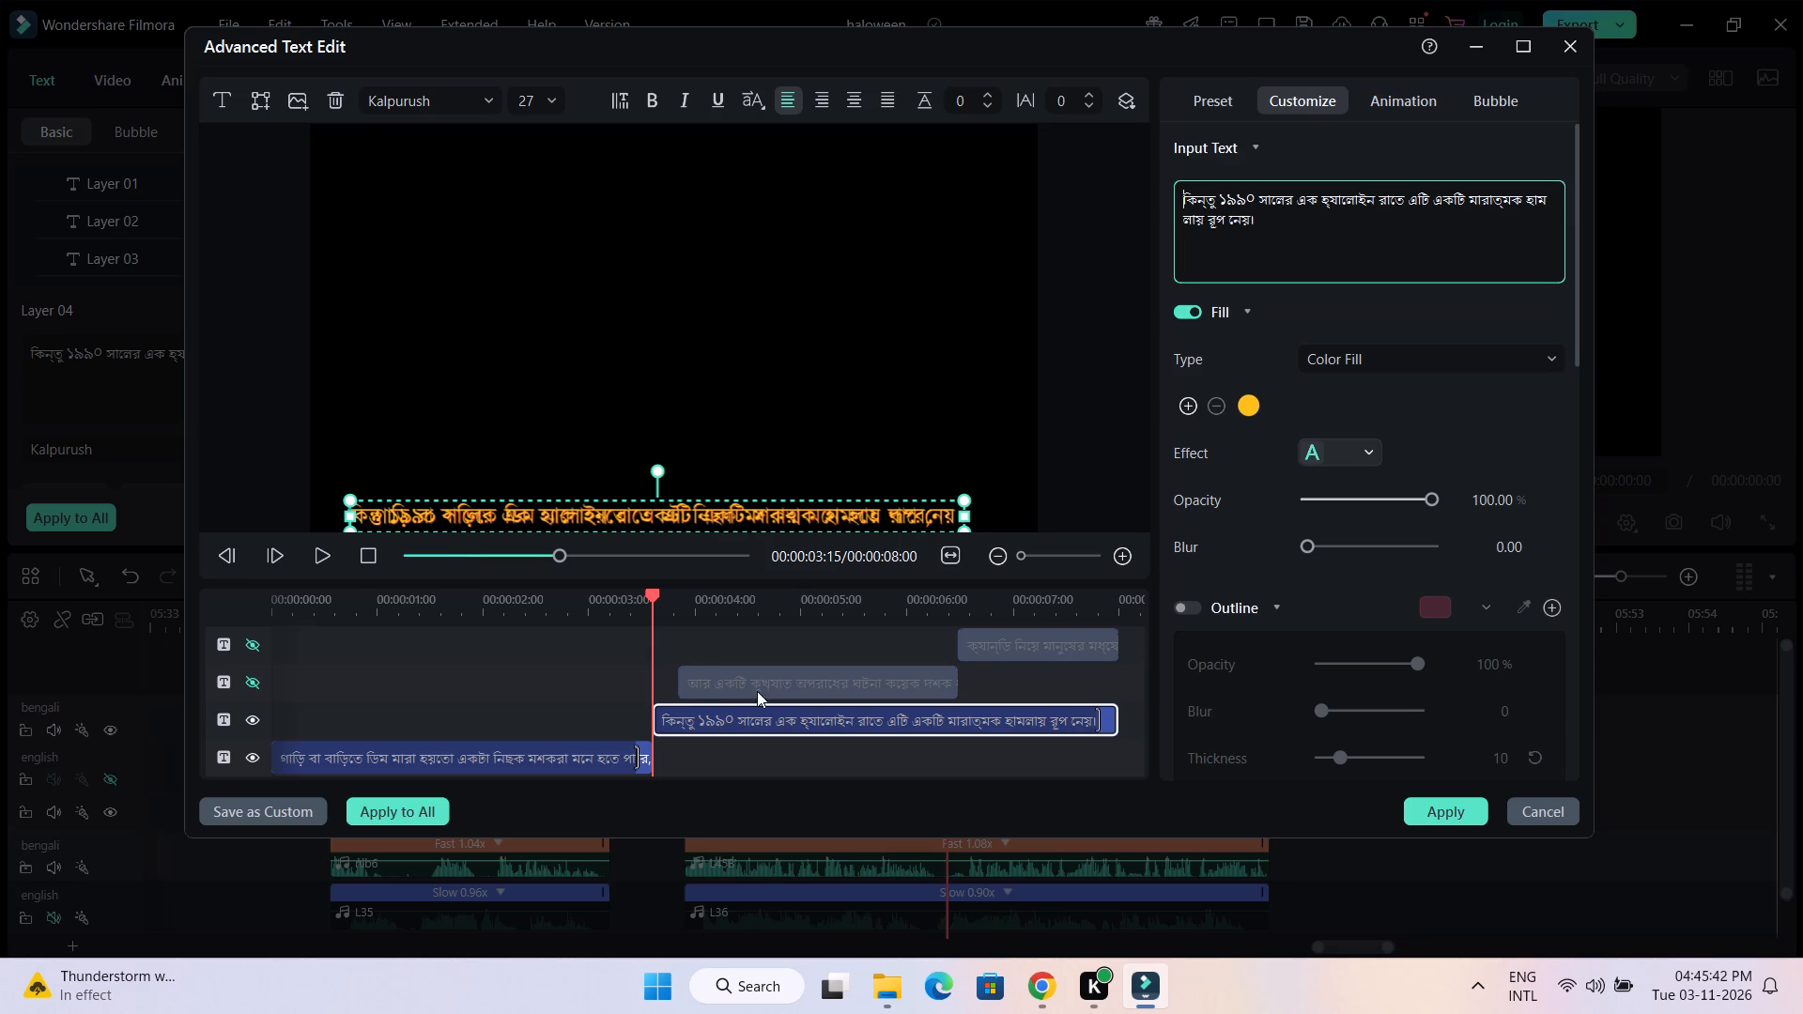
Preview the two-layer caption from the start, and lengthen both layers' text animations slightly towards their layer ends.
left_click_drag(654, 591, 547, 591)
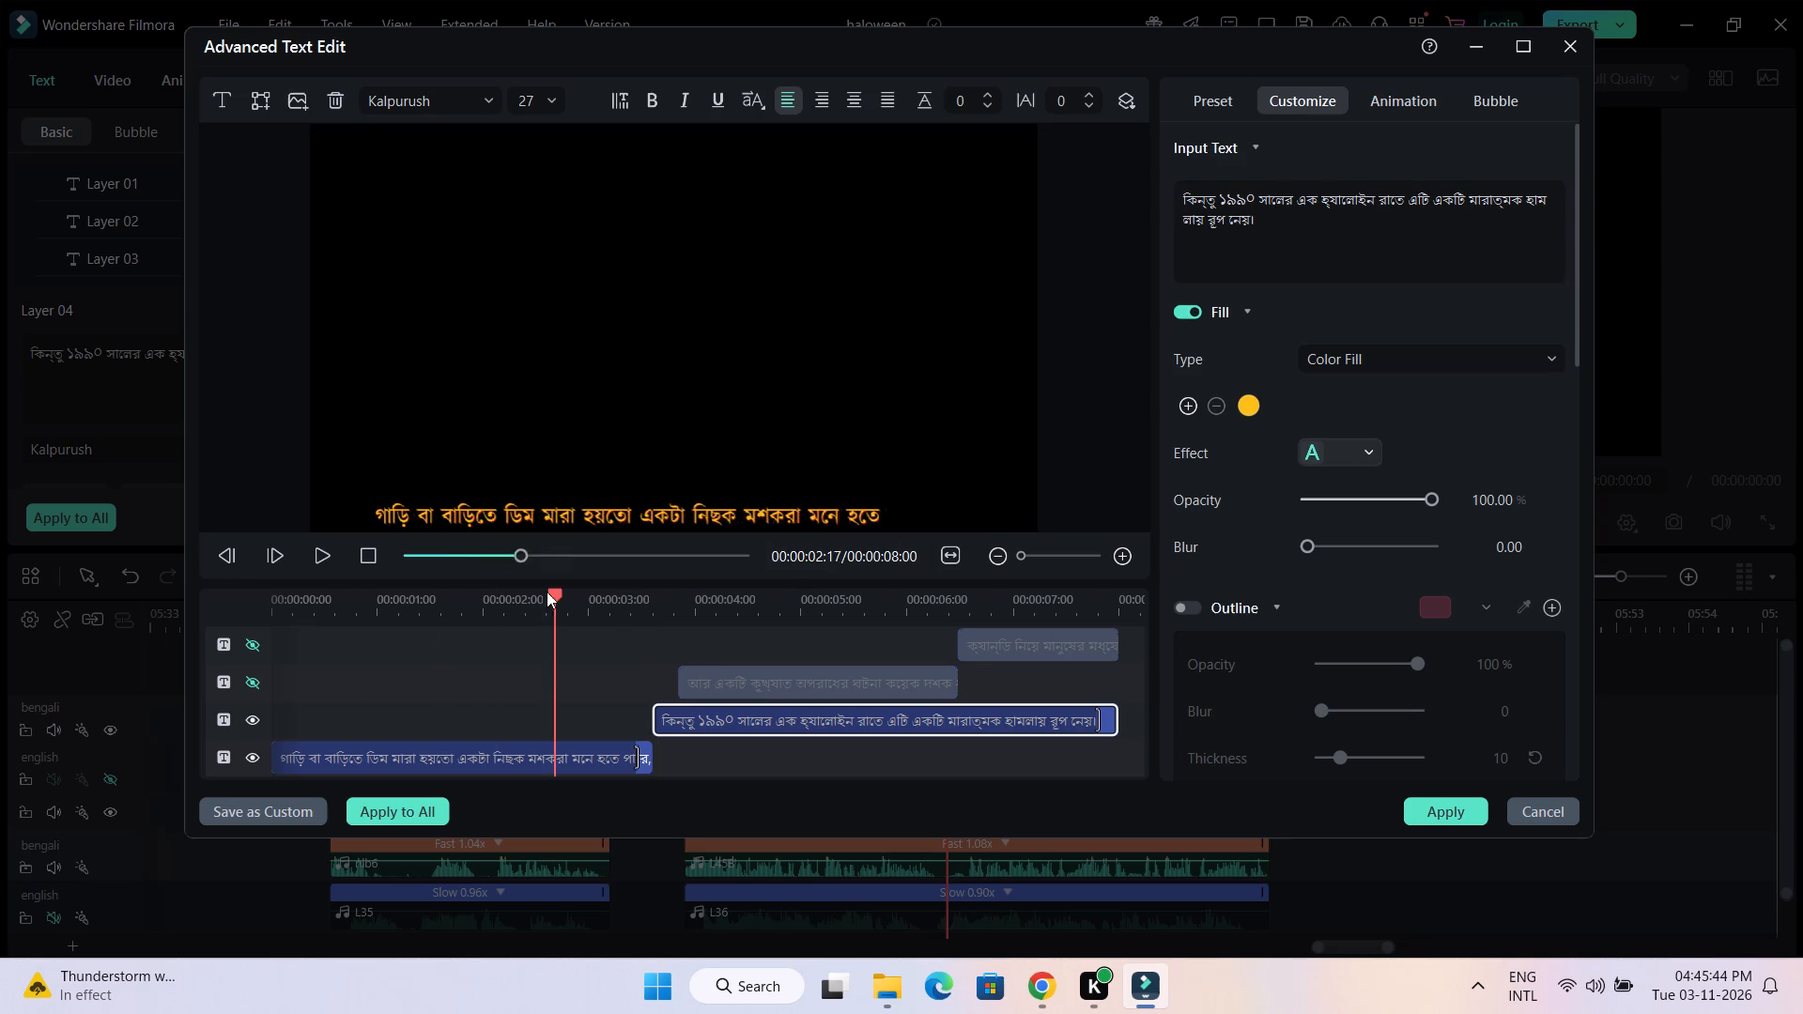
left_click_drag(547, 591, 146, 586)
left_click(321, 550)
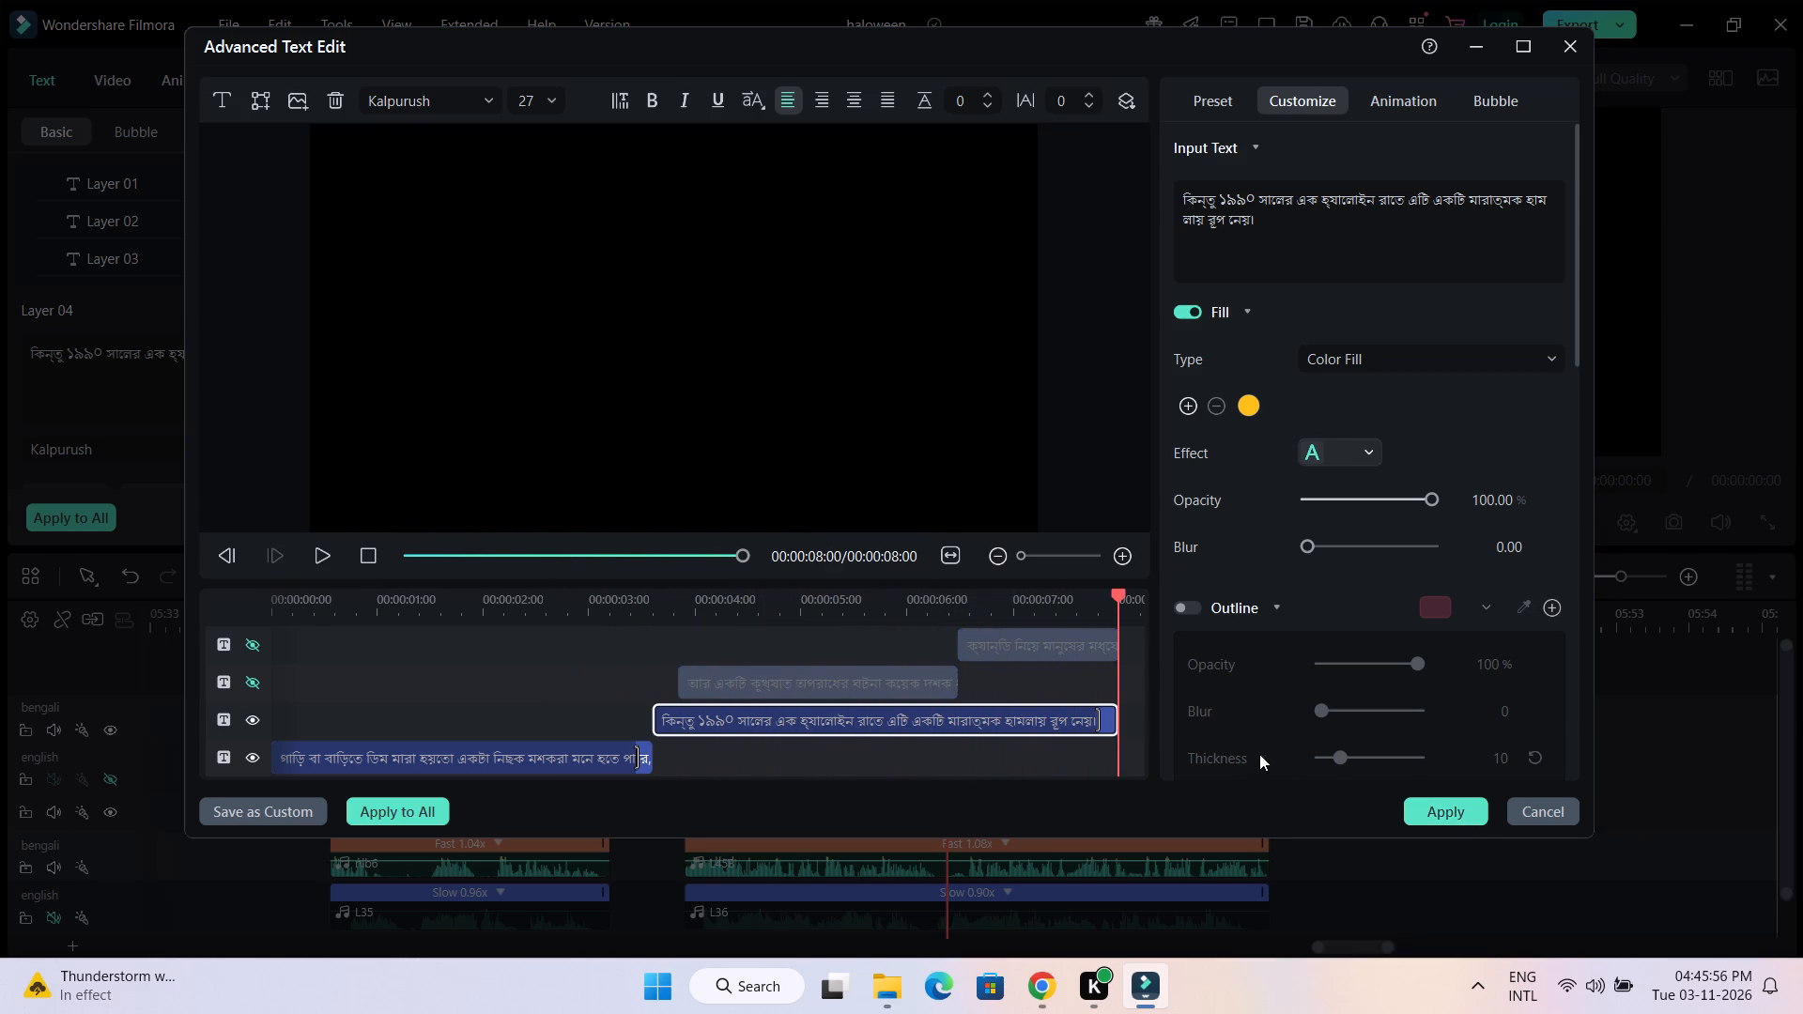
left_click_drag(1100, 724, 1112, 723)
left_click(636, 758)
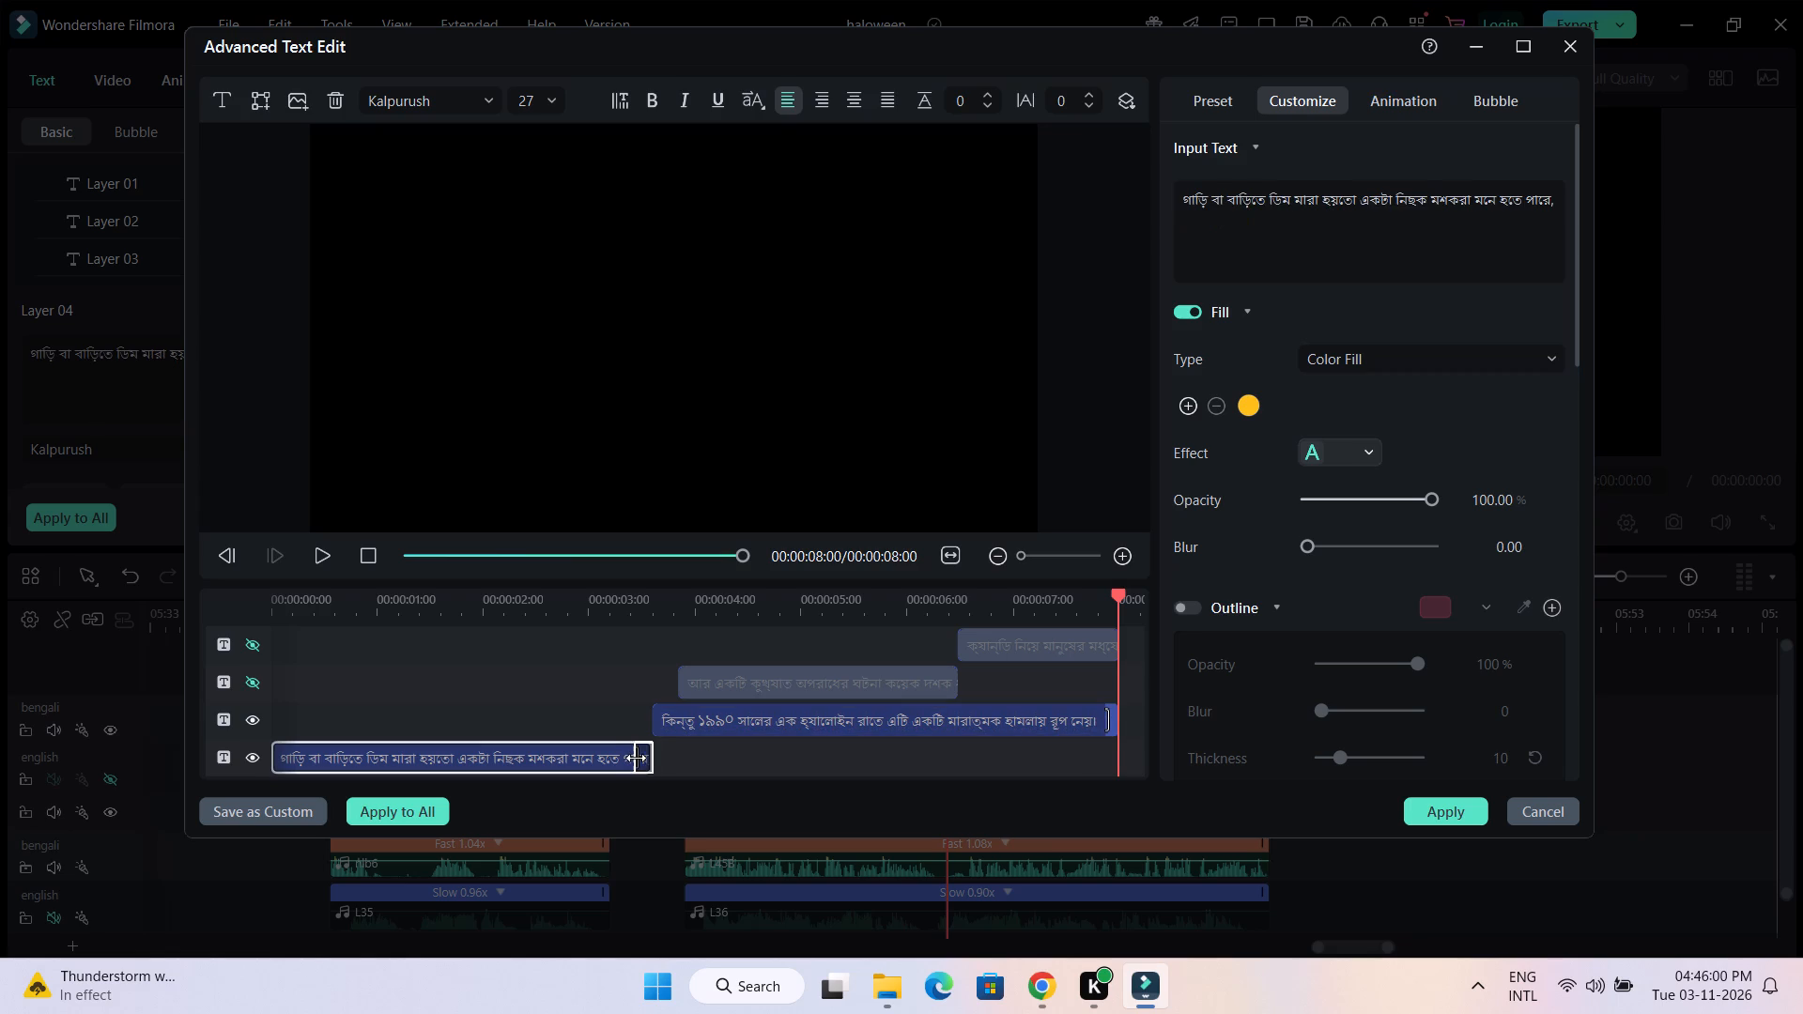
Delete the two hidden leftover text layers, preview the Bengali caption from the start, and apply the caption changes.
left_click(807, 679)
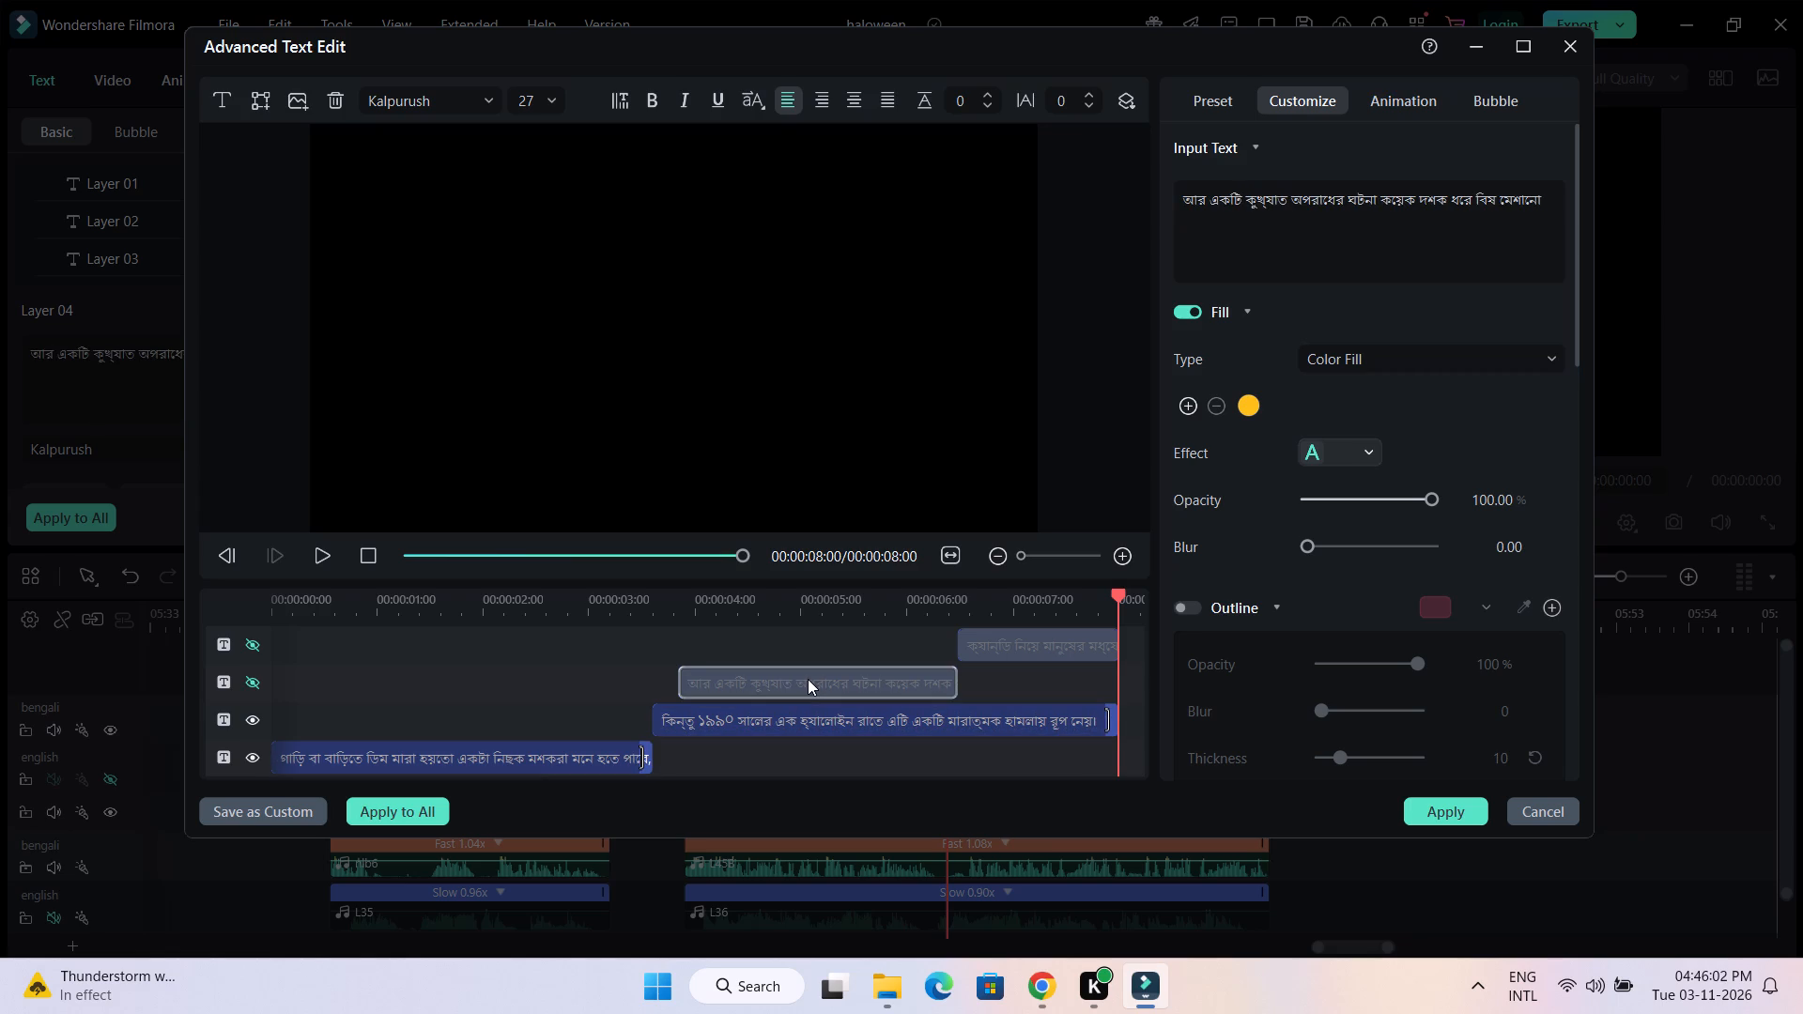
key("Delete")
left_click(1068, 653)
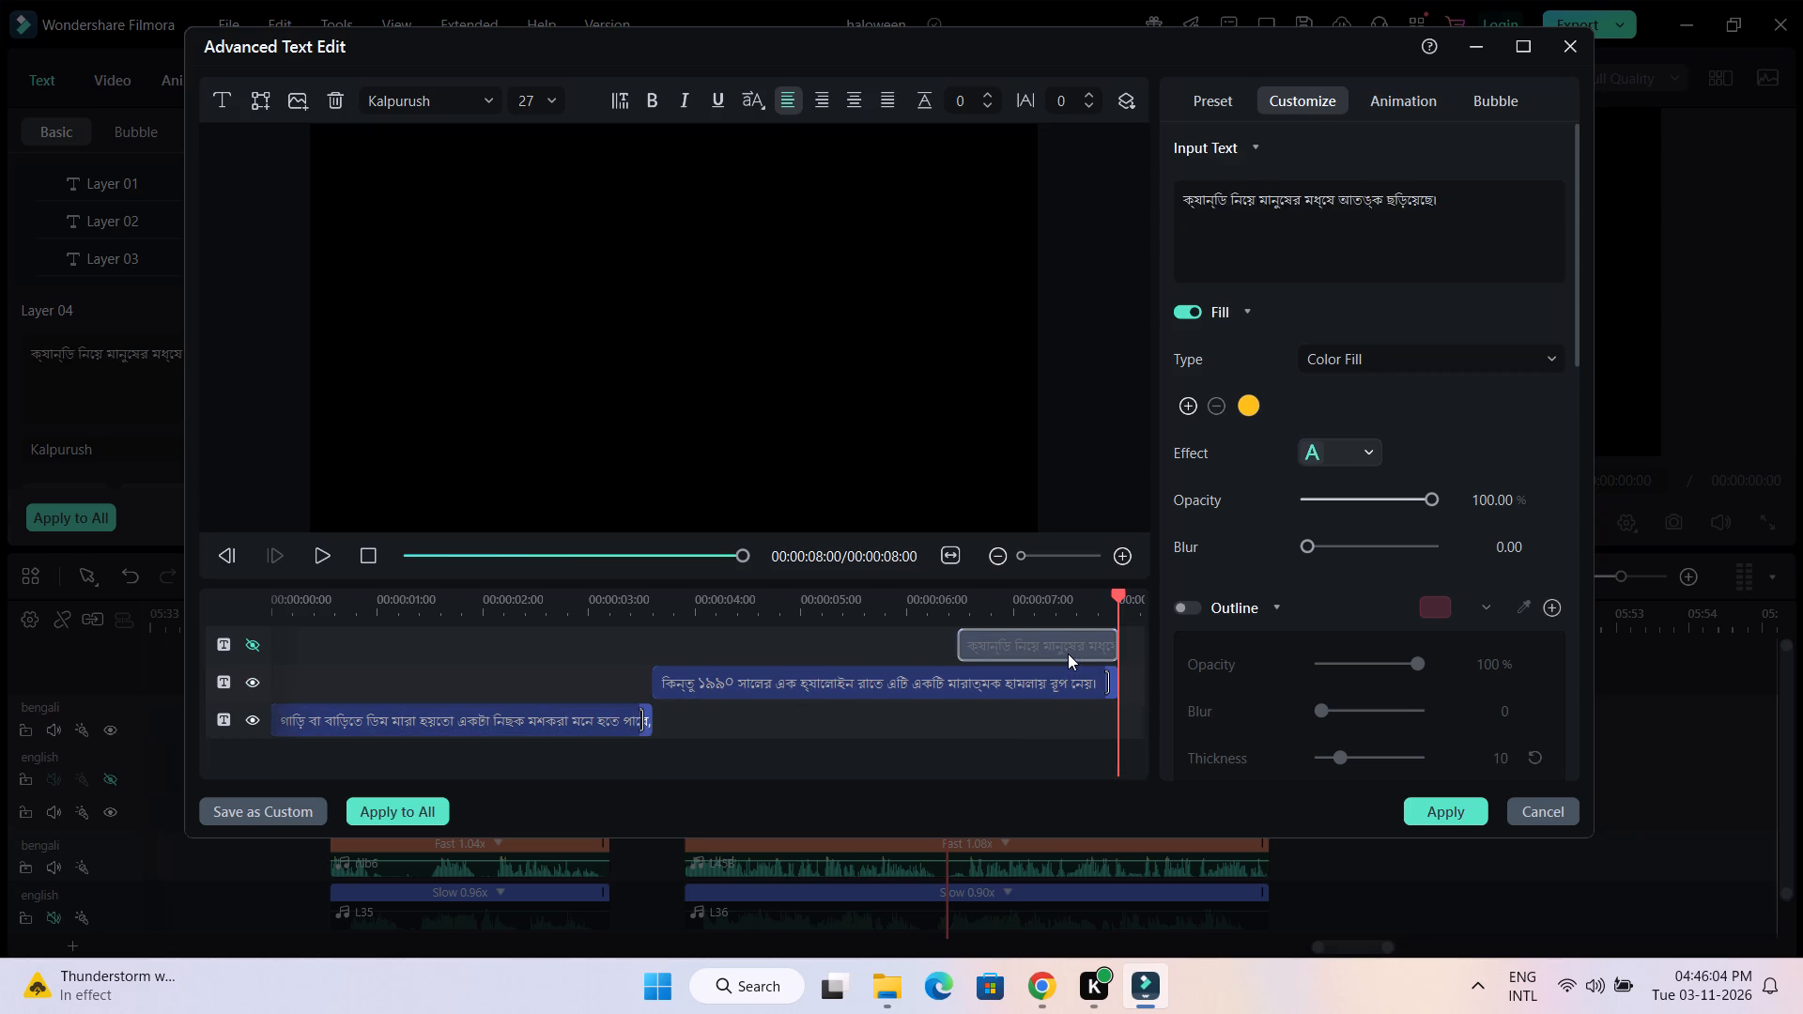
key("Delete")
left_click_drag(1121, 595, 223, 612)
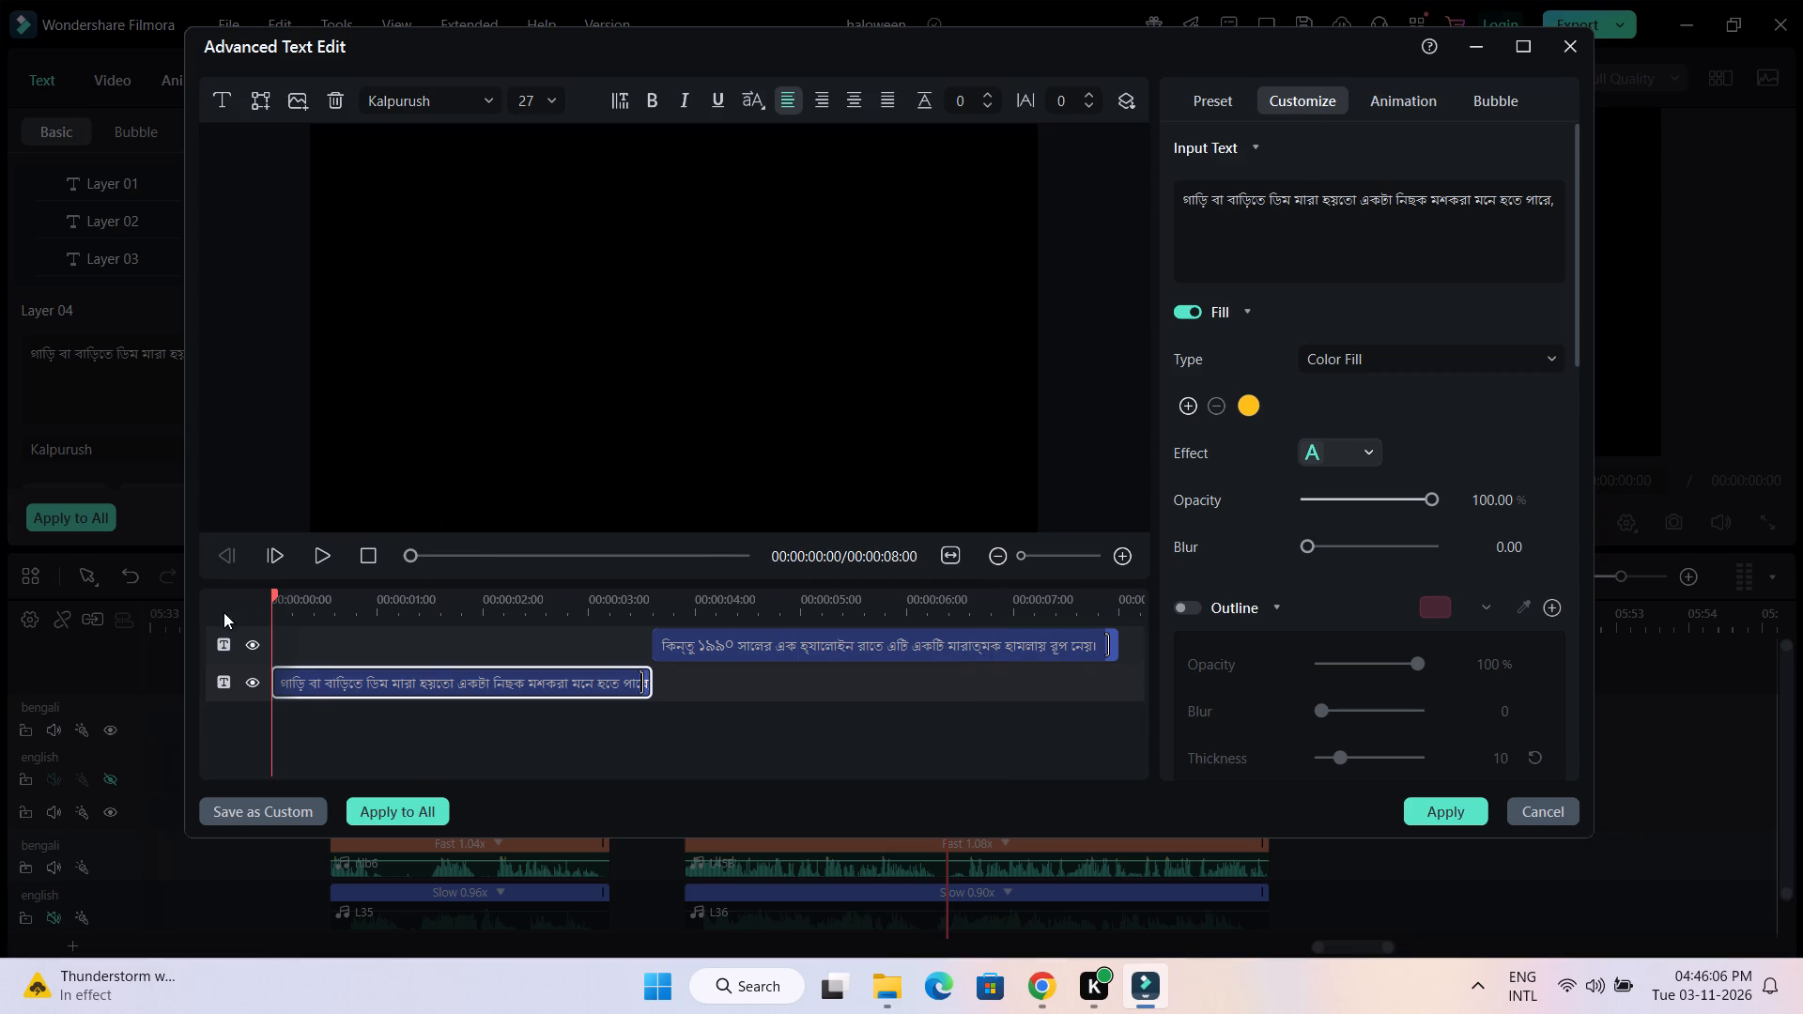
left_click_drag(223, 612, 220, 612)
left_click(320, 557)
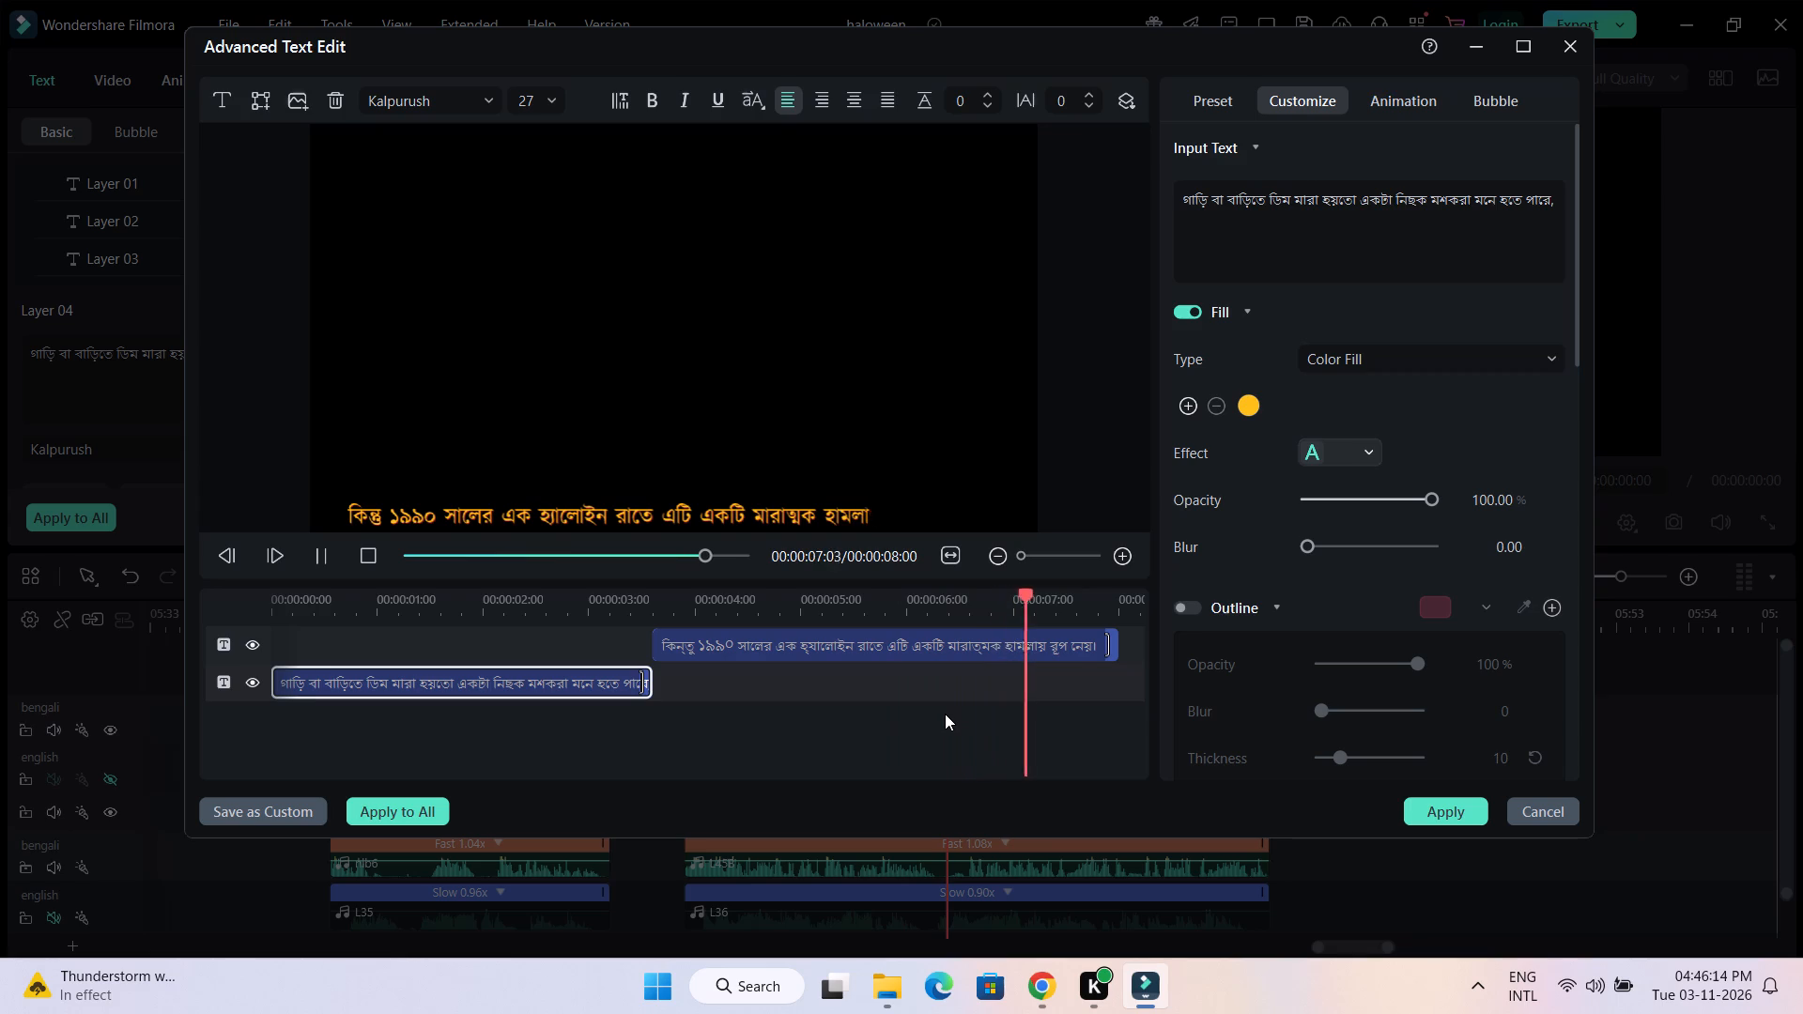
left_click(1431, 806)
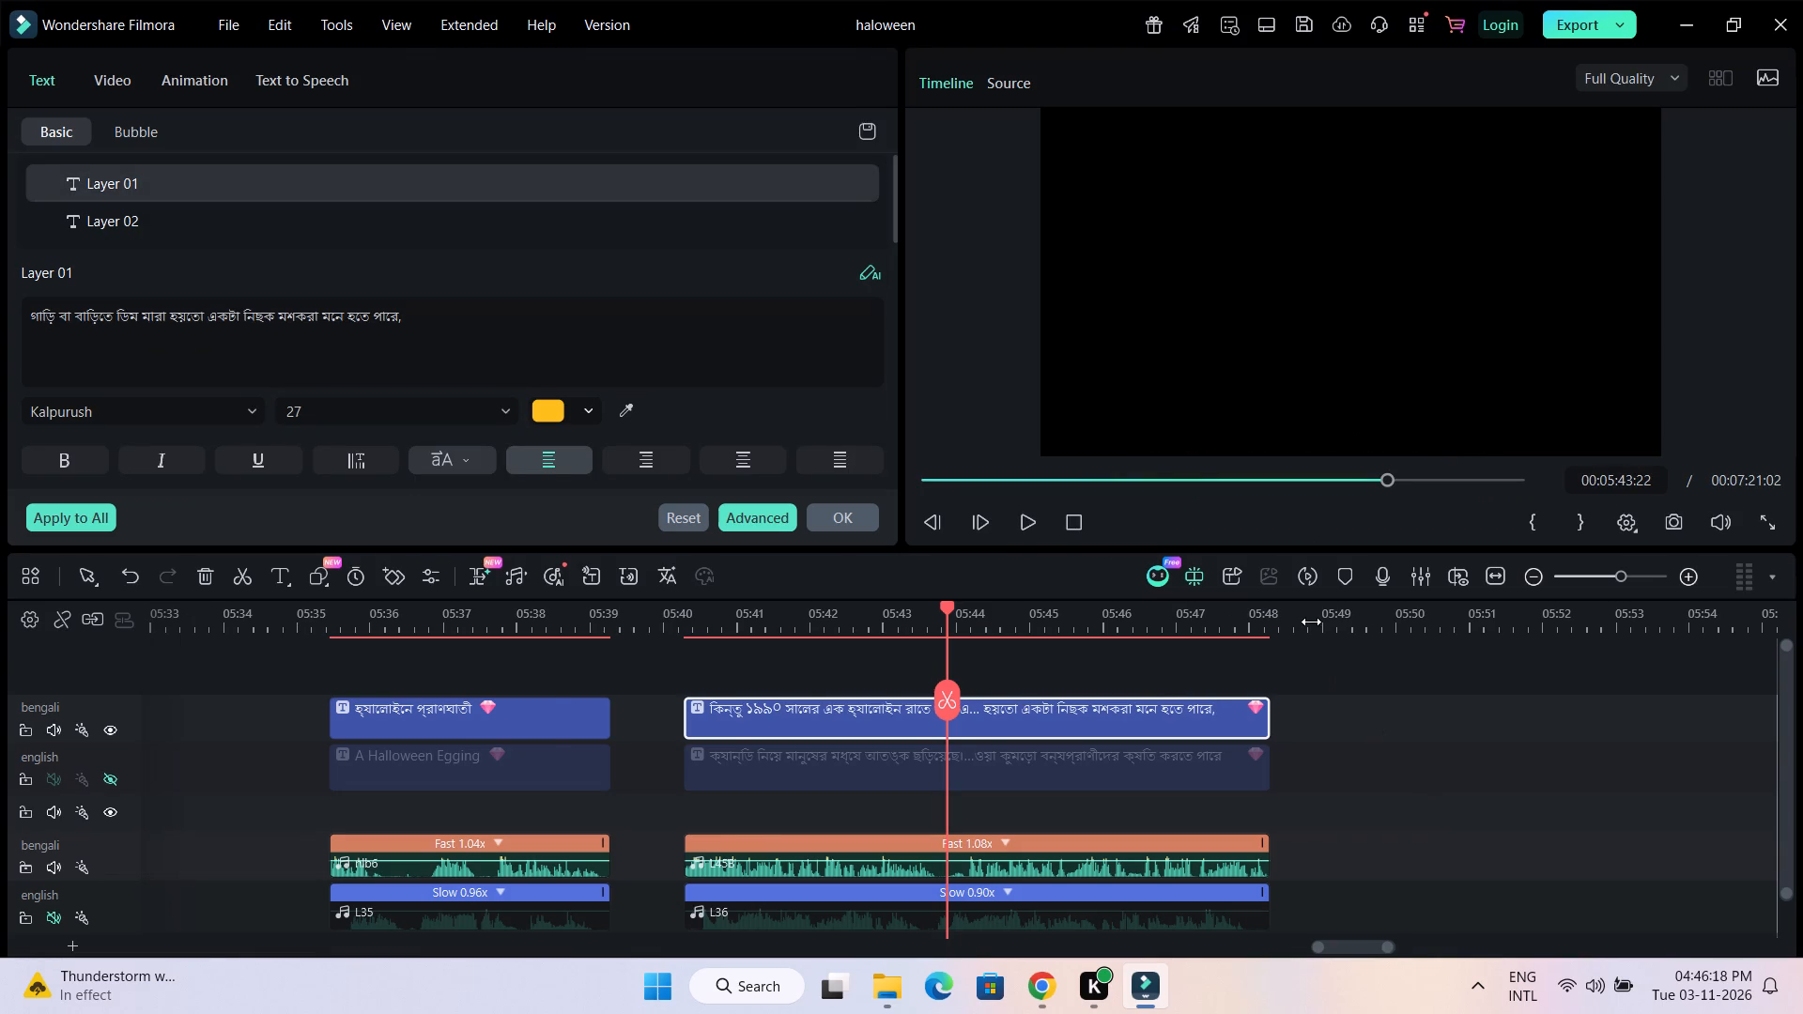
left_click_drag(1311, 622, 1219, 622)
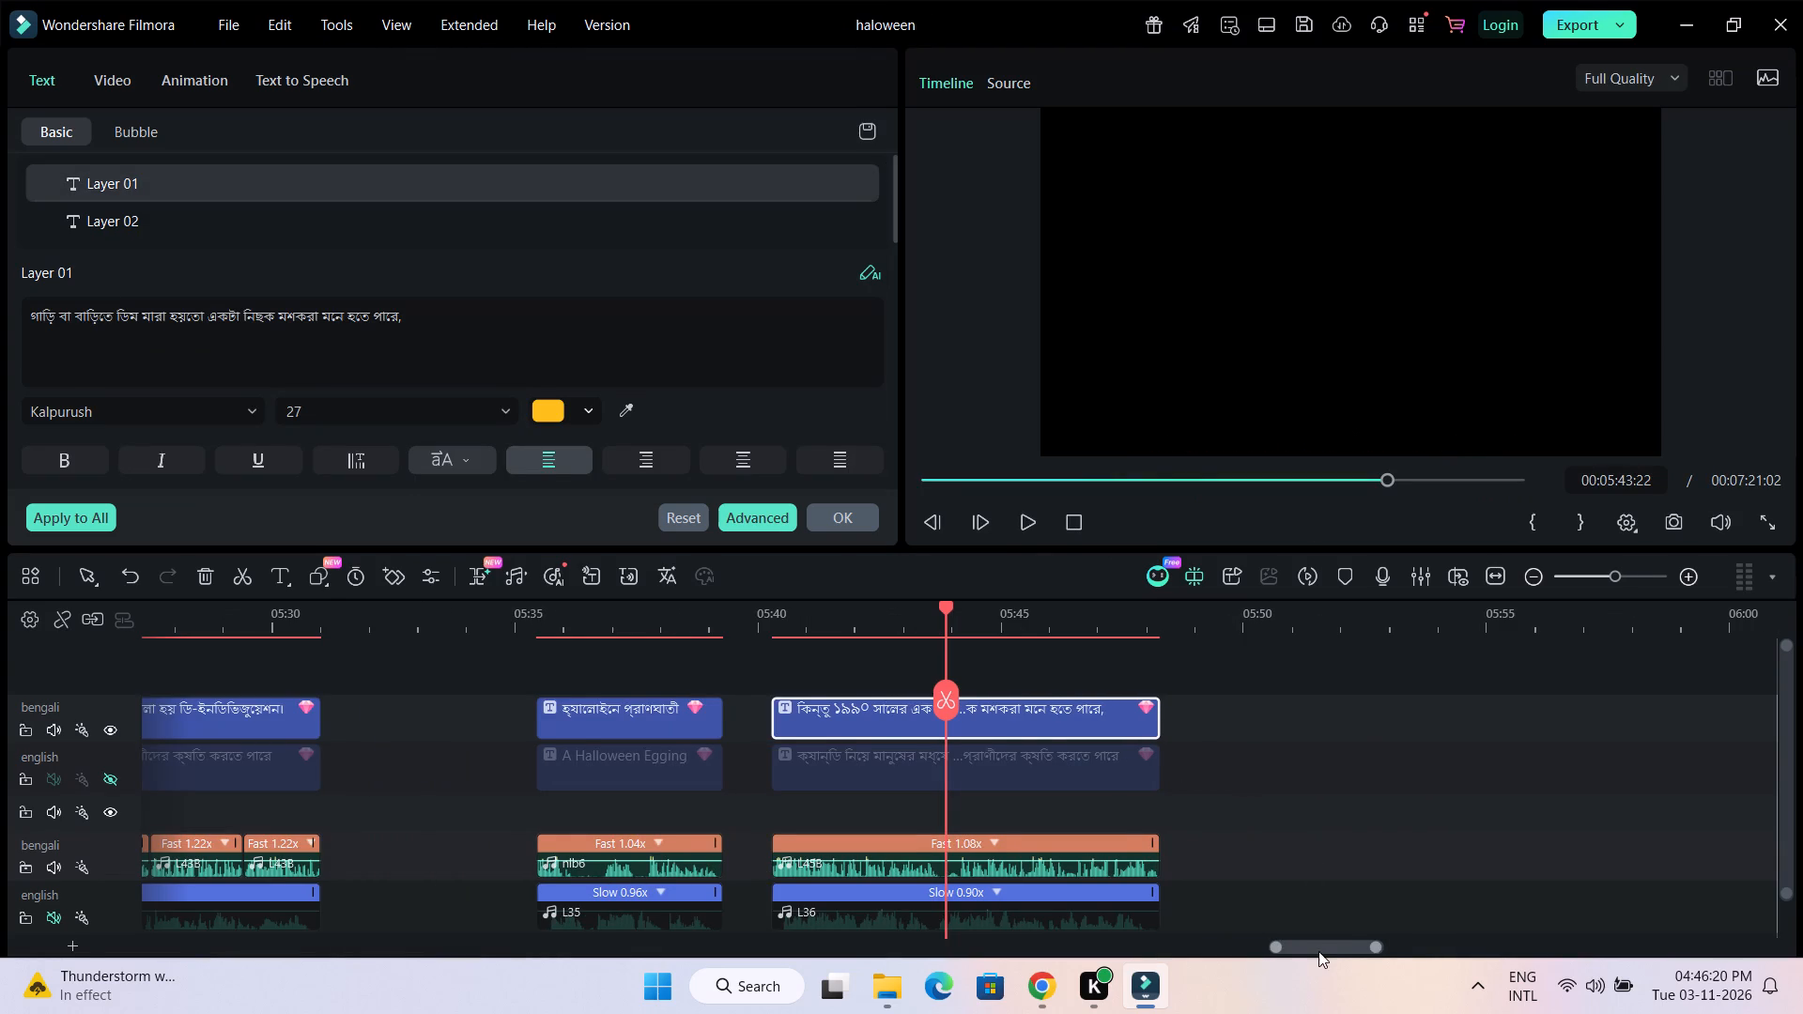
left_click_drag(1318, 951, 1335, 949)
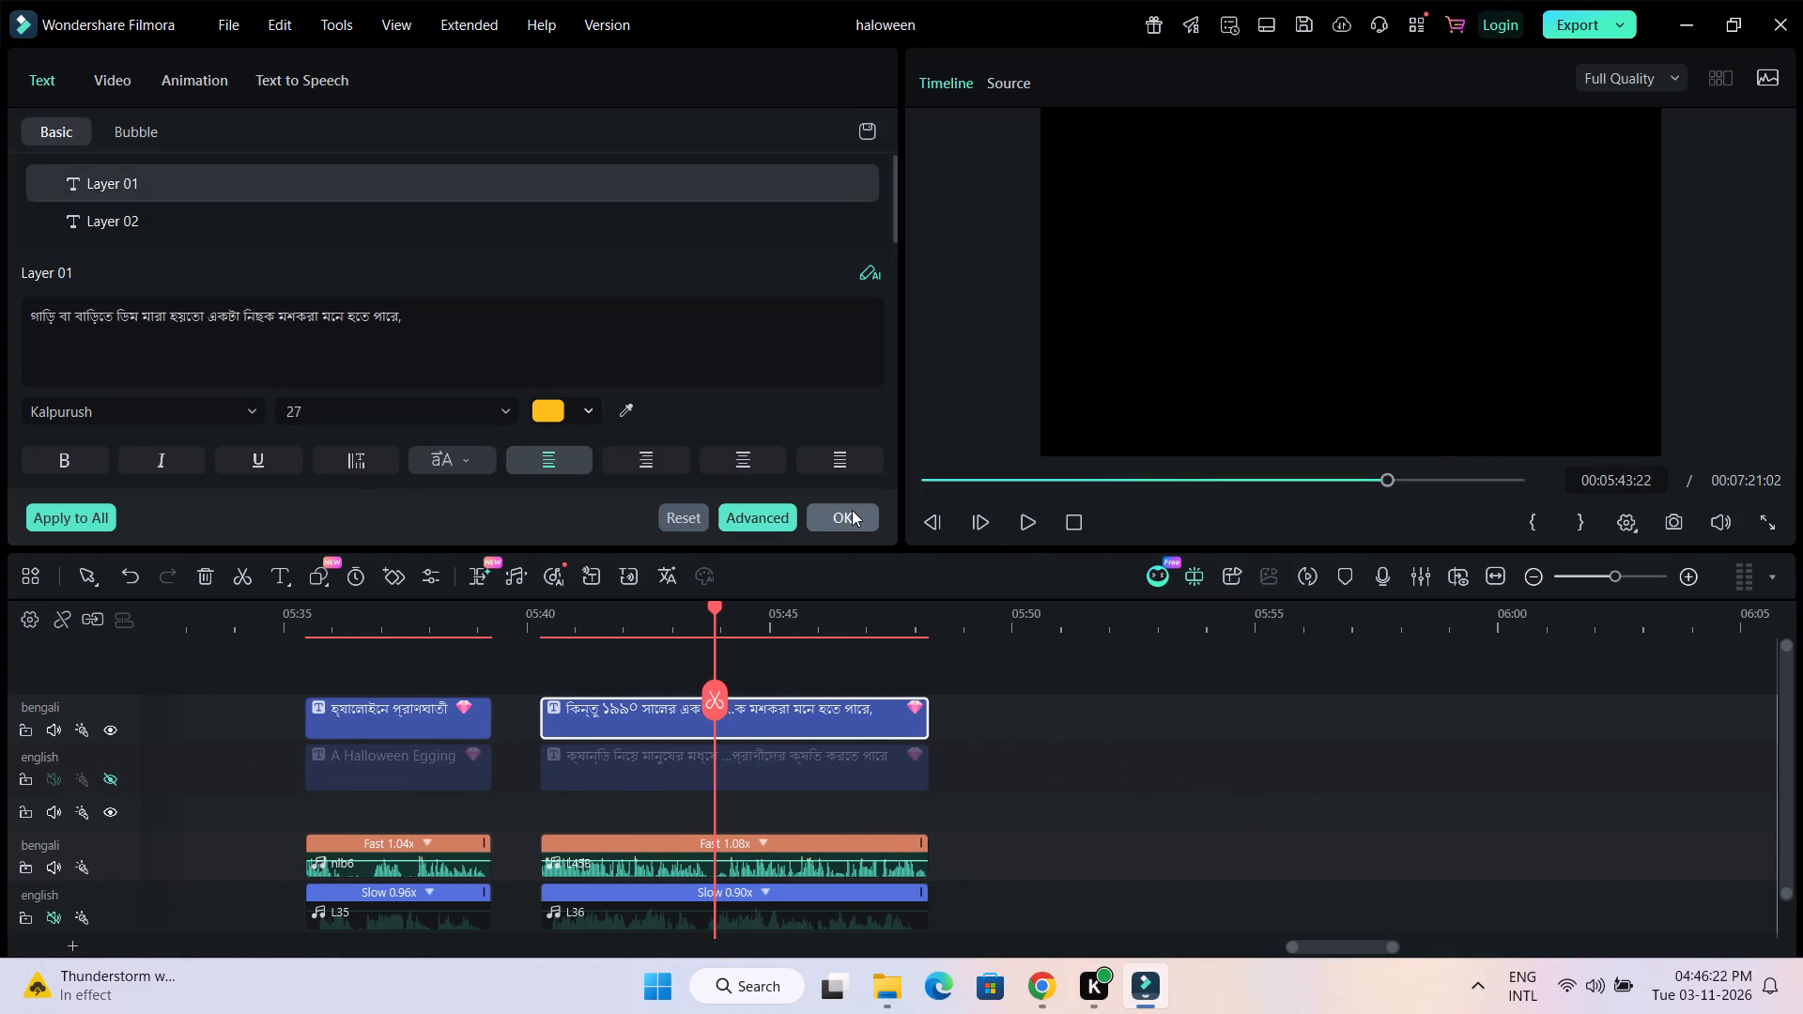
left_click(852, 510)
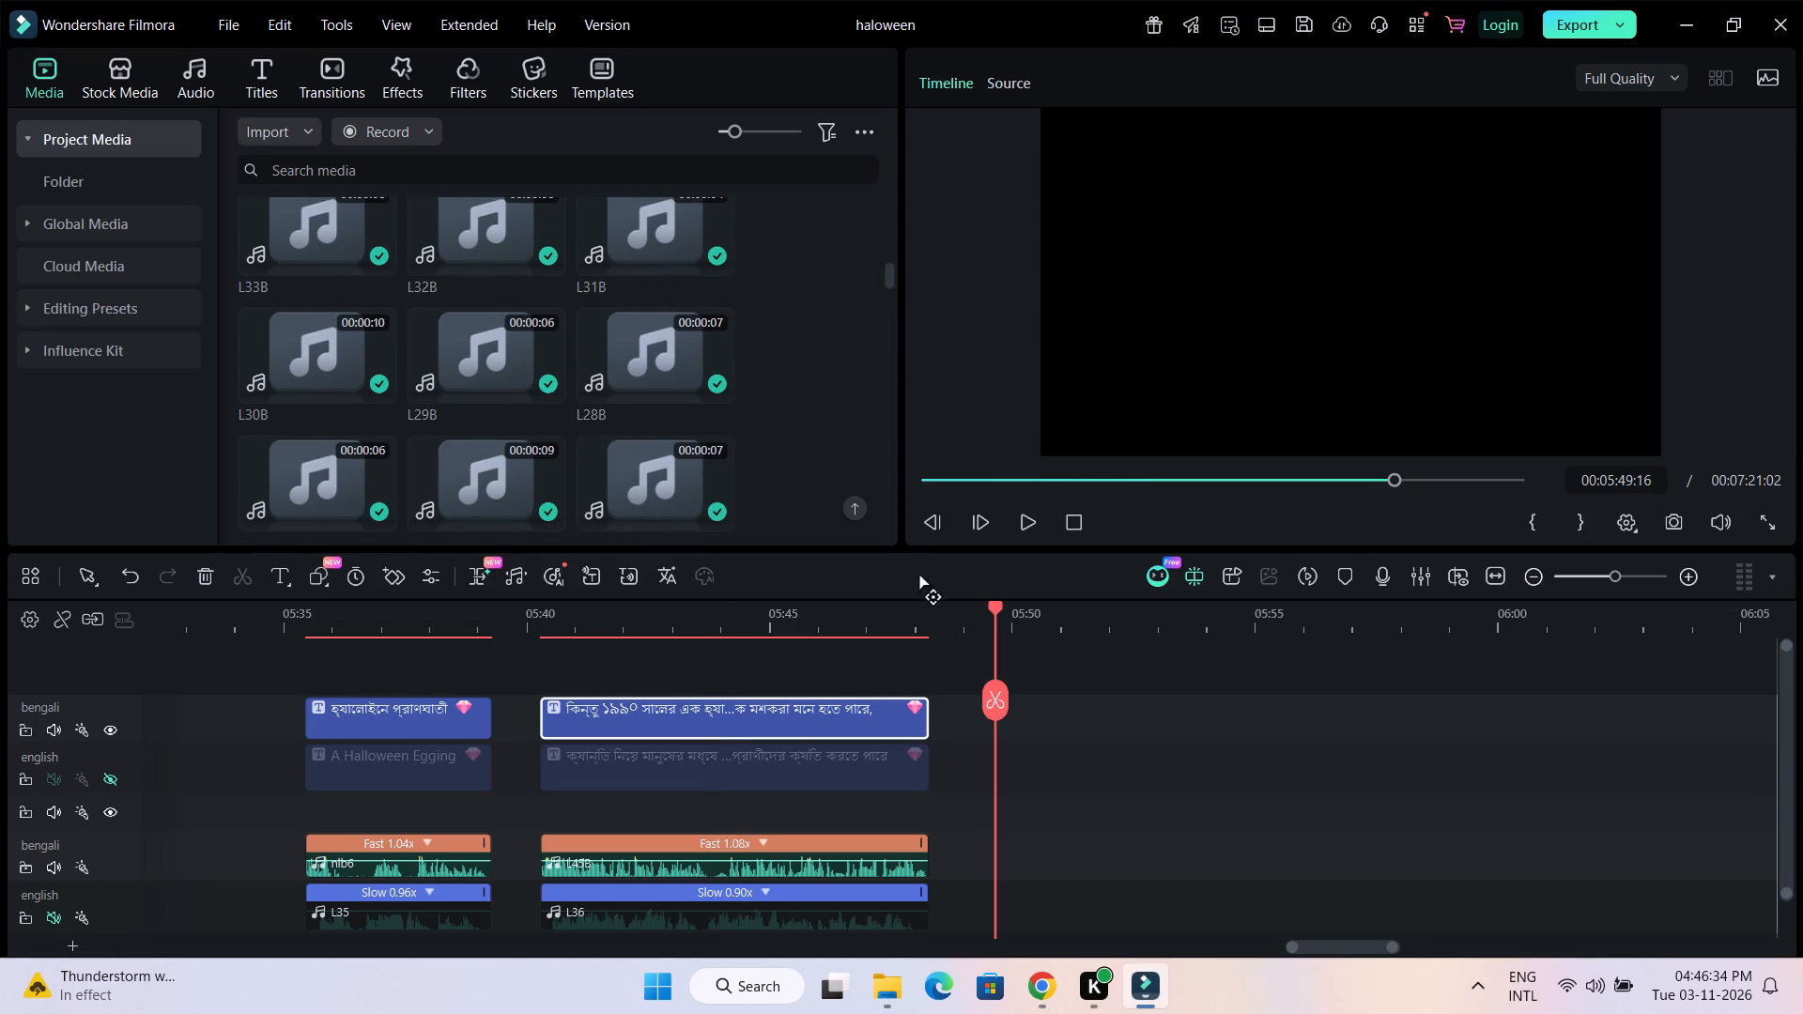
scroll(811, 400, "down", 12)
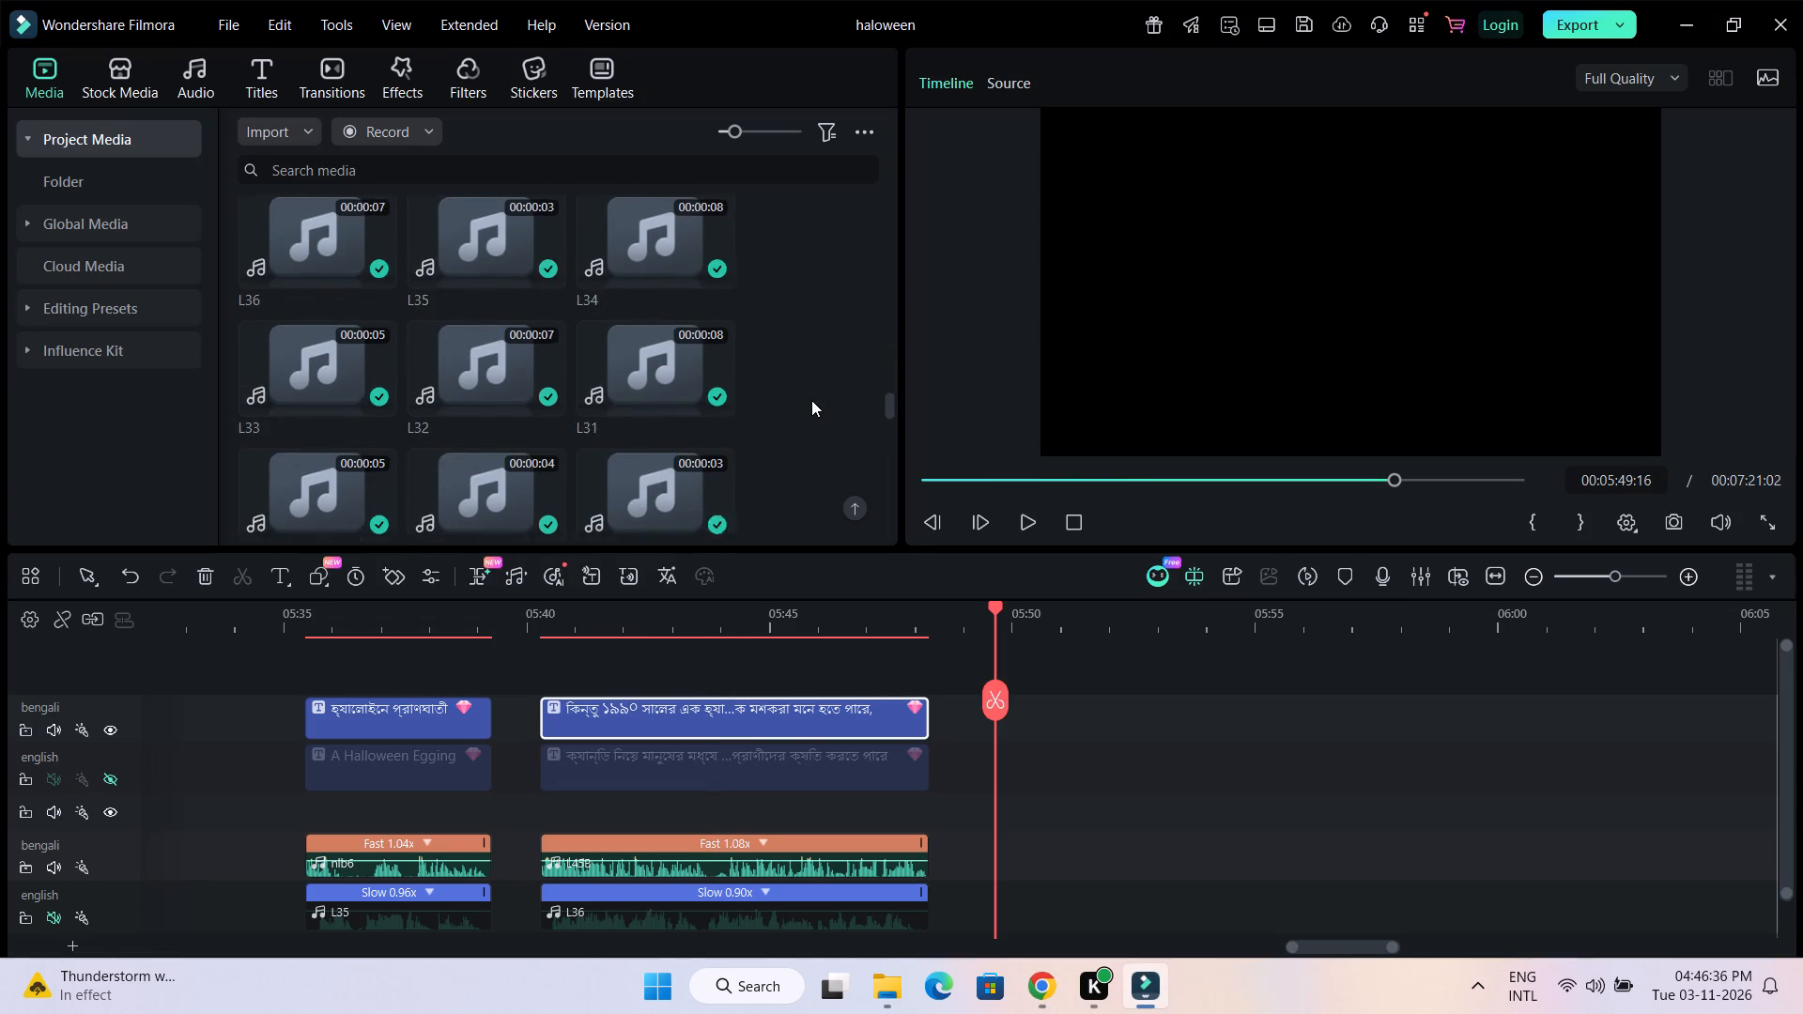
scroll(811, 400, "up", 2)
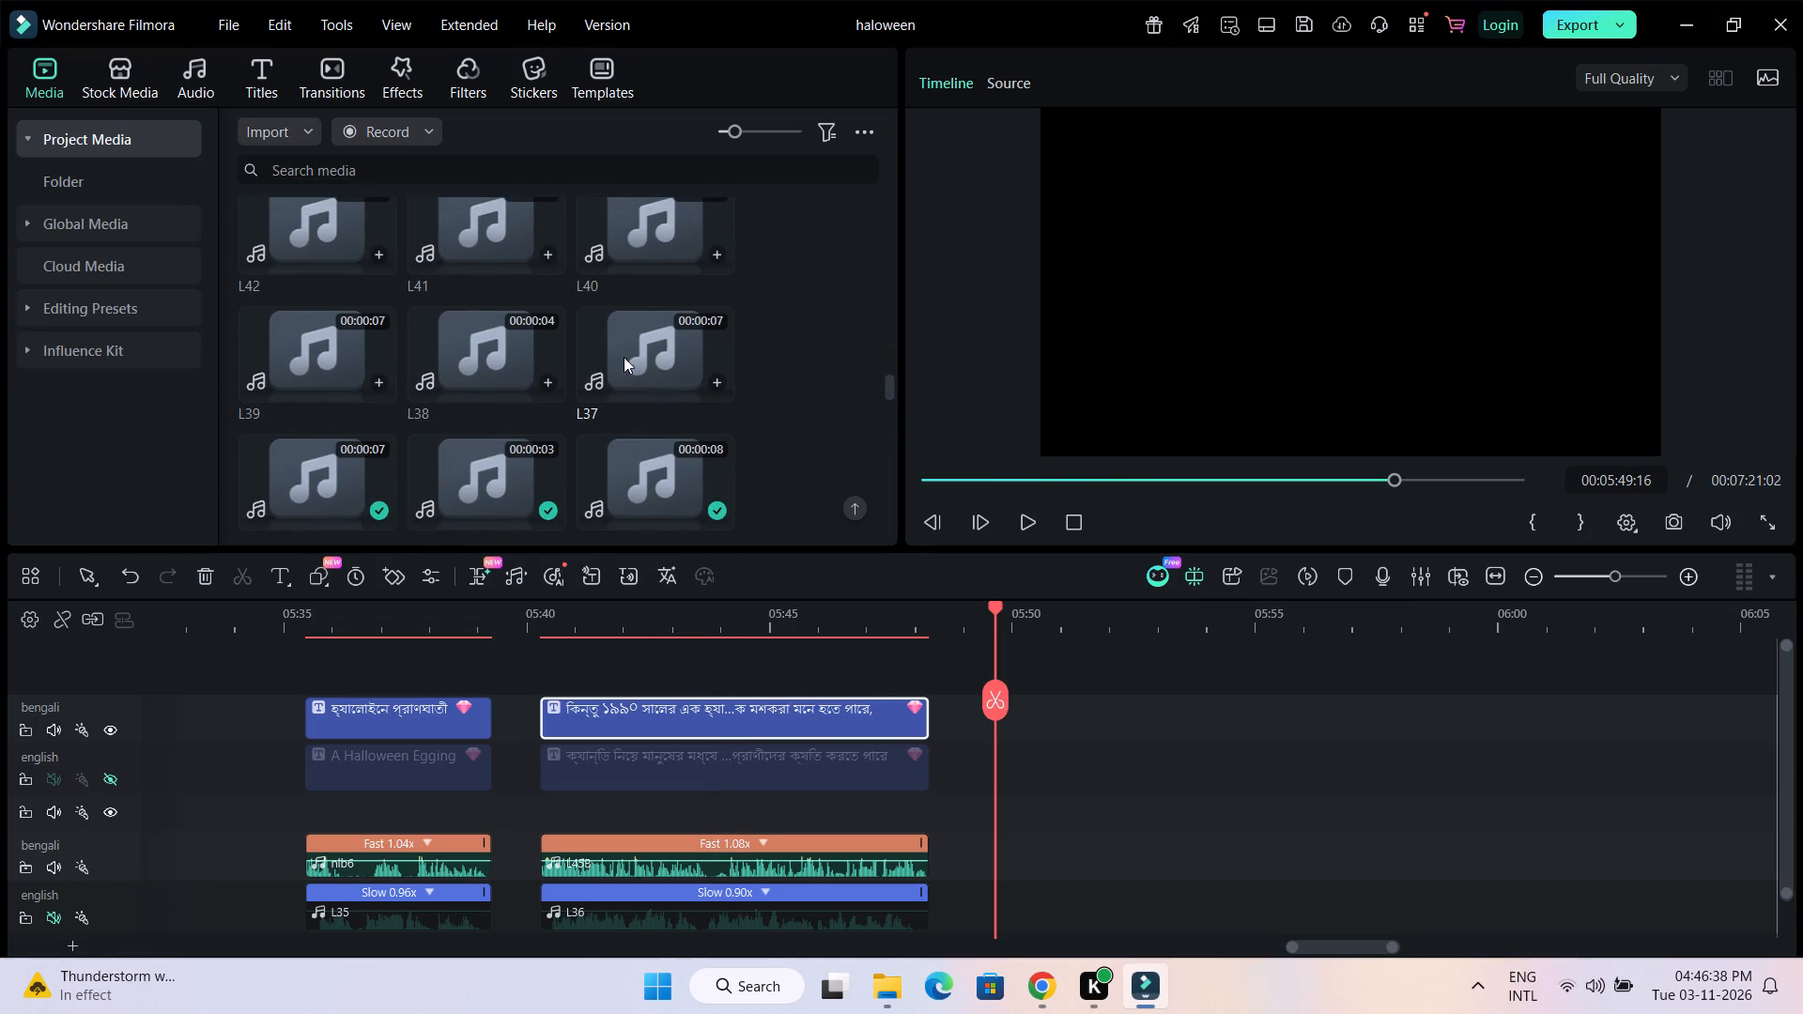
left_click(612, 348)
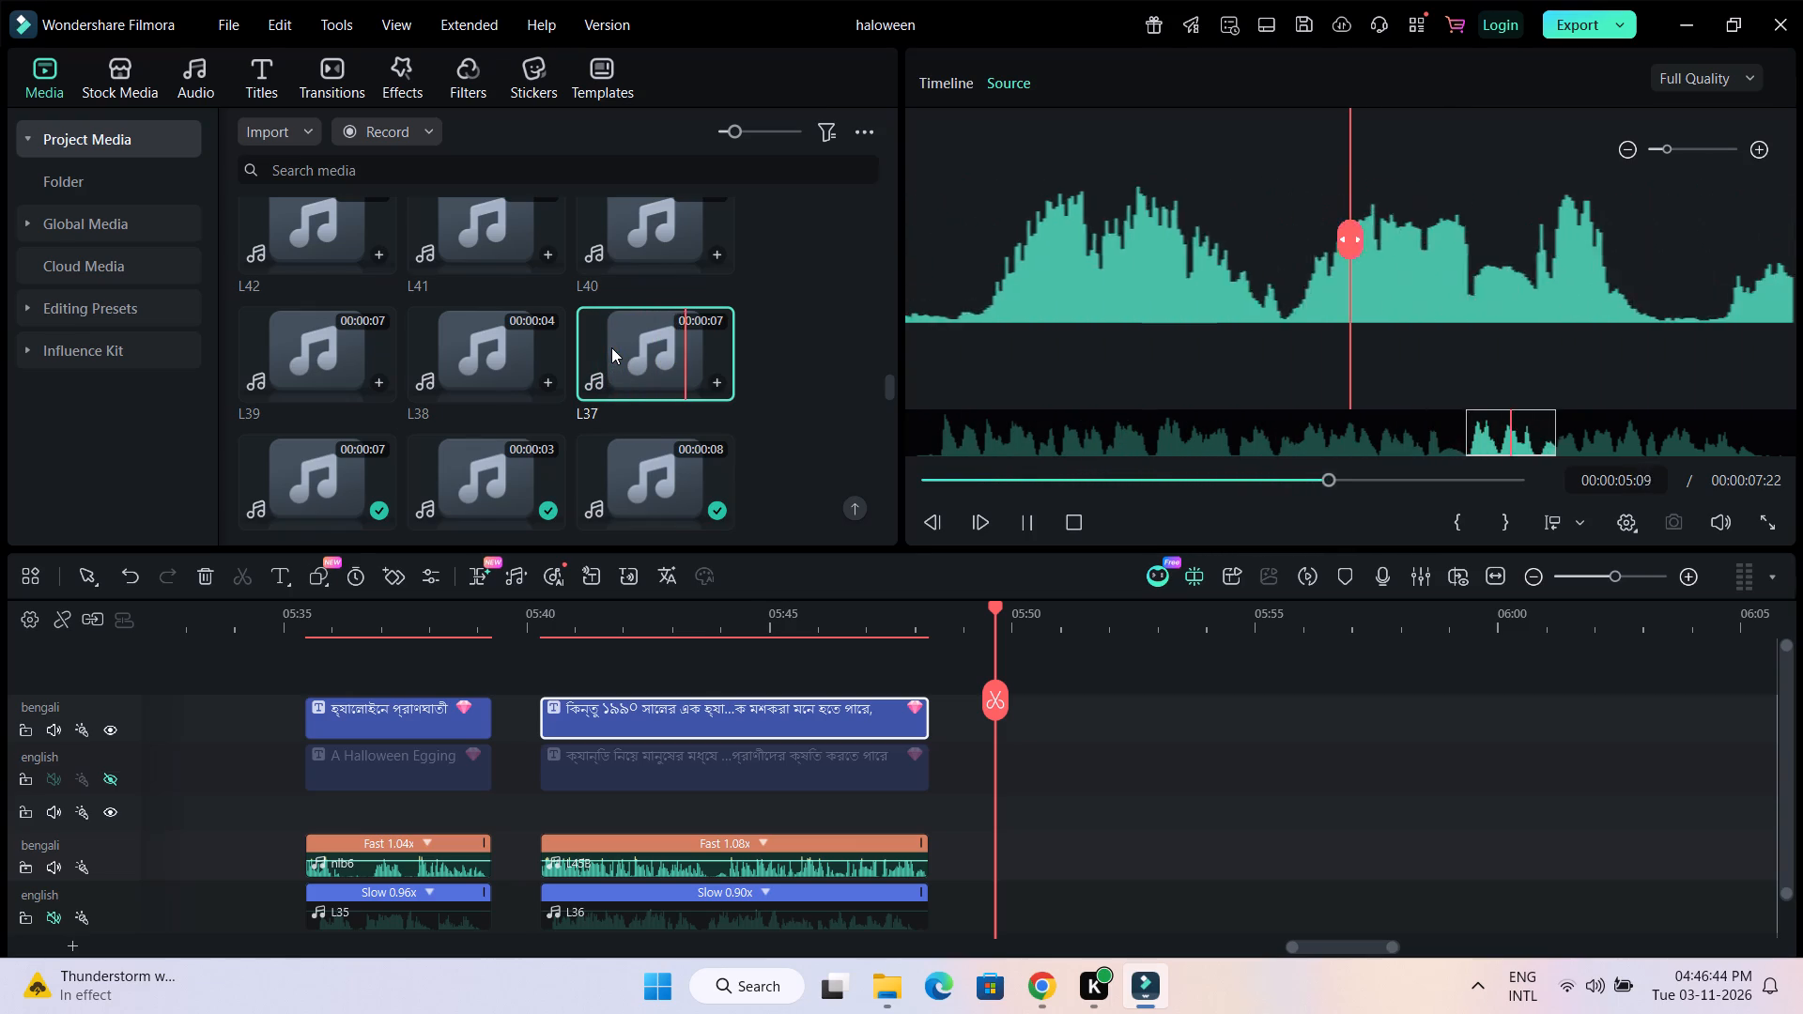
In Google Docs, open the Bengali Halloween script and the English document "5 Halloween Facts" in separate browser tabs.
left_click(1028, 997)
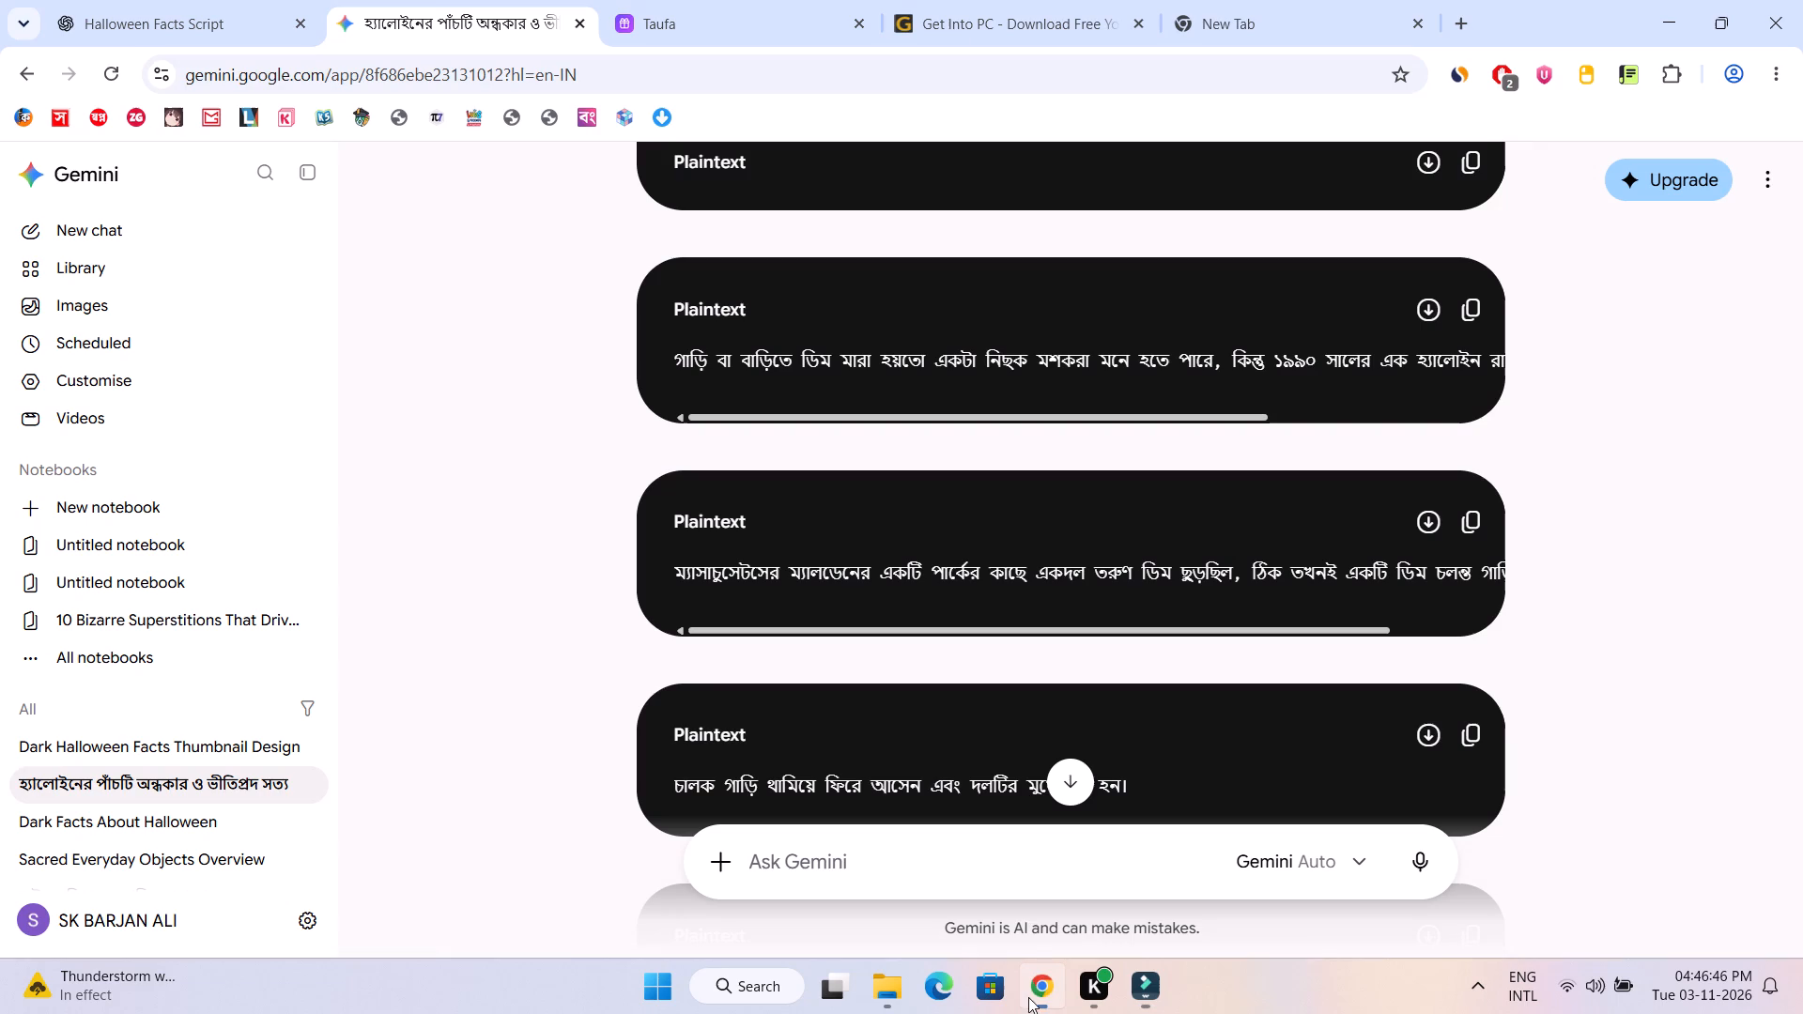
left_click(1271, 12)
left_click(1718, 175)
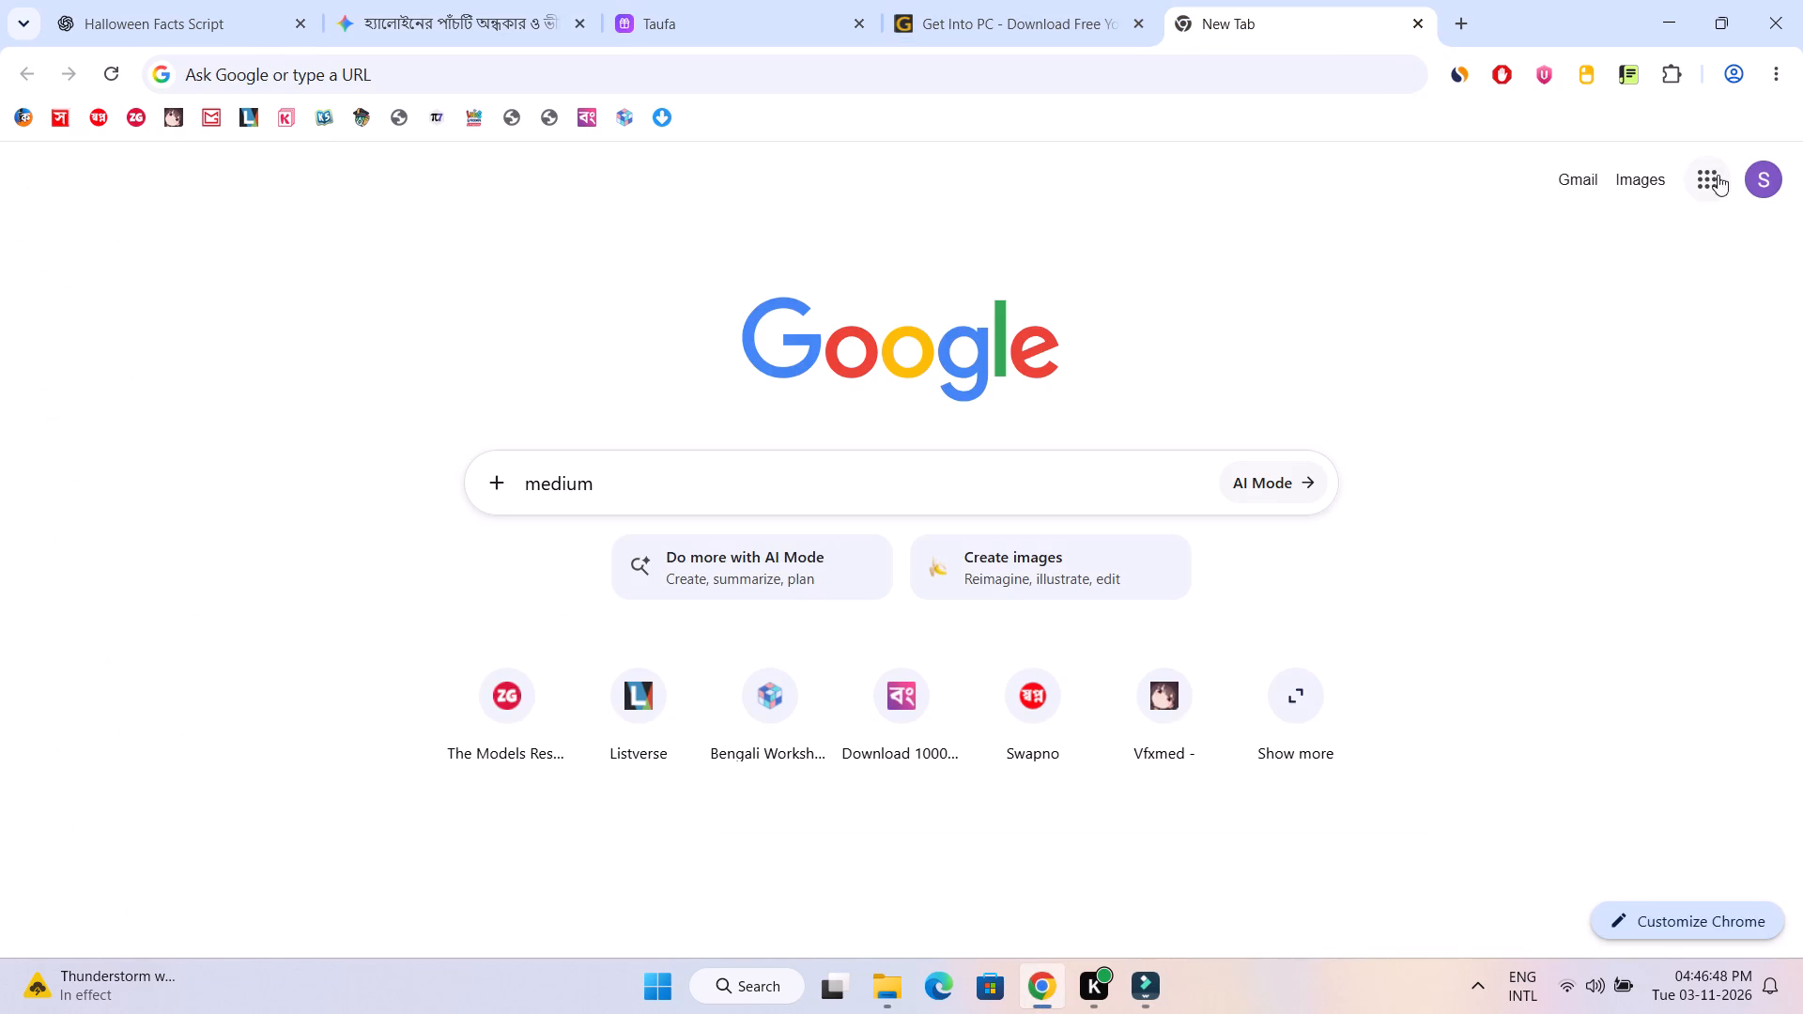
left_click(1712, 178)
scroll(1631, 644, "down", 3)
left_click(1714, 601)
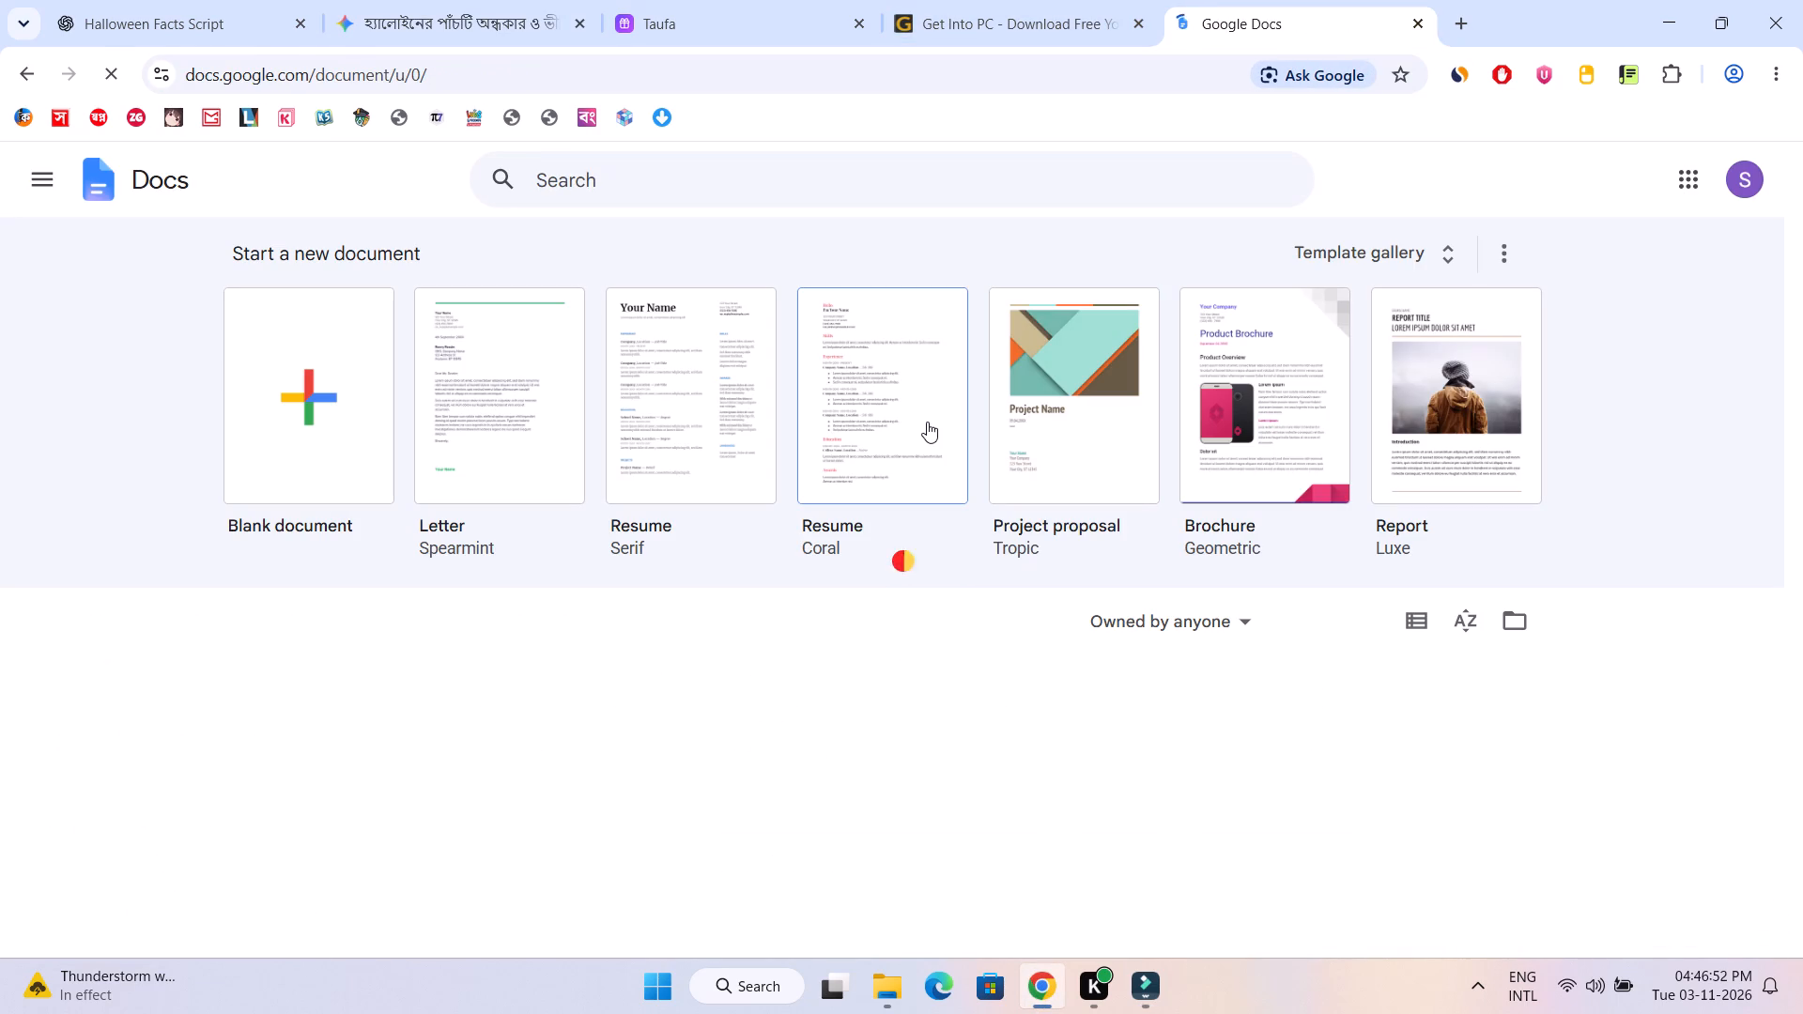
scroll(927, 422, "down", 3)
scroll(683, 717, "down", 3)
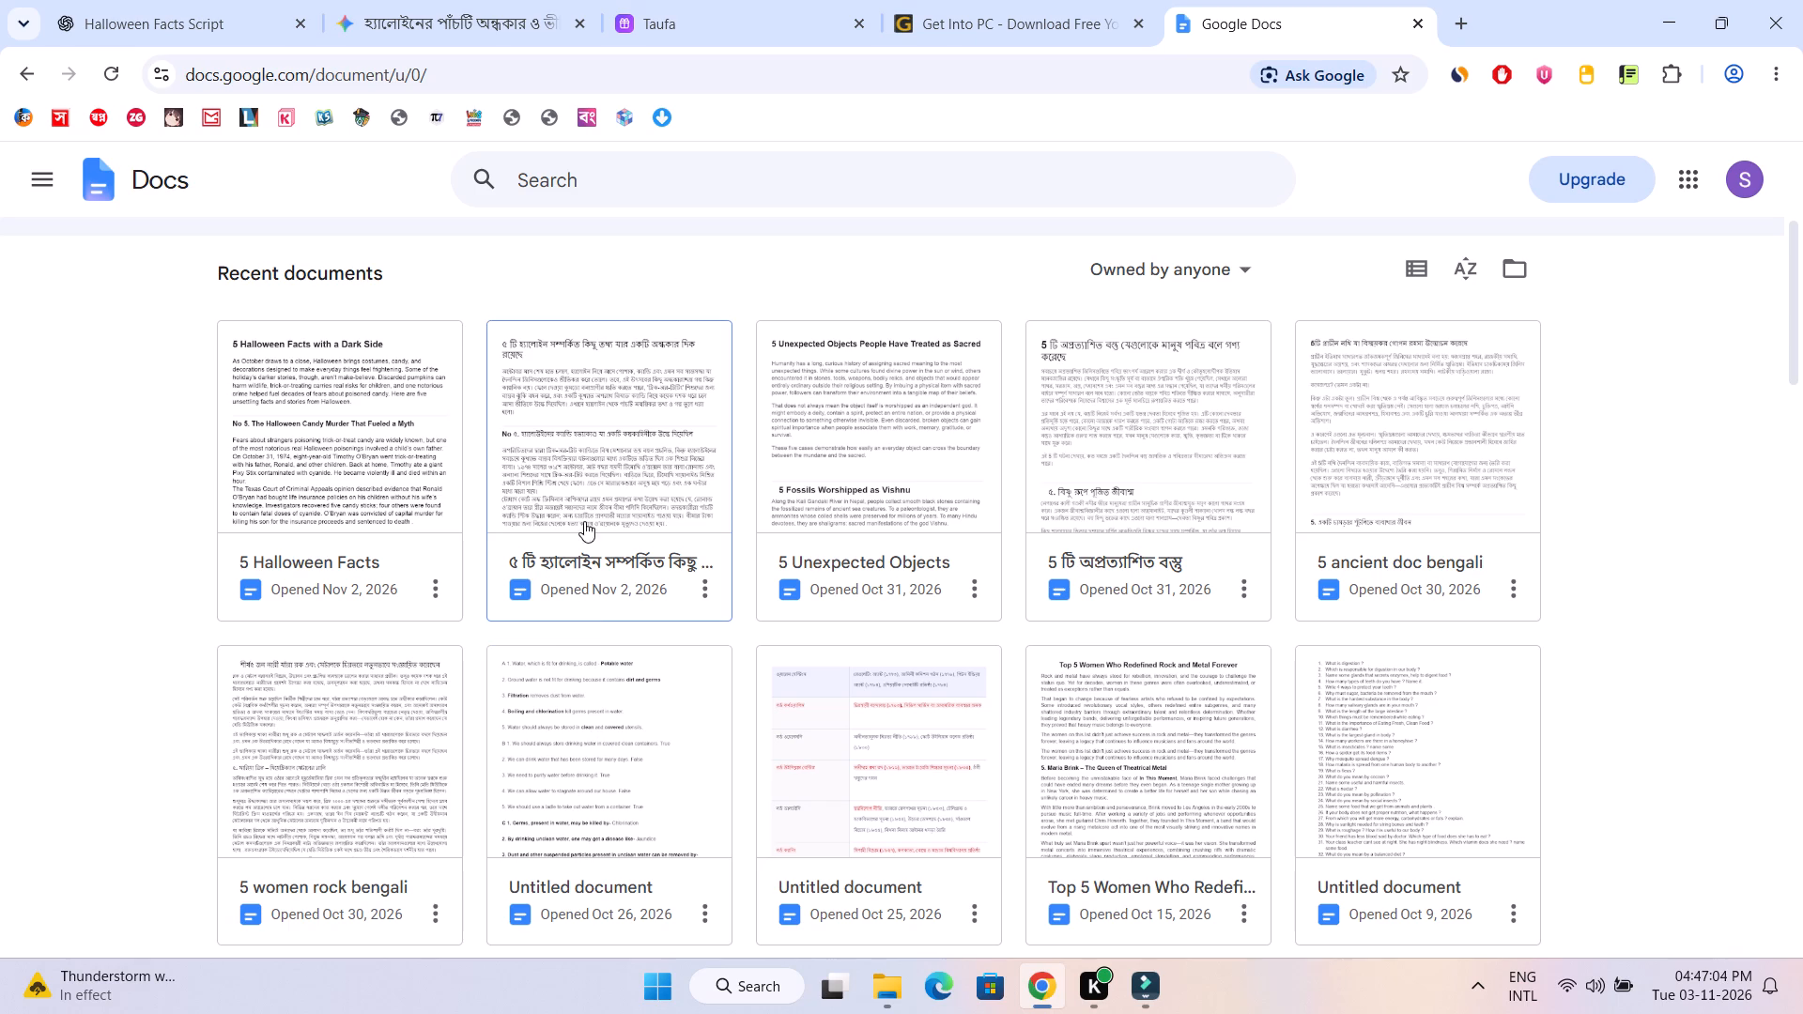
middle_click(591, 467)
middle_click(380, 466)
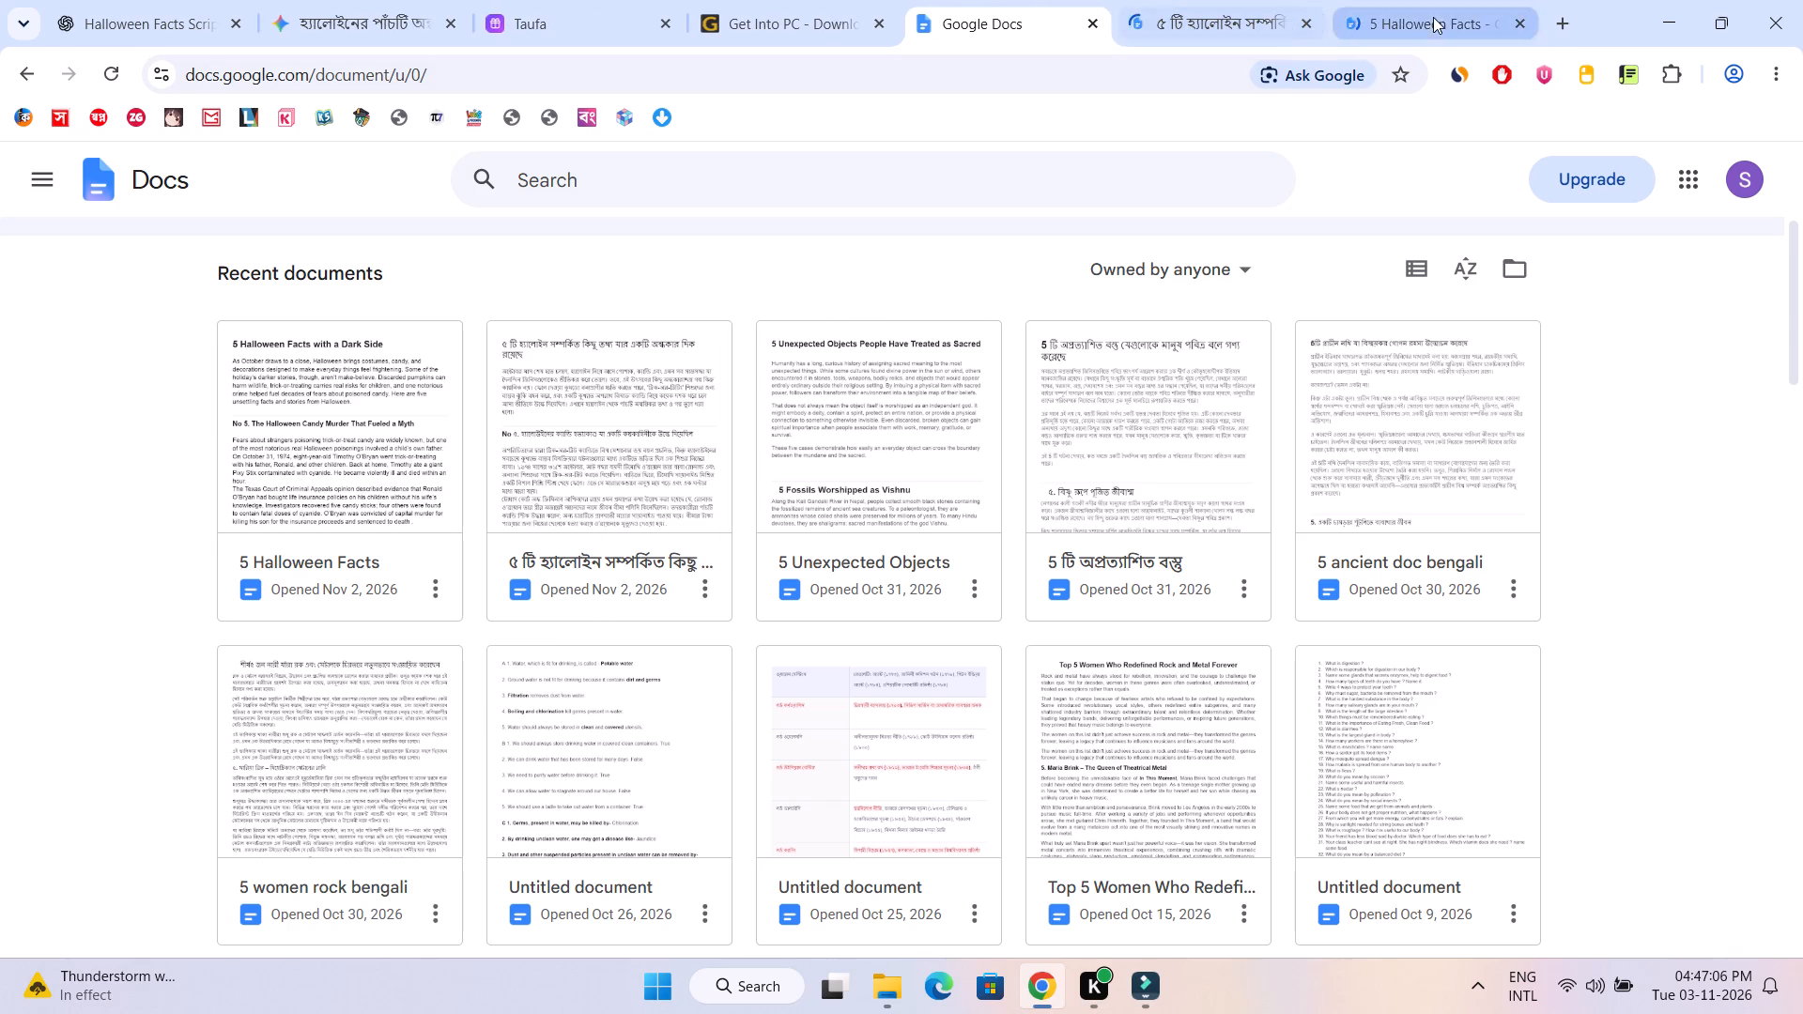
Read the section "No 1. A Halloween Egging Turned Fatal" in the English document "5 Halloween Facts".
left_click(1433, 17)
scroll(1624, 599, "down", 8)
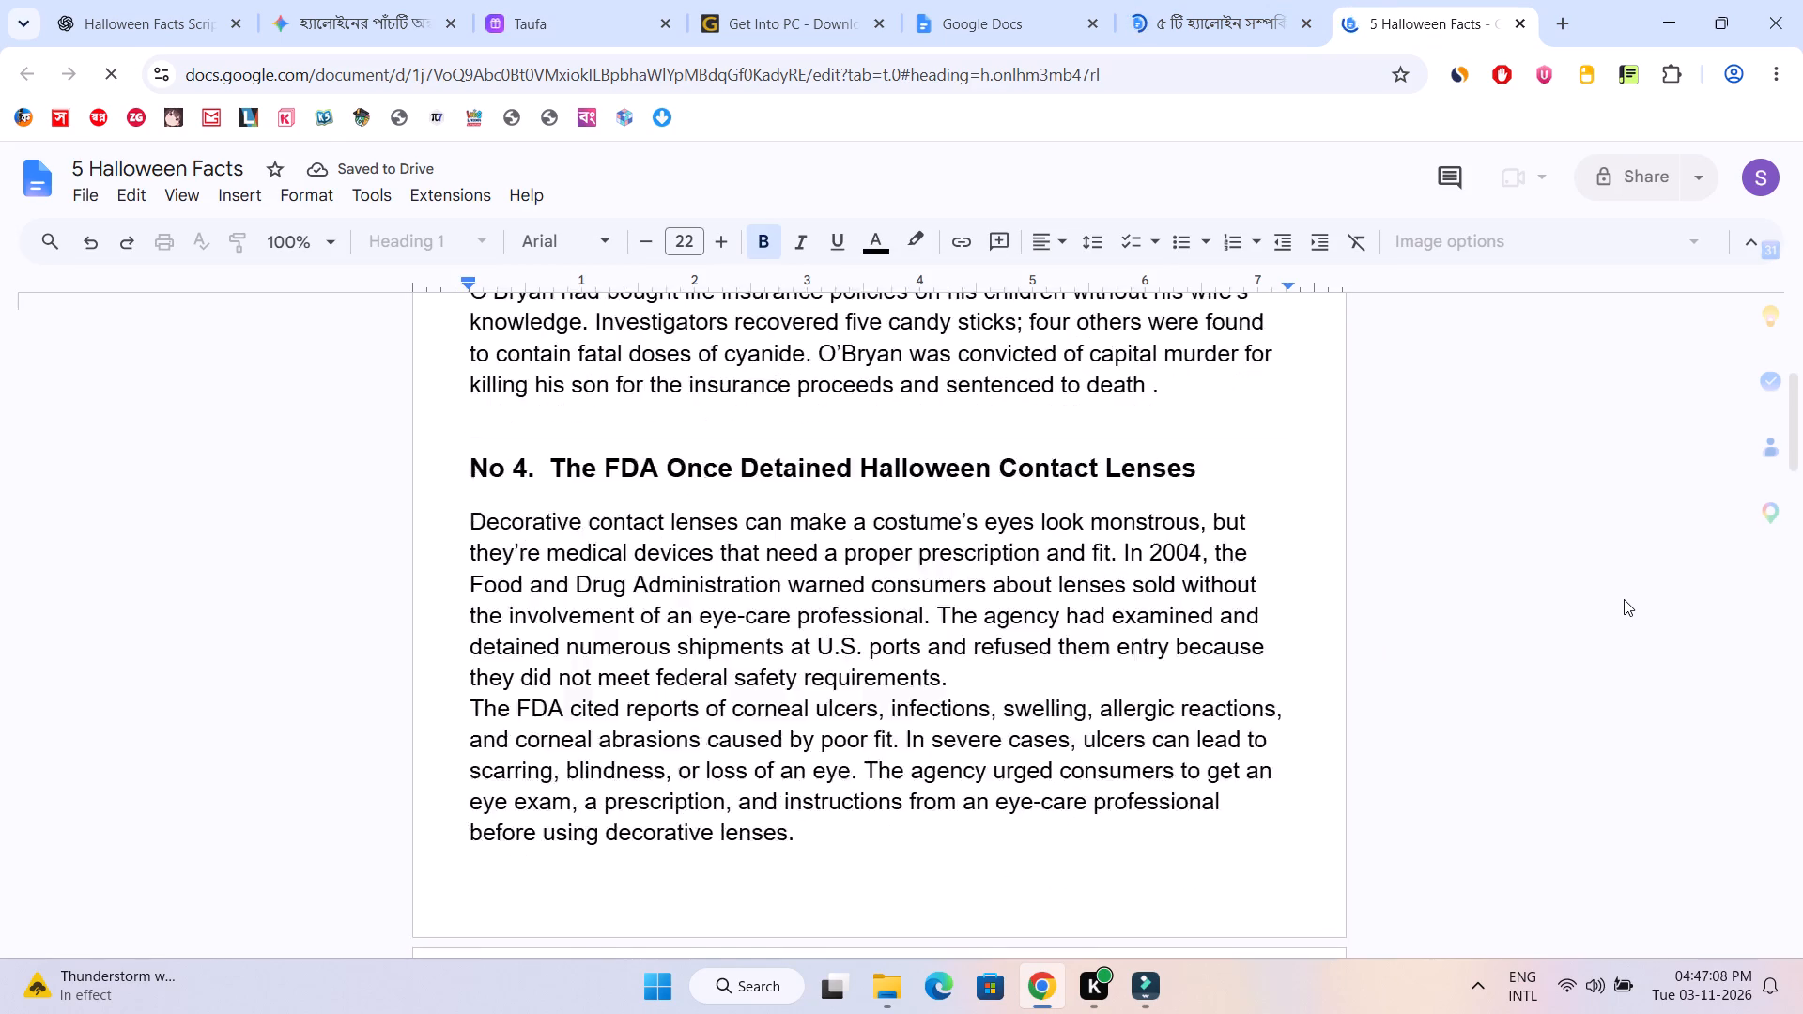
scroll(1624, 599, "down", 5)
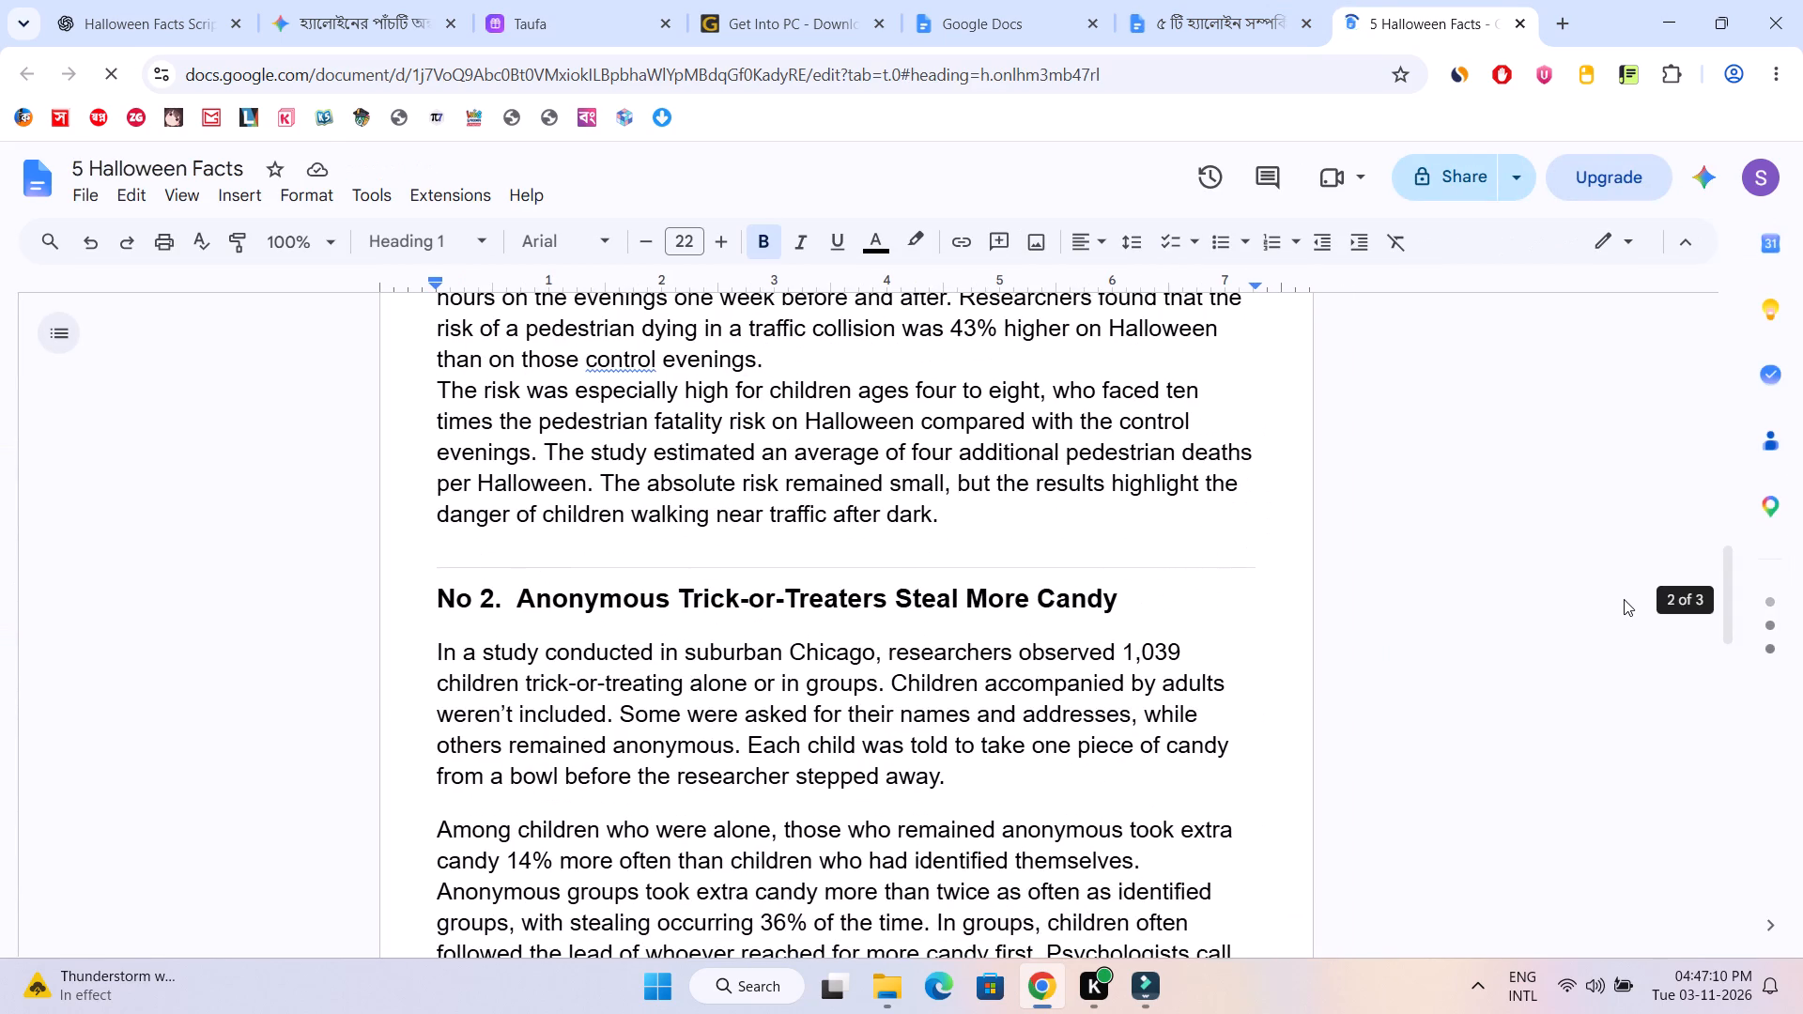
scroll(1624, 599, "down", 8)
scroll(1624, 599, "up", 1)
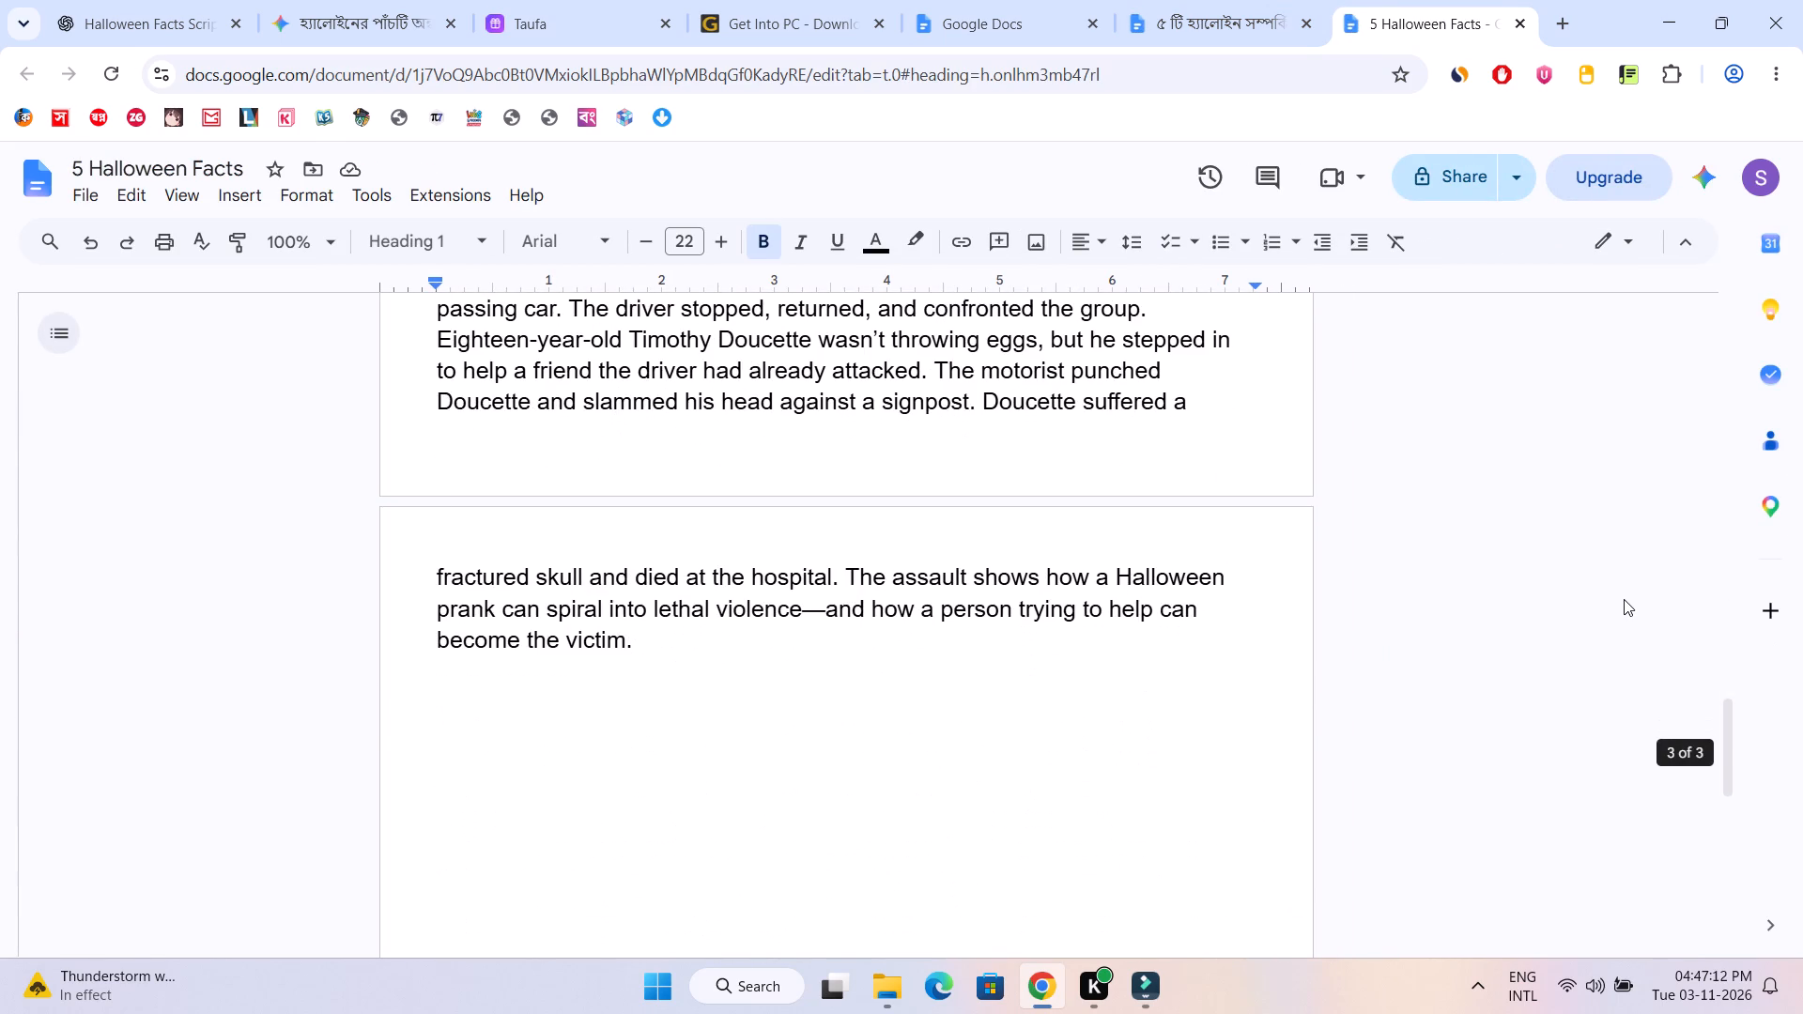
scroll(1624, 599, "up", 1)
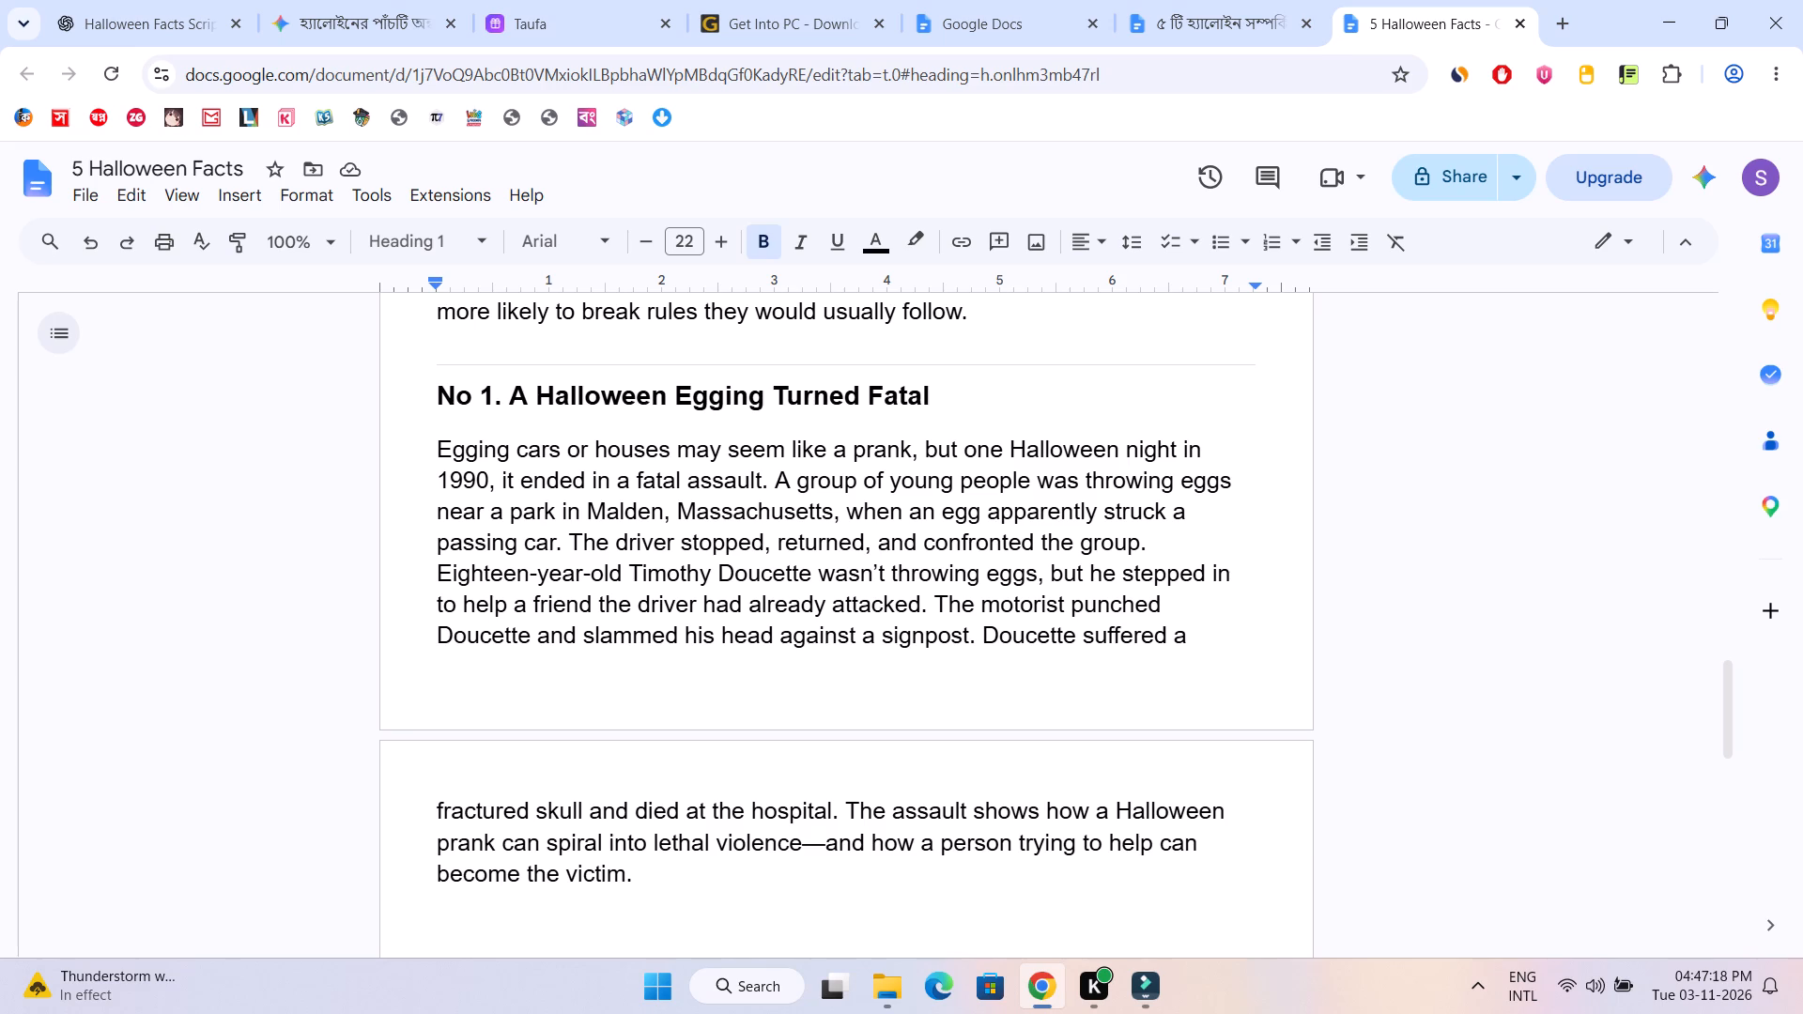
Audition voice clip L37 again and place it on the English audio track starting at 00:05:49:16.
left_click(1156, 981)
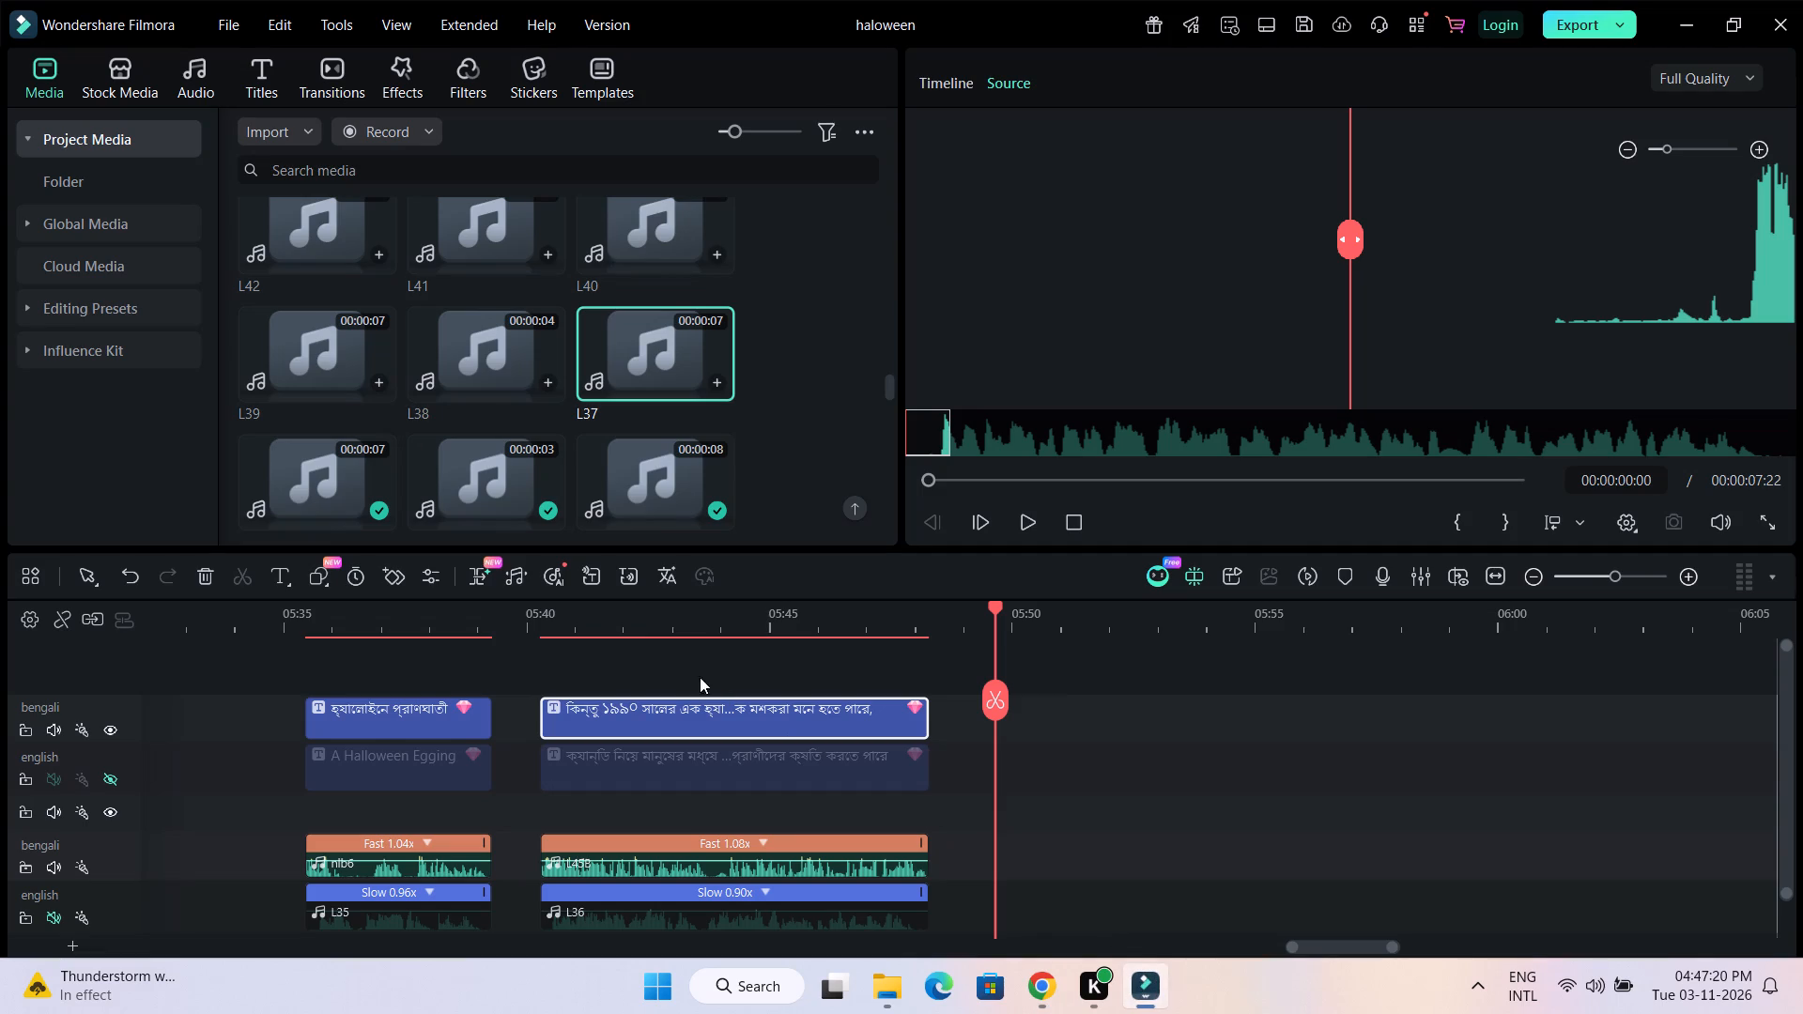
left_click(655, 352)
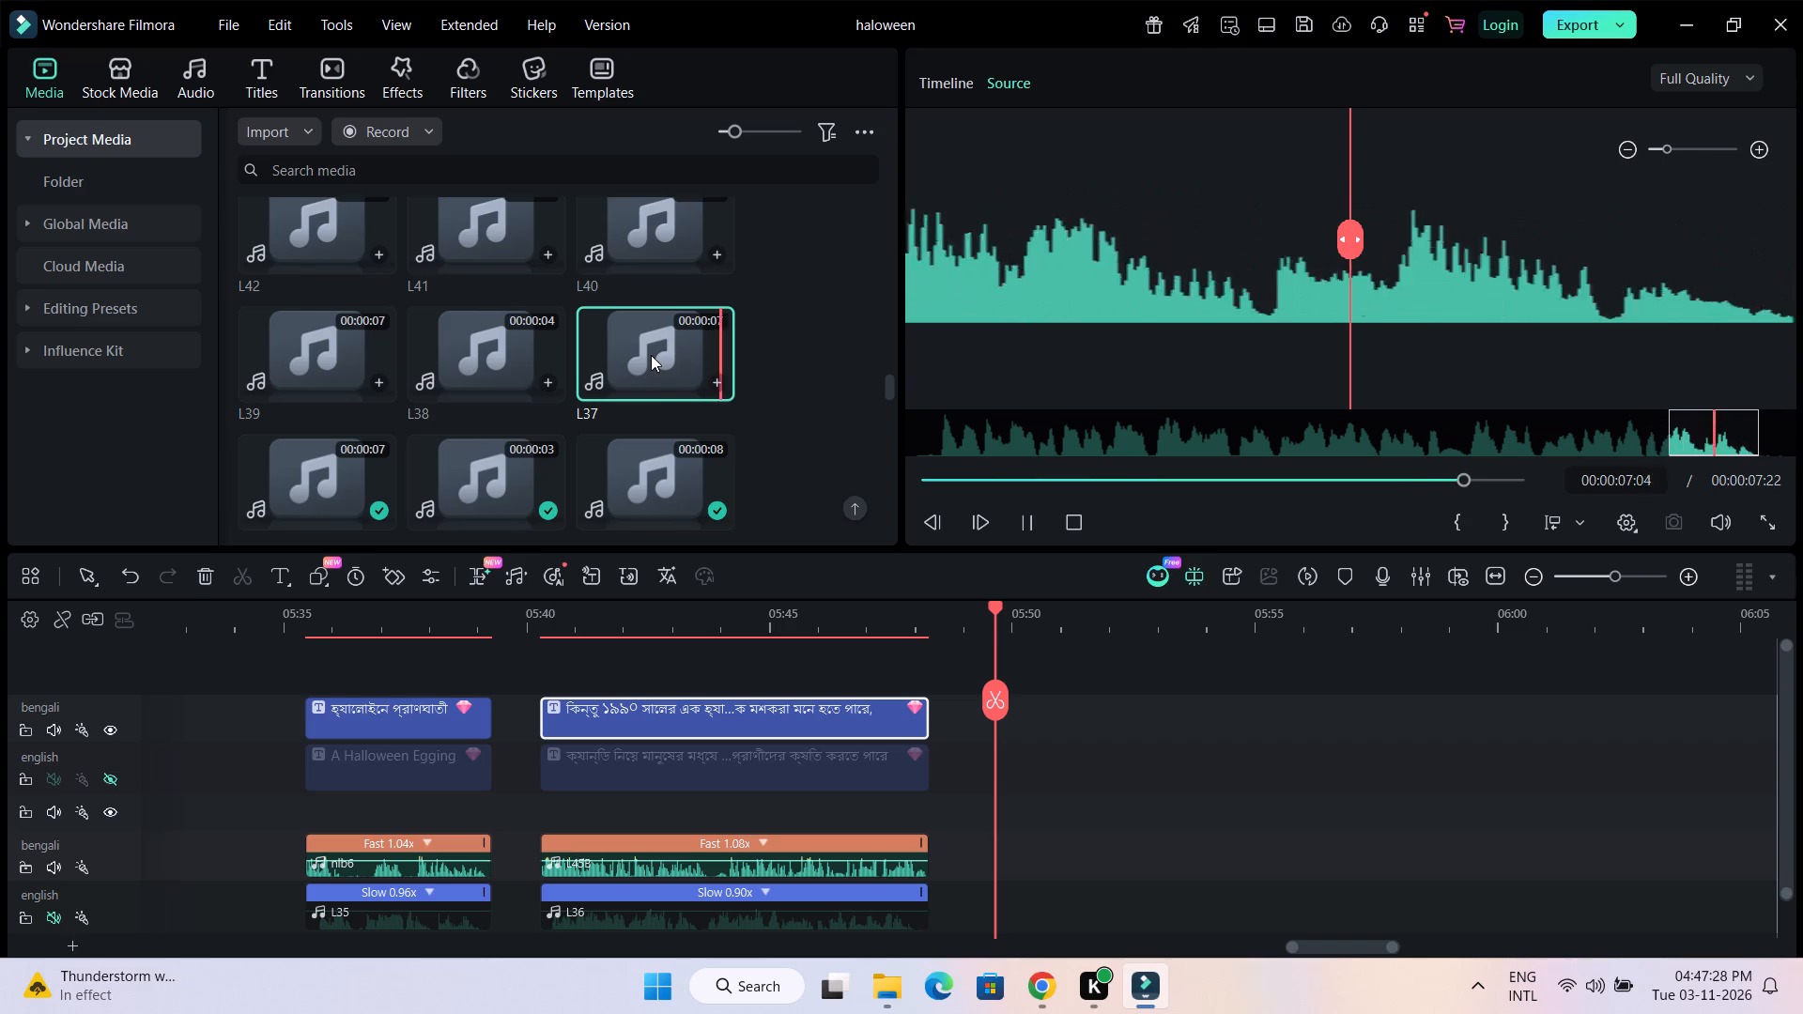
left_click_drag(658, 353, 1020, 806)
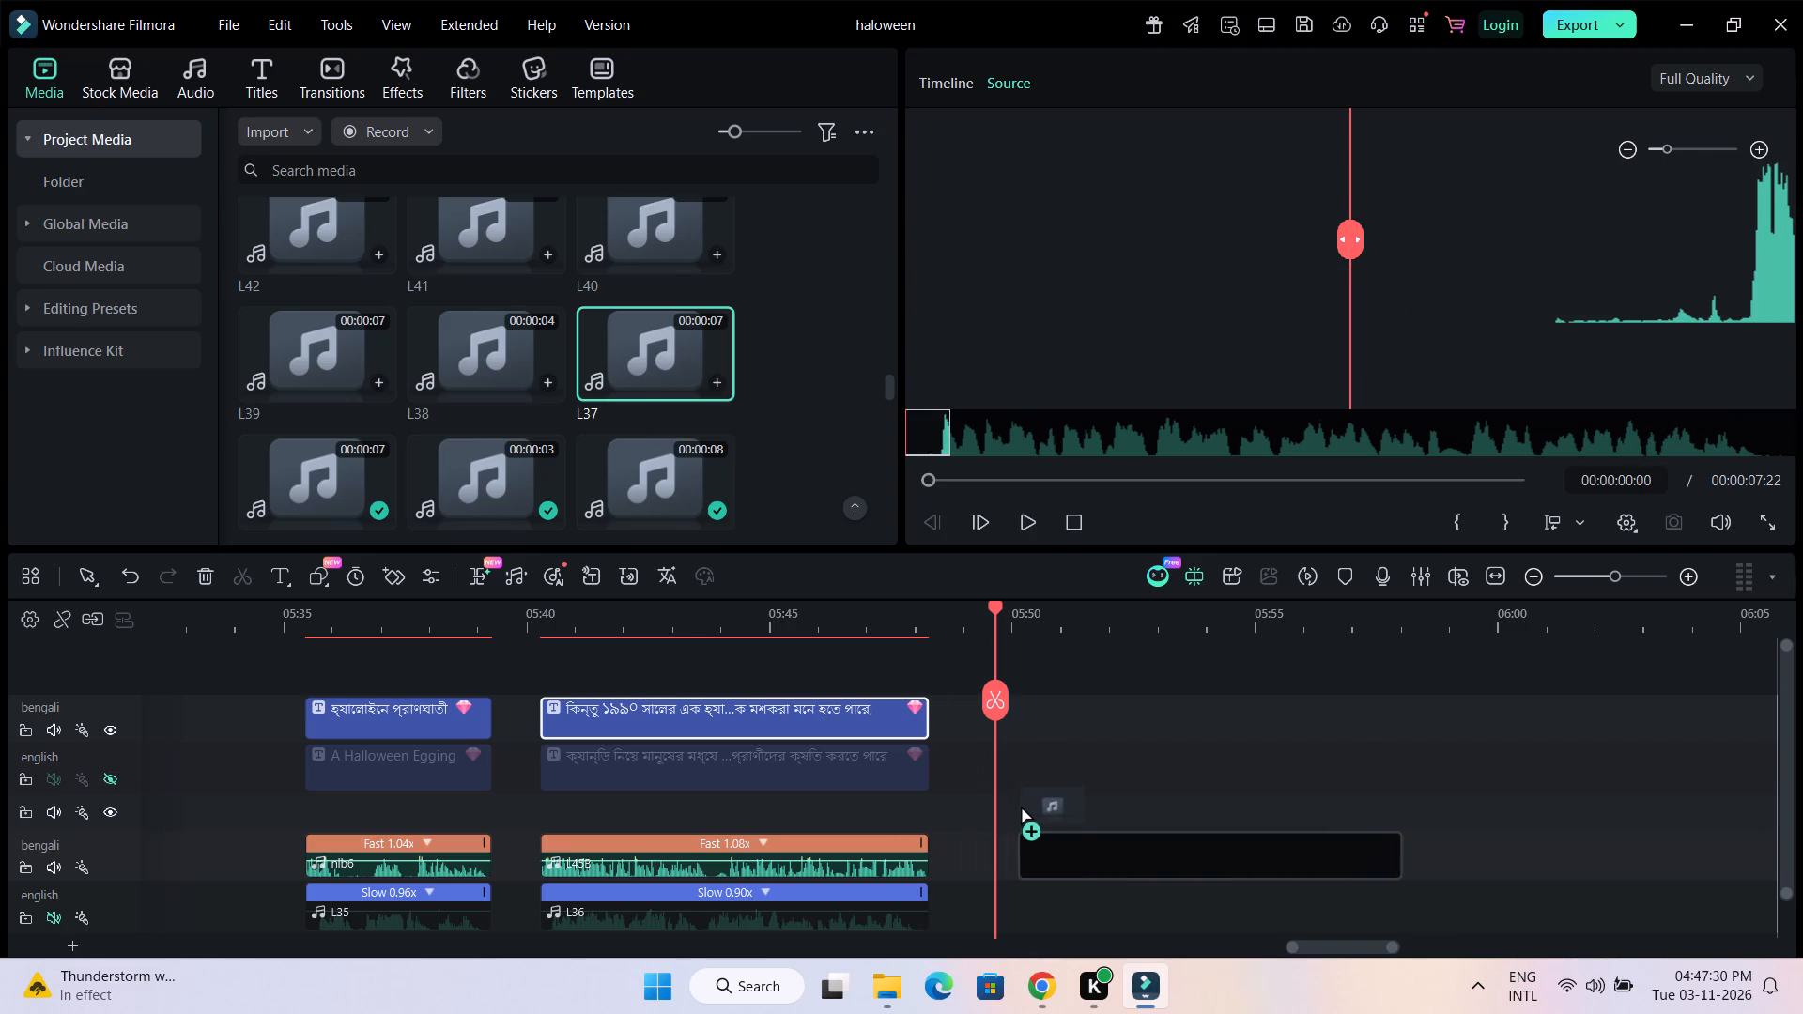
left_click_drag(1020, 806, 998, 894)
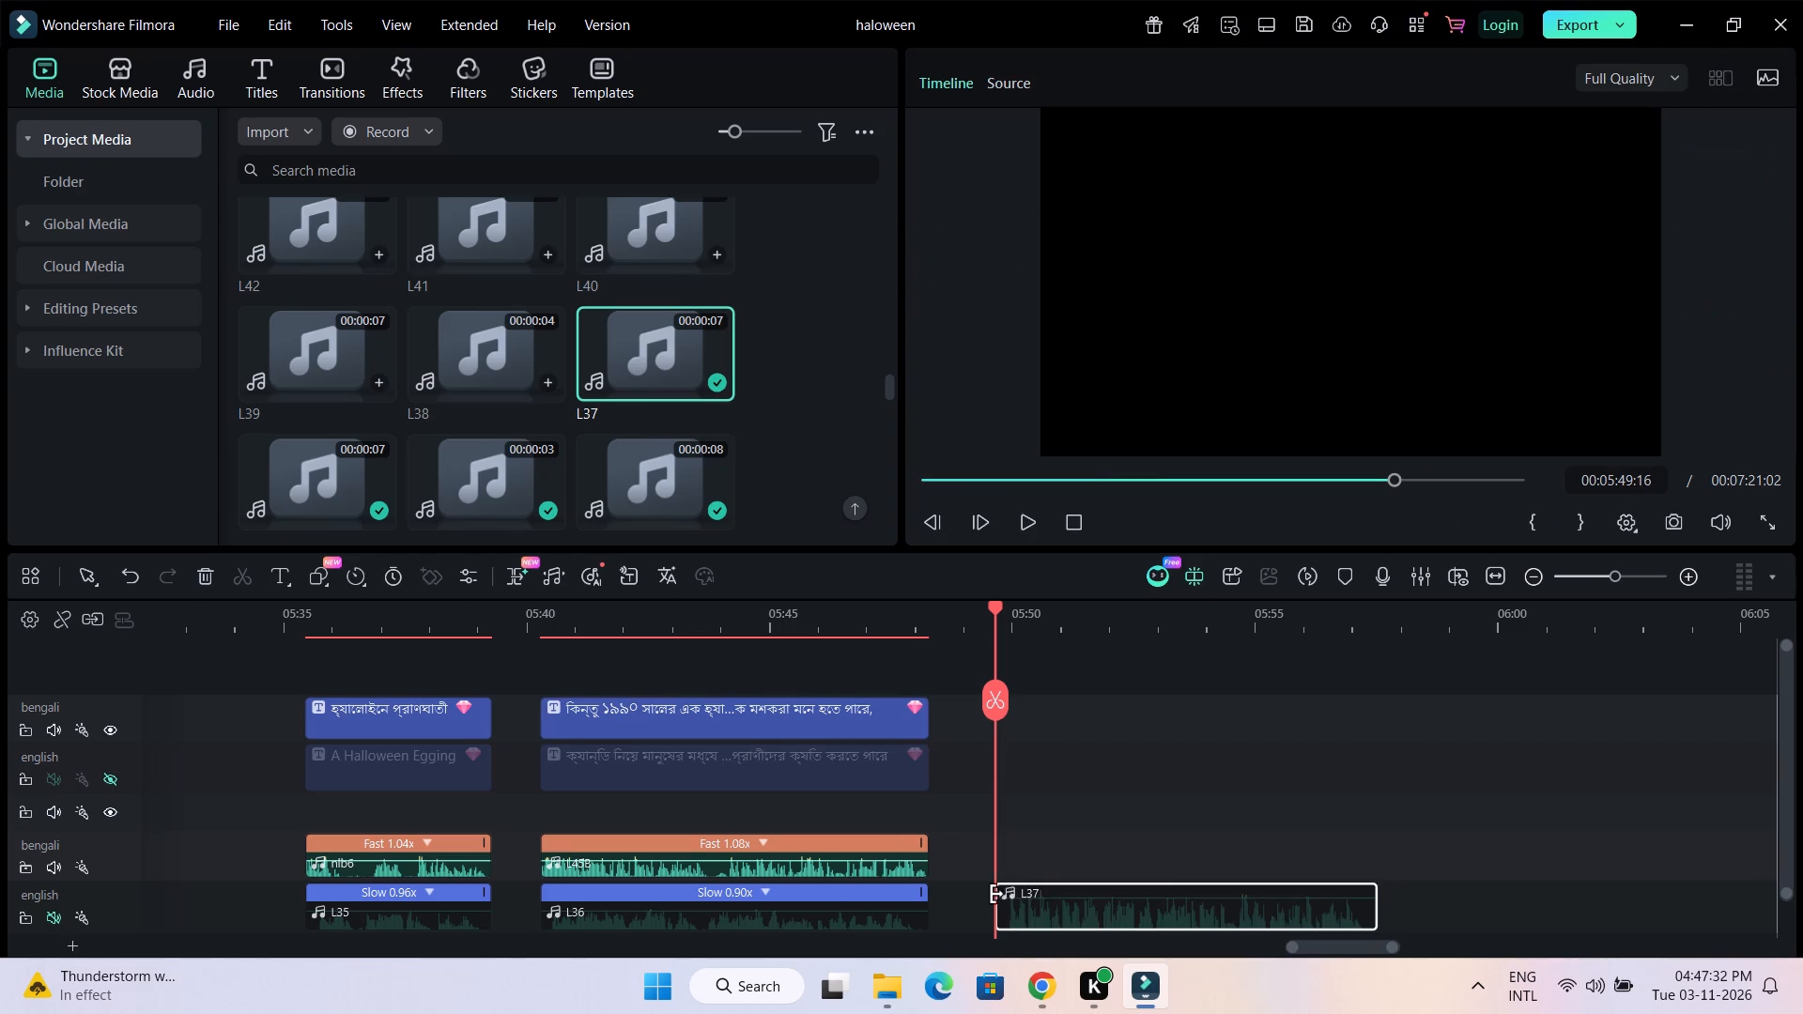
Audition Bengali voice clip L44B, replay the timeline from just before the egging title caption, and audition L46B.
scroll(853, 441, "up", 10)
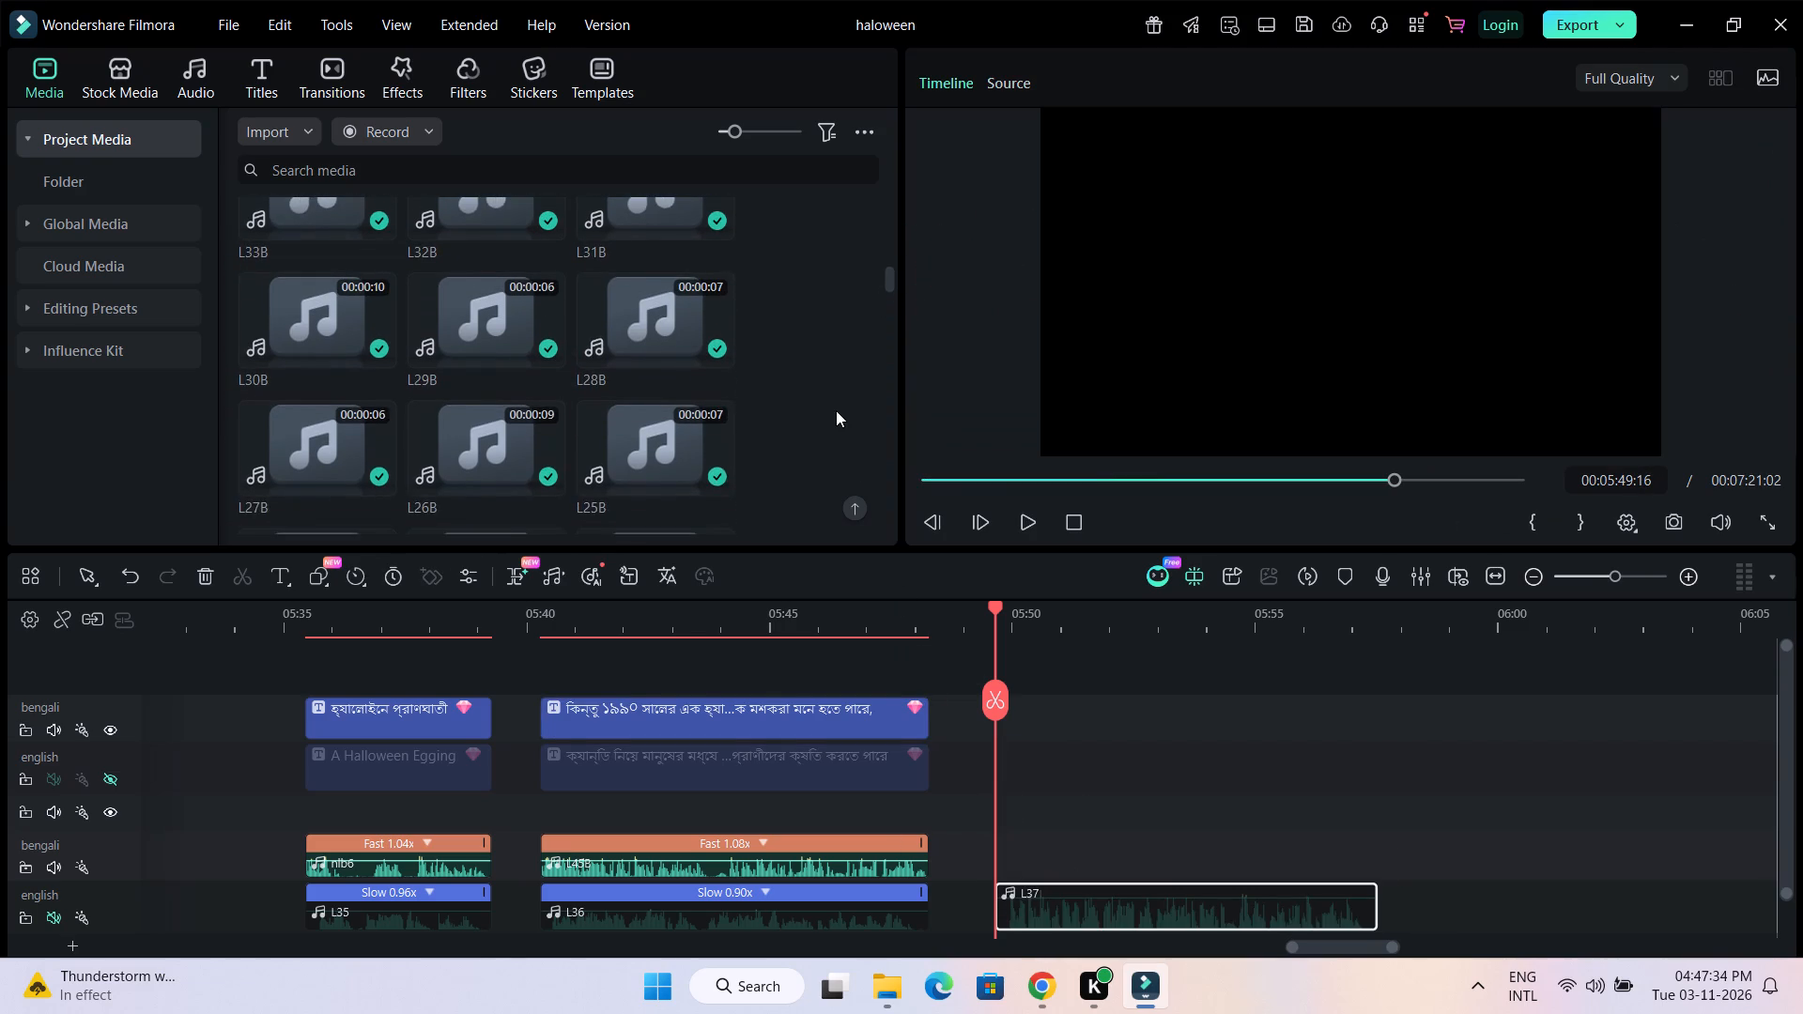
scroll(836, 410, "up", 2)
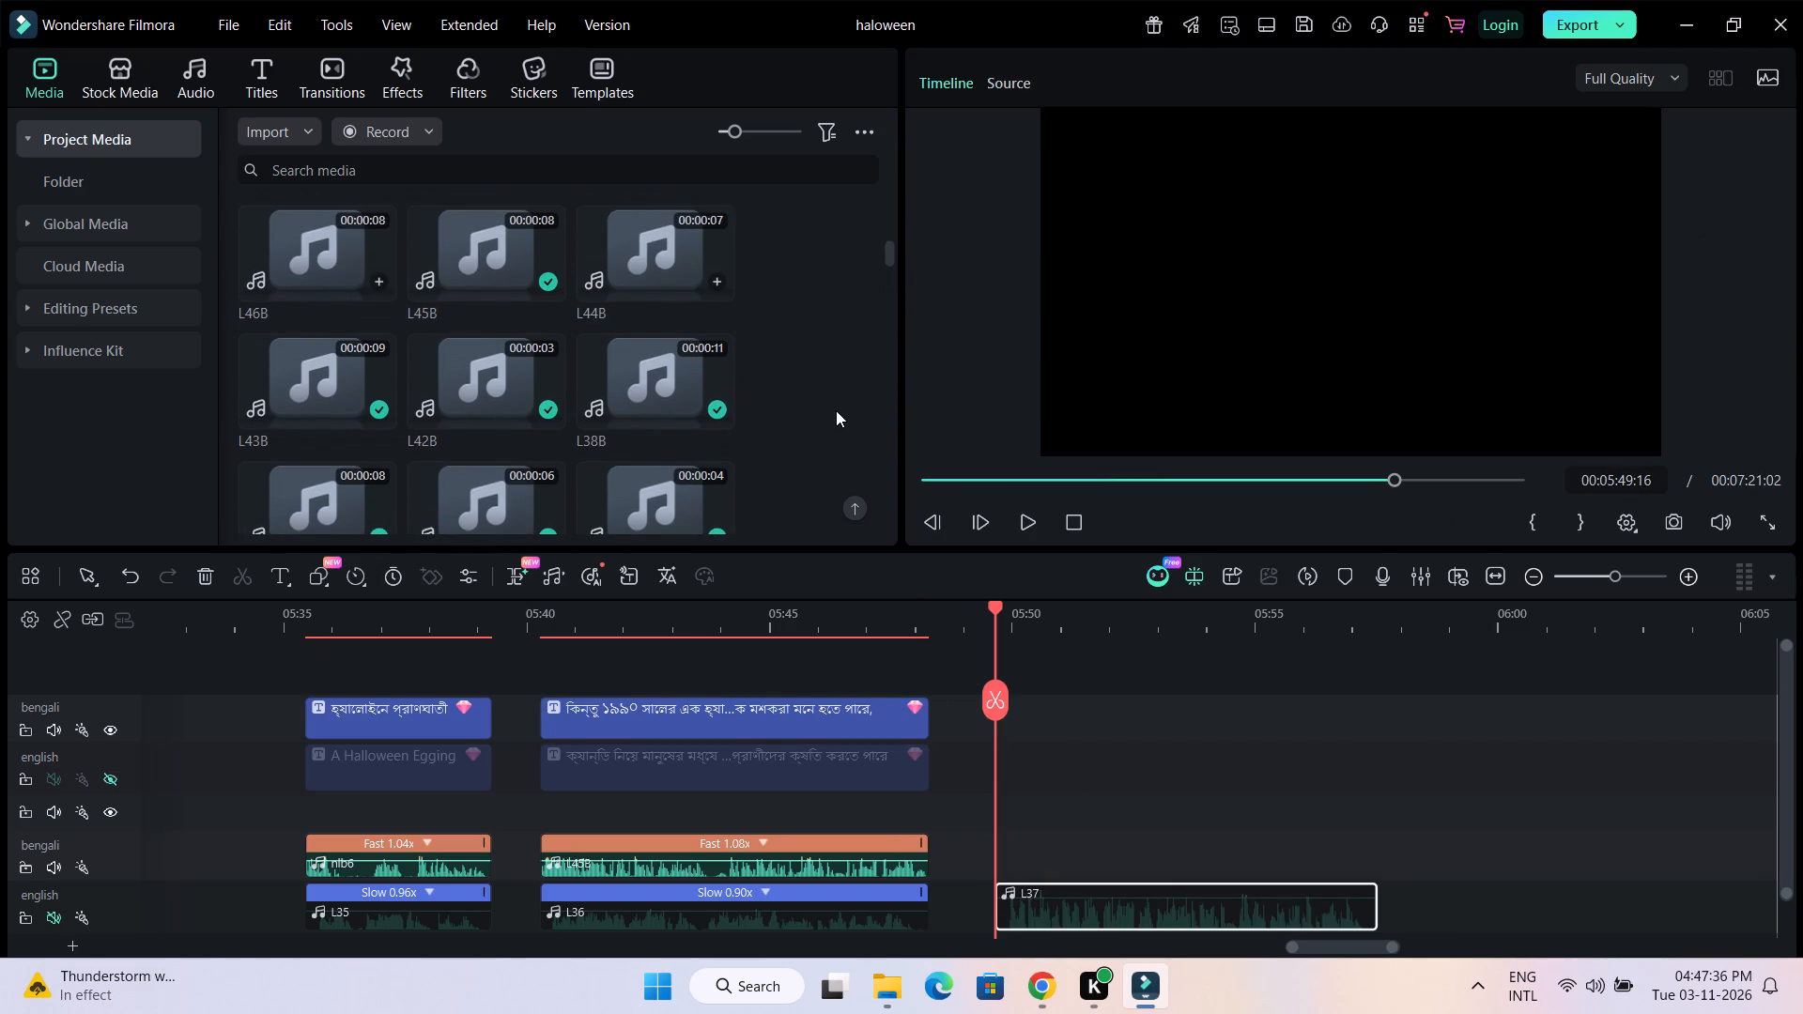
left_click(692, 230)
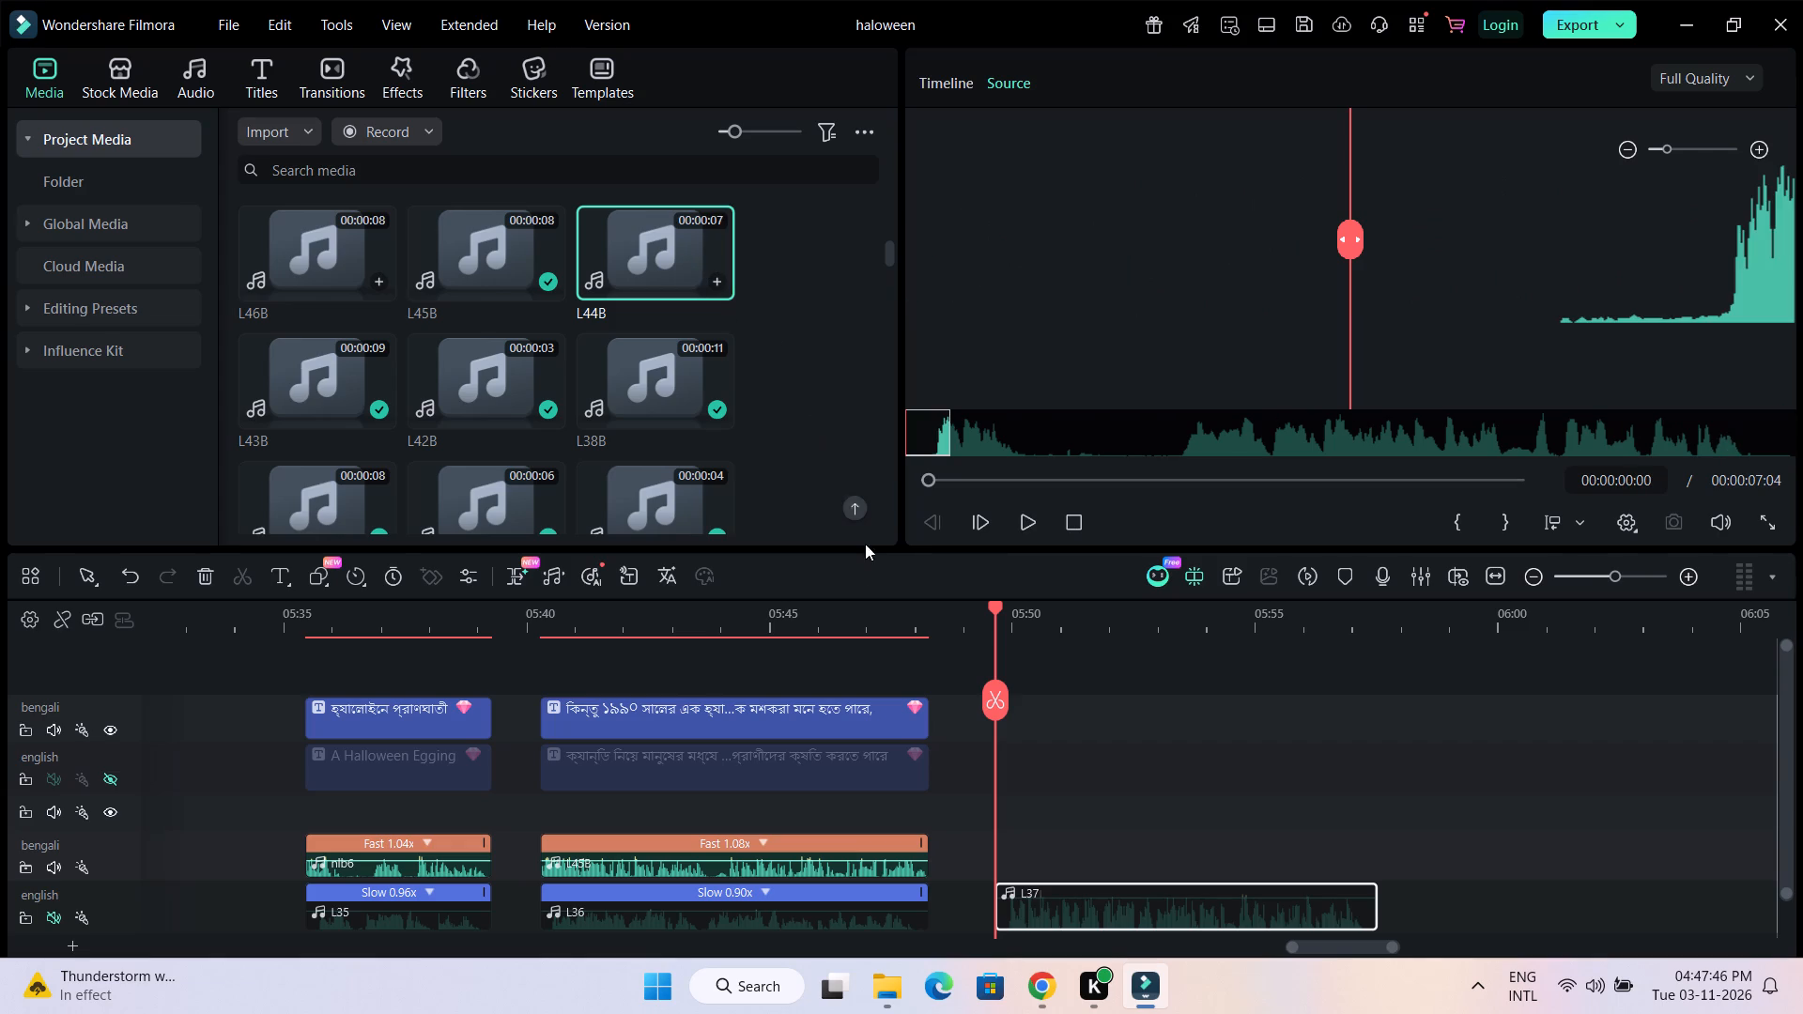
left_click_drag(996, 609, 861, 617)
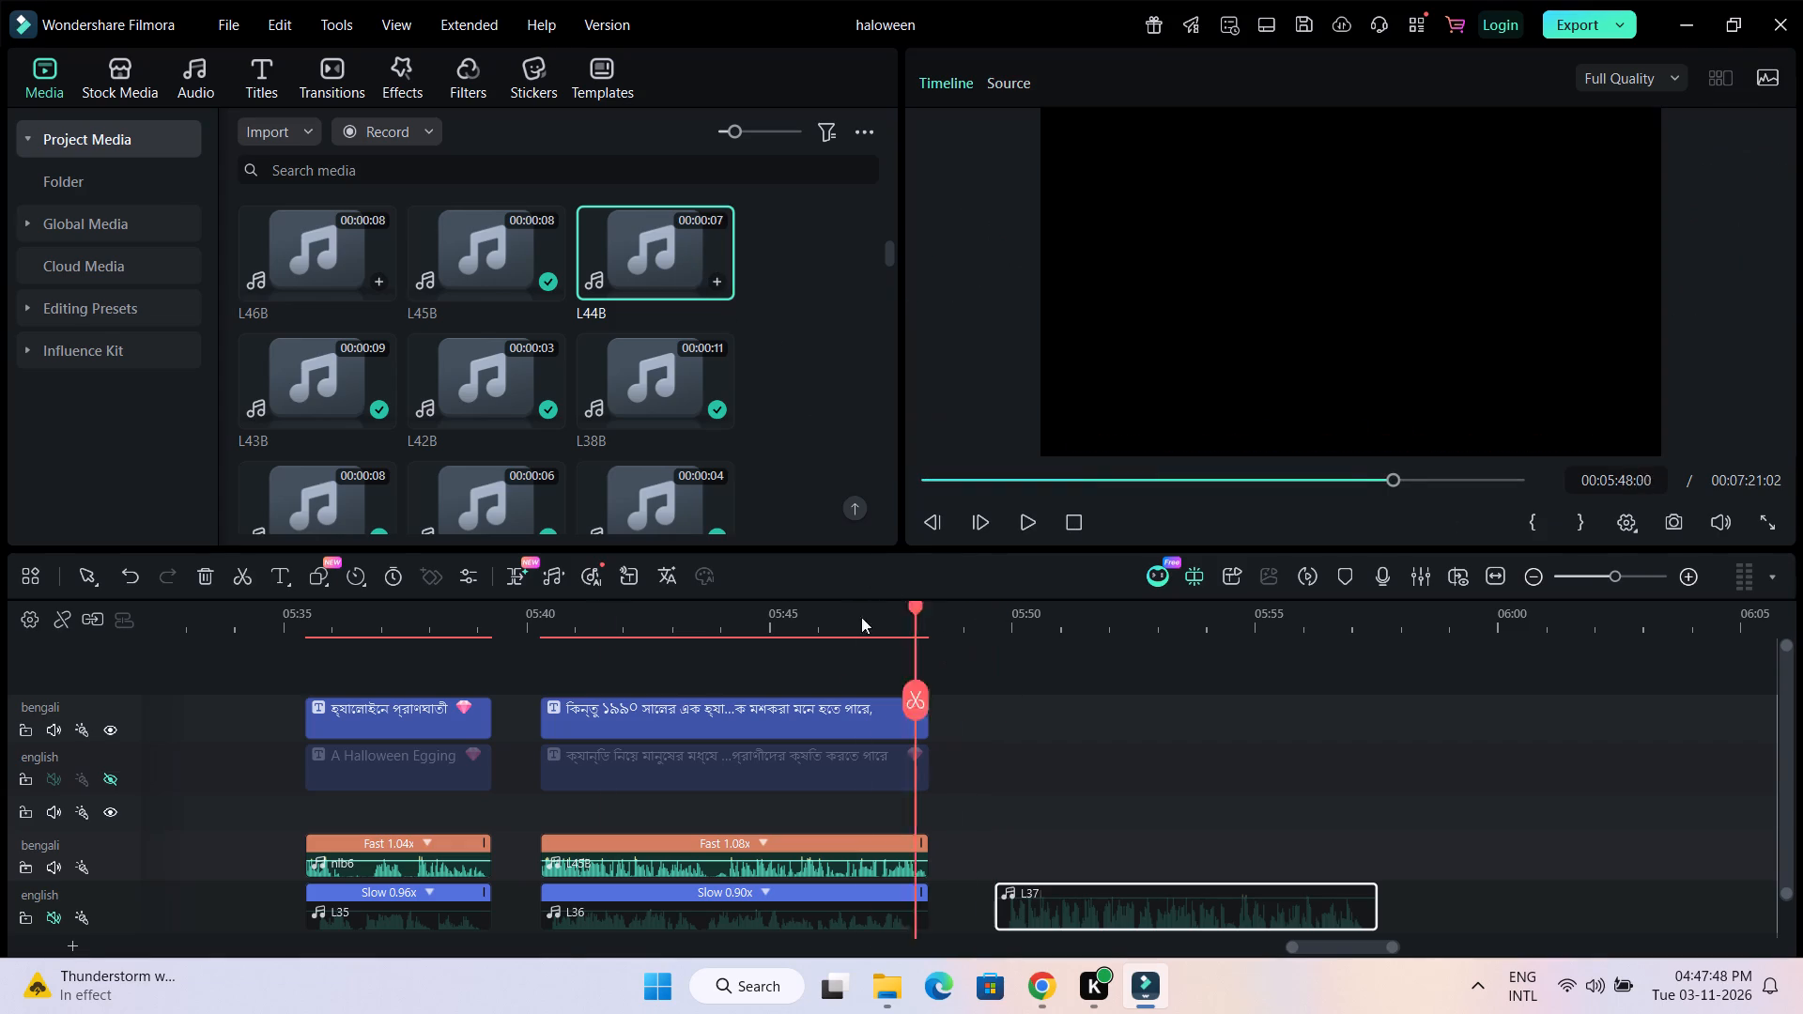
left_click_drag(861, 617, 285, 622)
key("space")
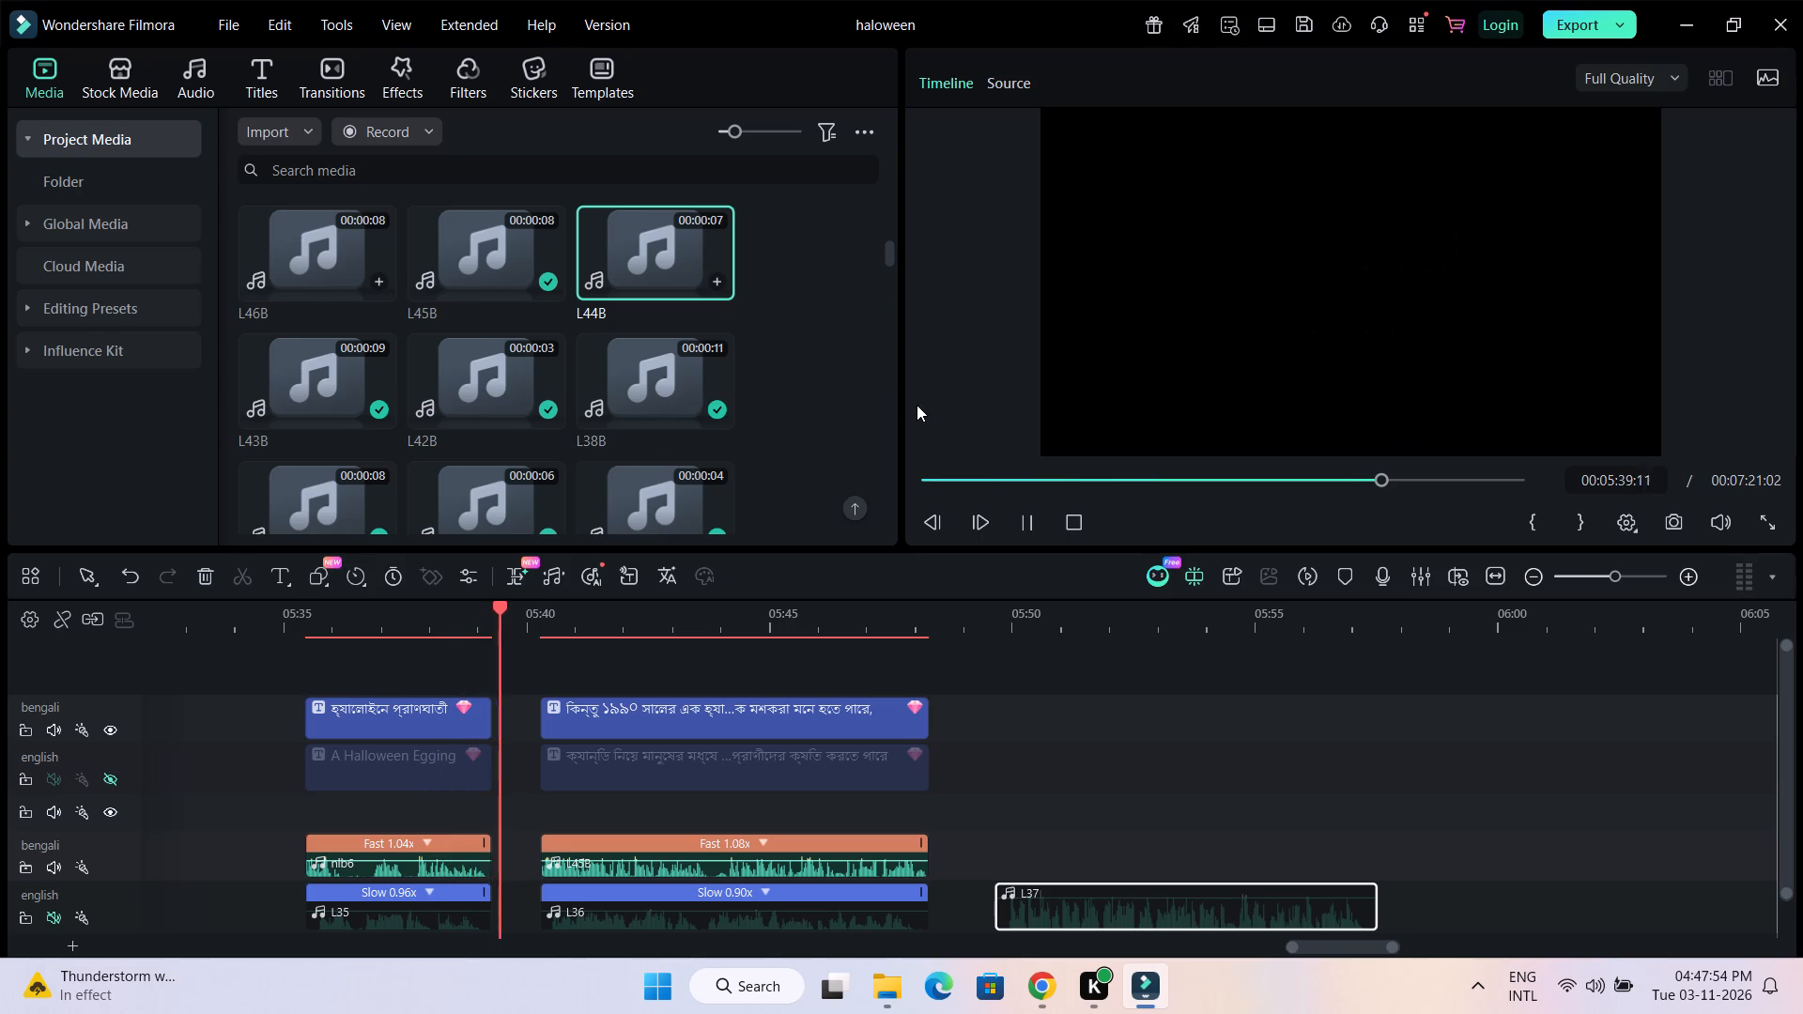
scroll(891, 391, "up", 1)
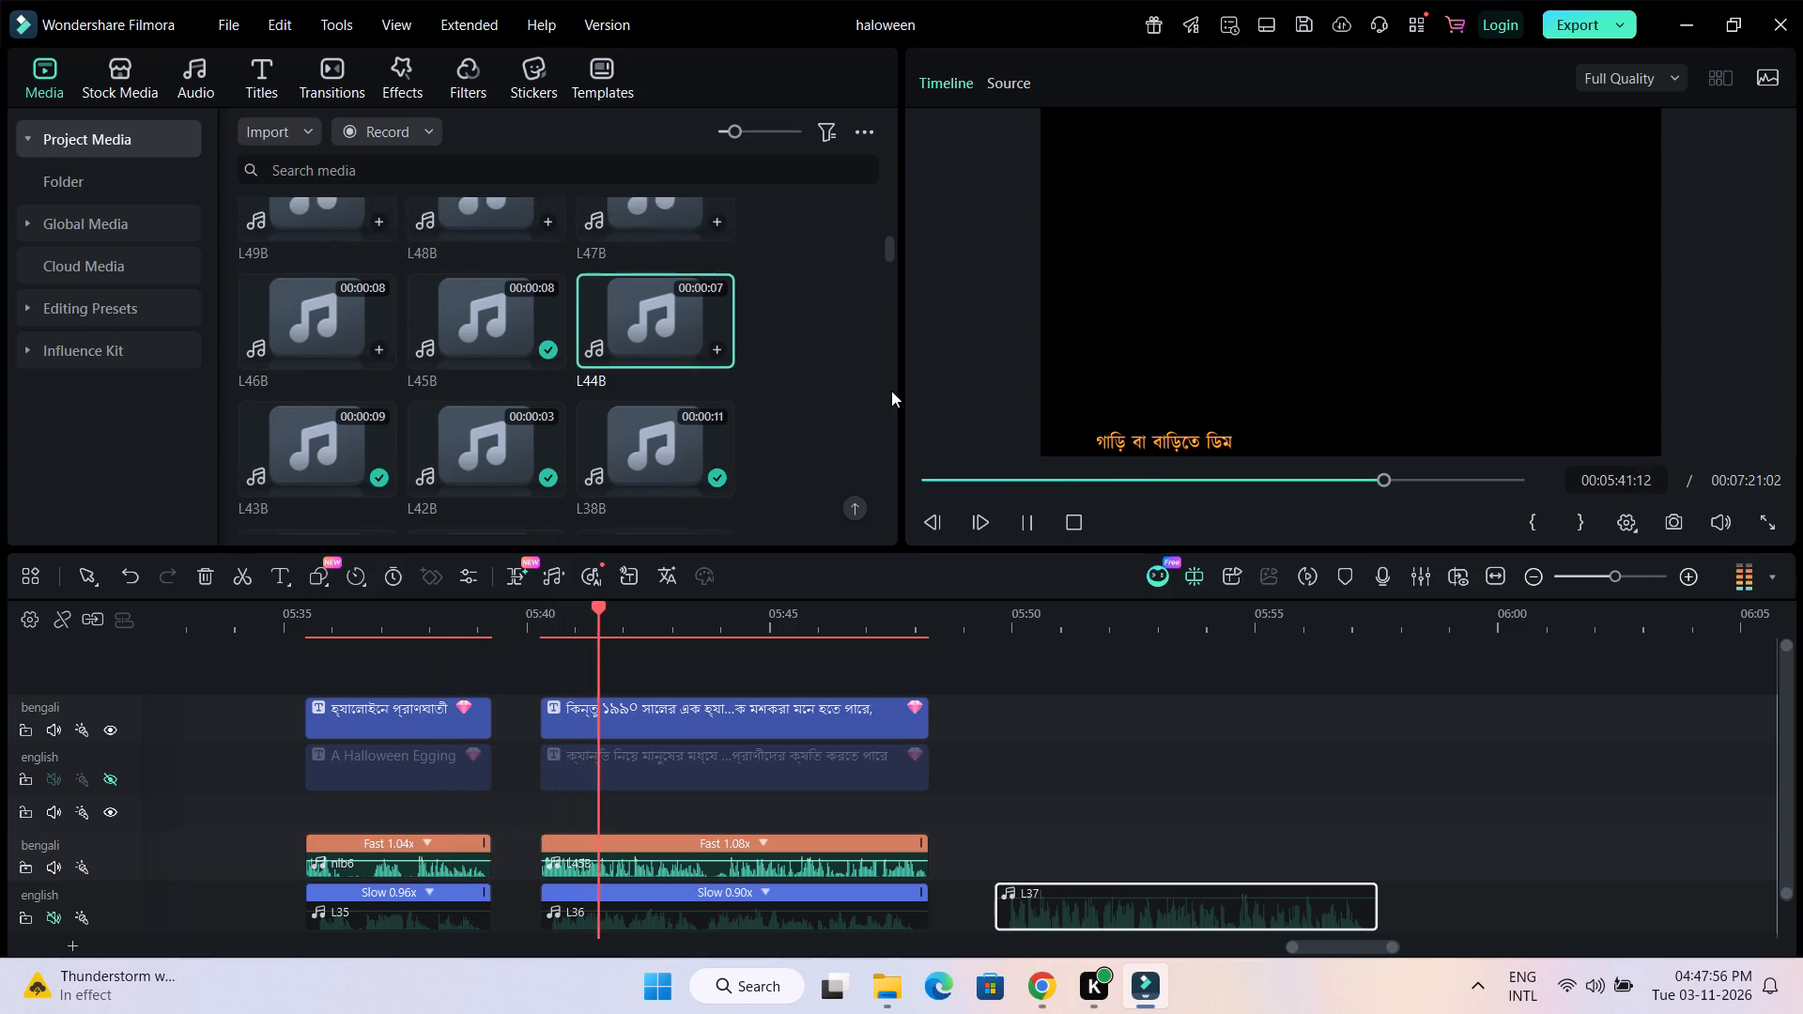
left_click(316, 394)
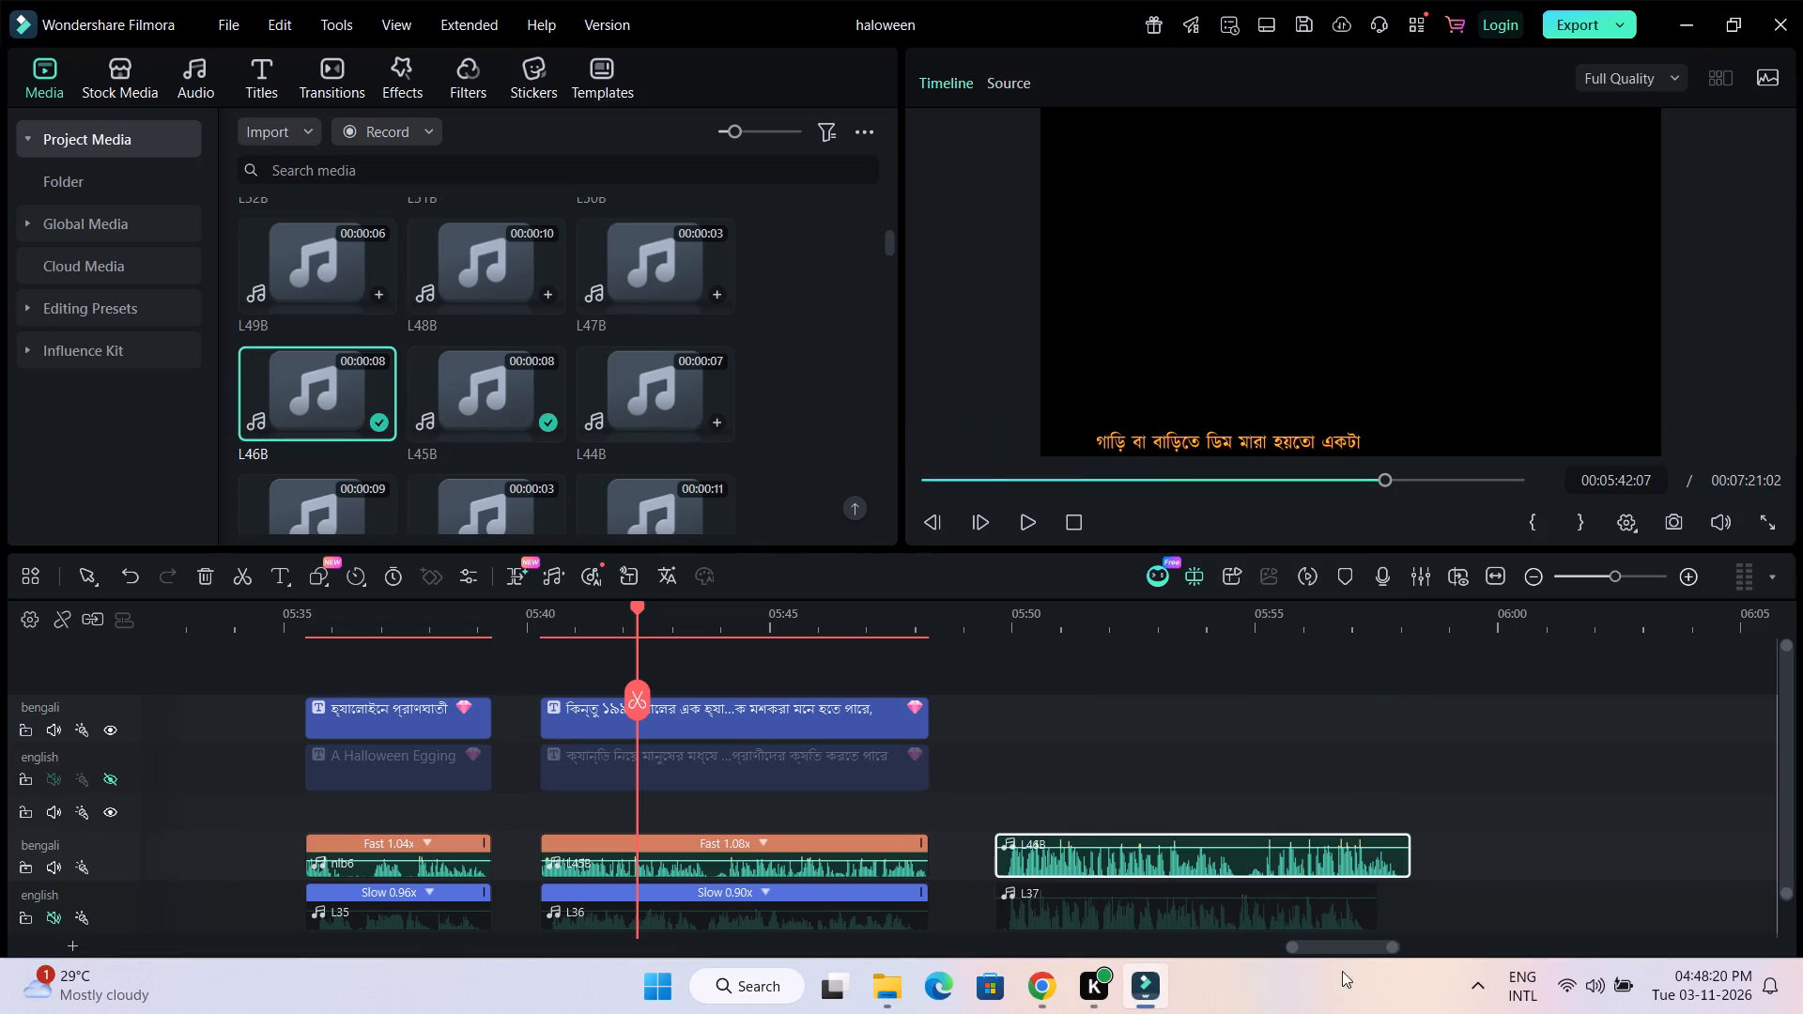
Trim the quiet lead-in off the start of voice clip L46B and move the clip back to start at 00:05:49:16, aligned with L37.
left_click_drag(1363, 950, 1374, 950)
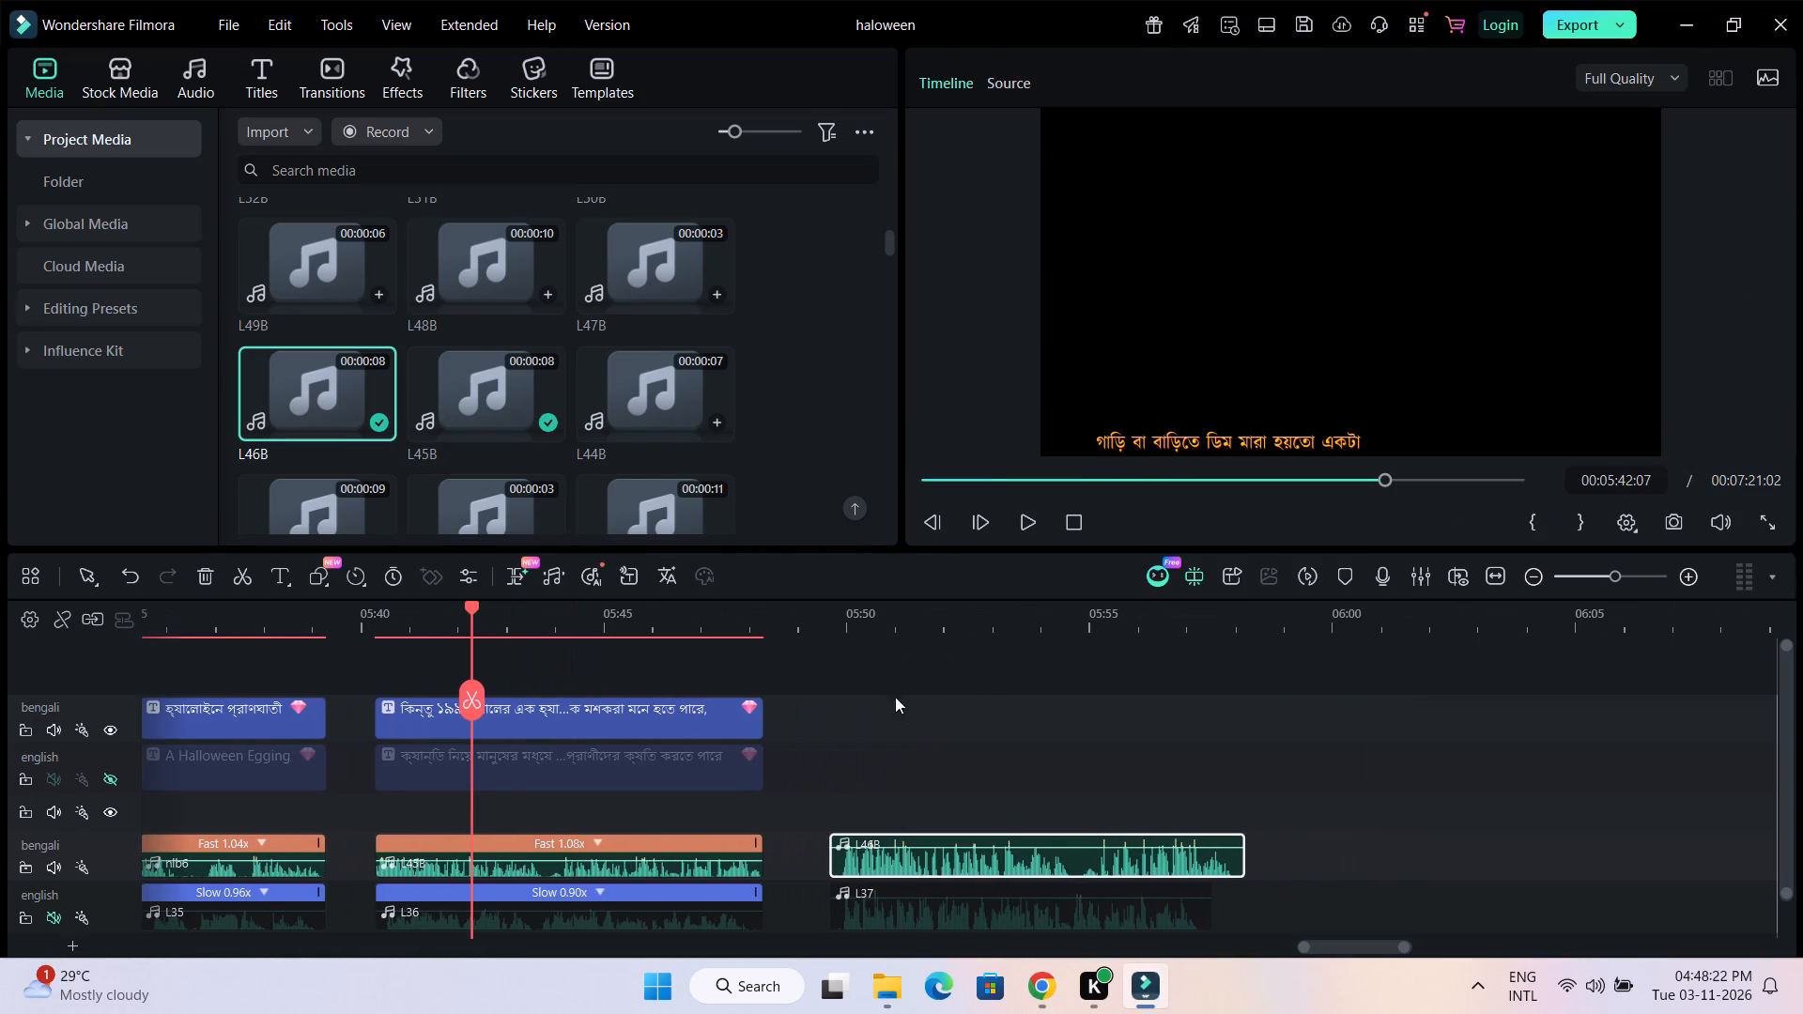
left_click(845, 625)
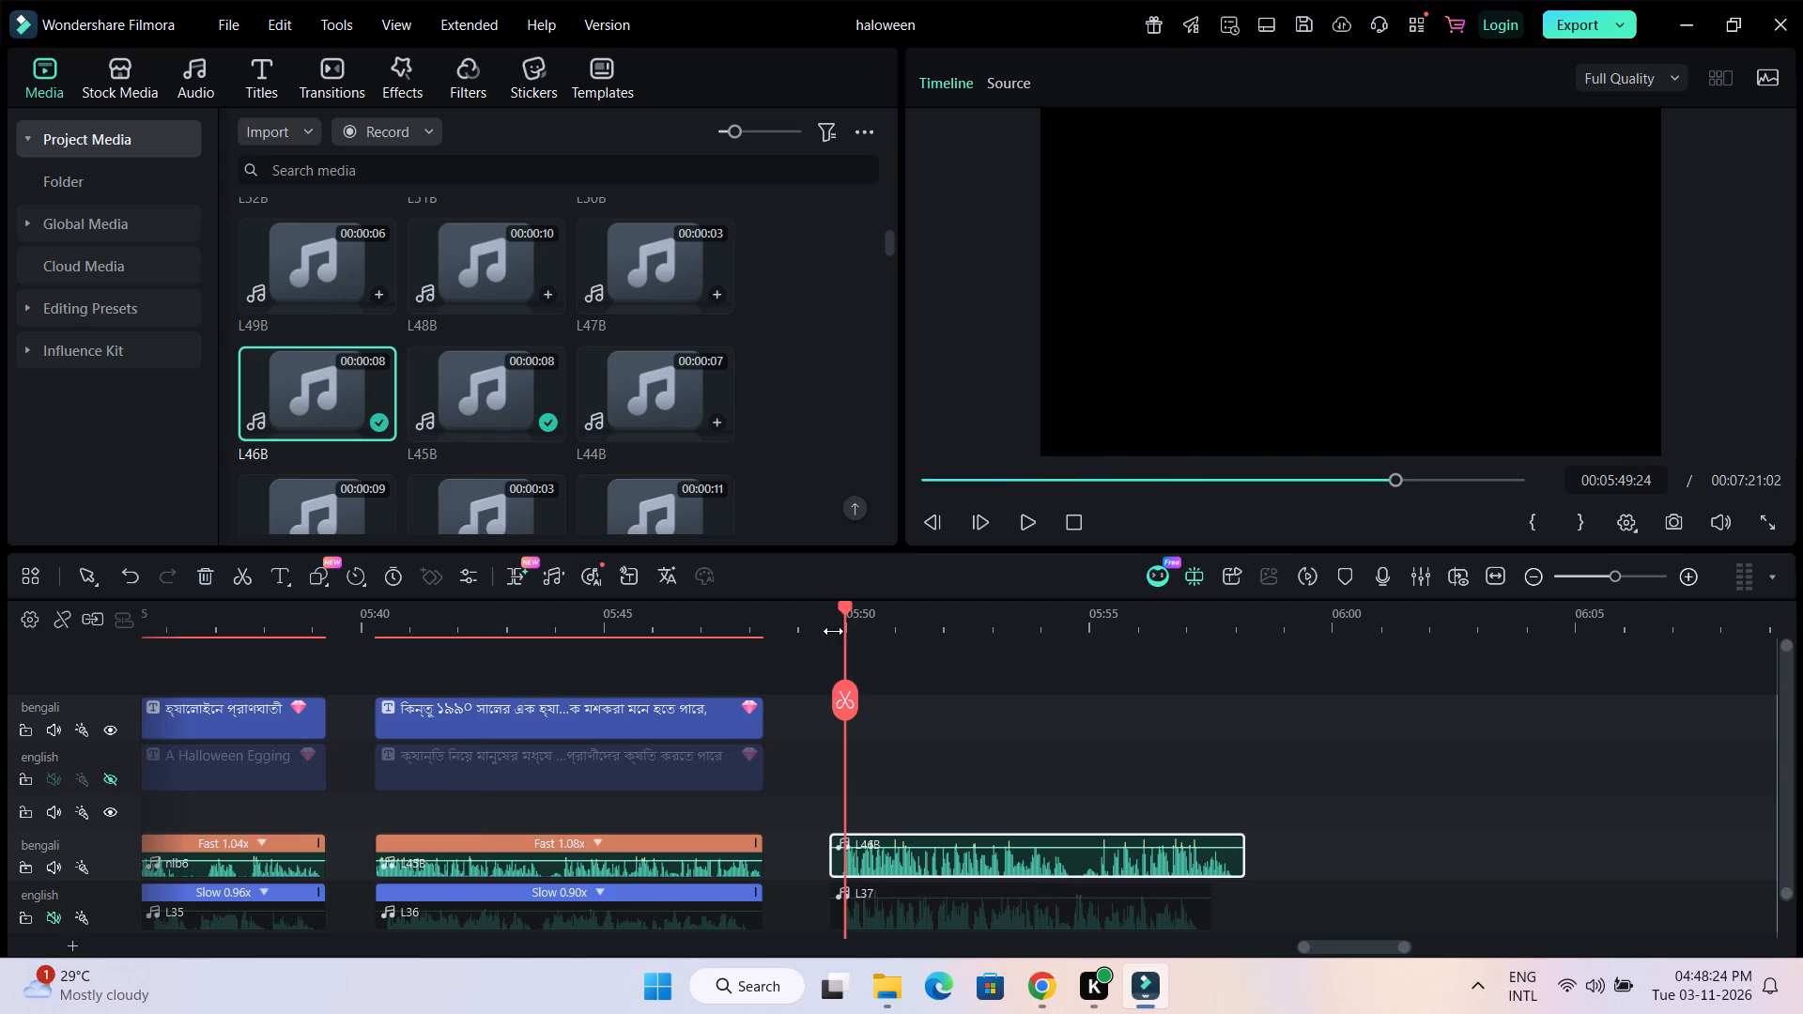
left_click_drag(831, 631, 1597, 644)
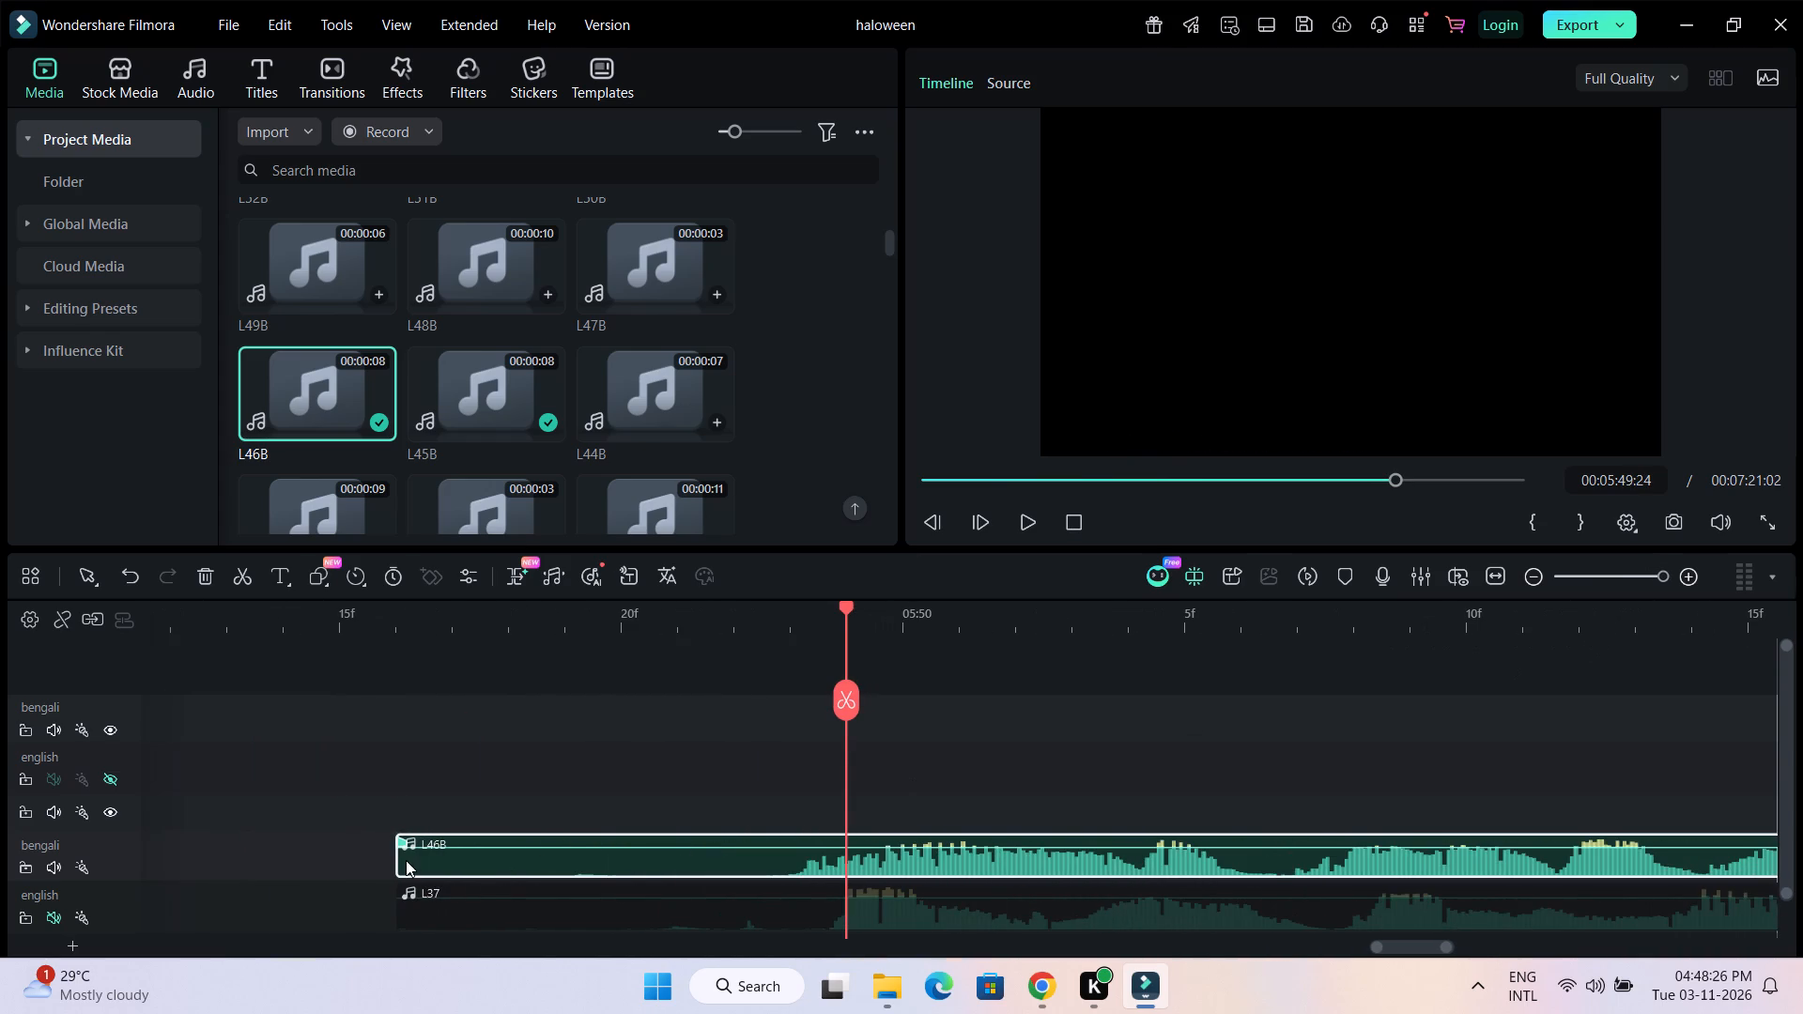
left_click_drag(400, 860, 707, 854)
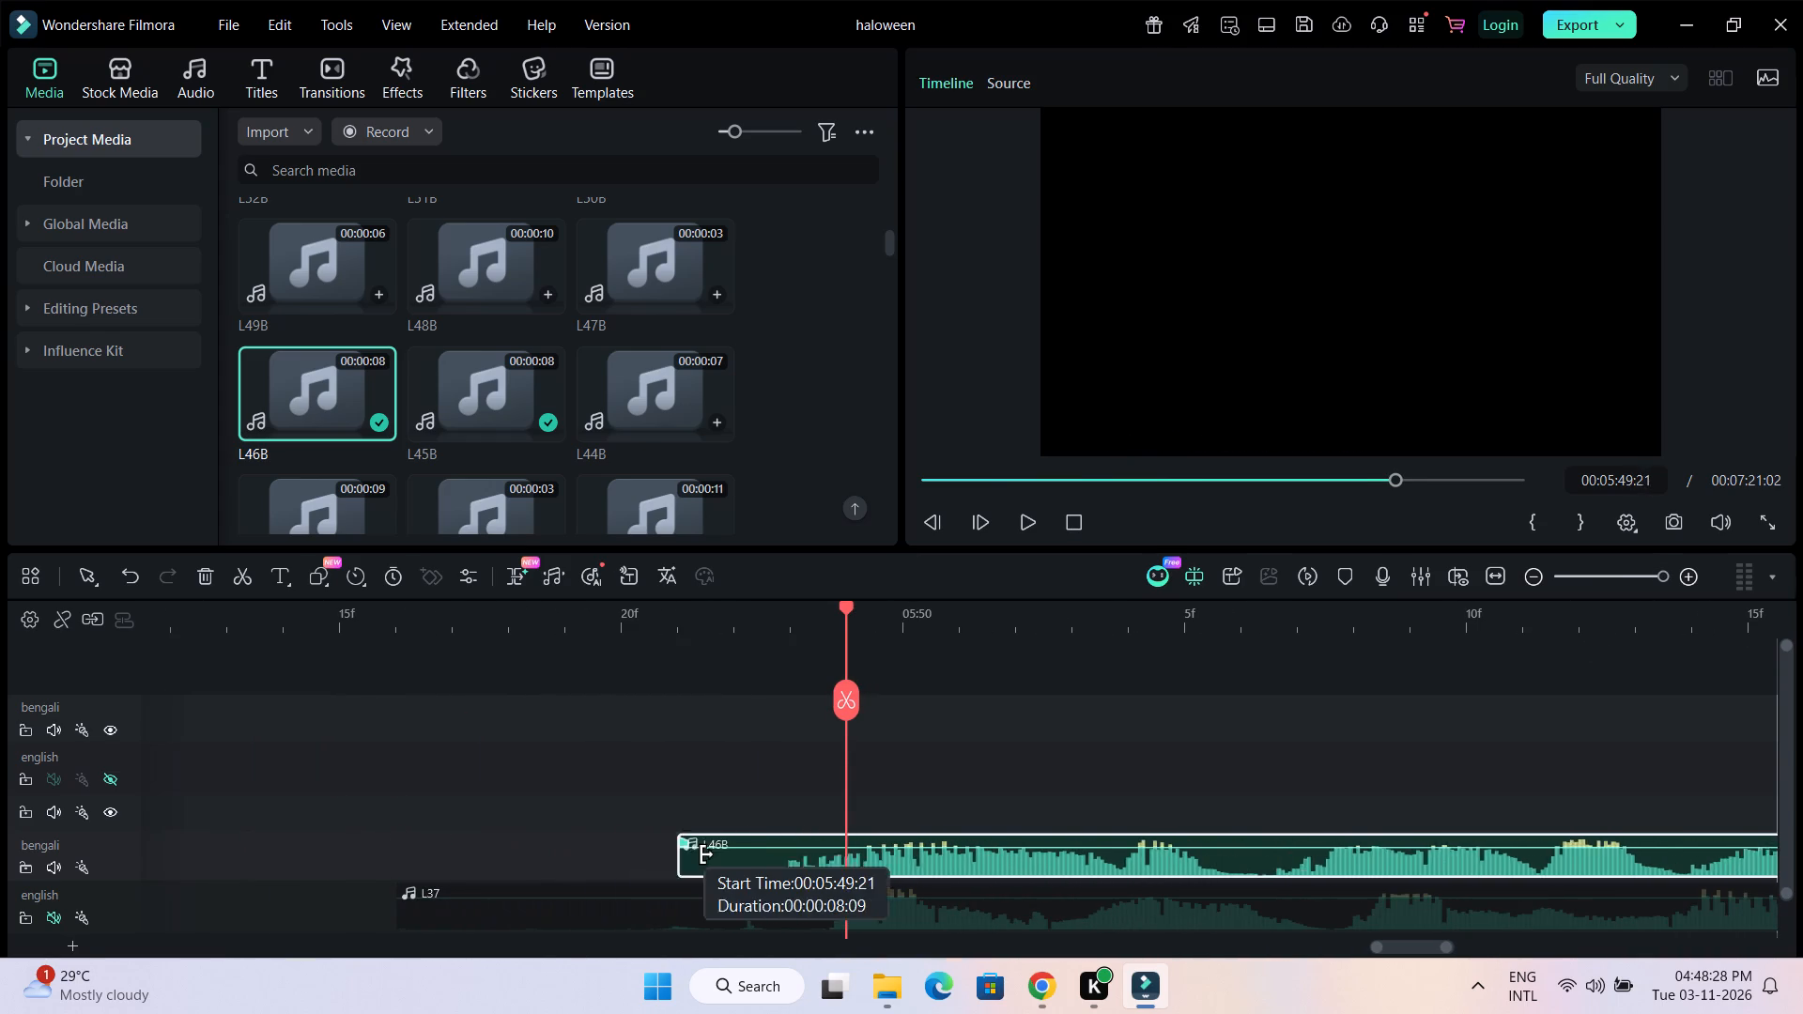
left_click_drag(707, 854, 785, 858)
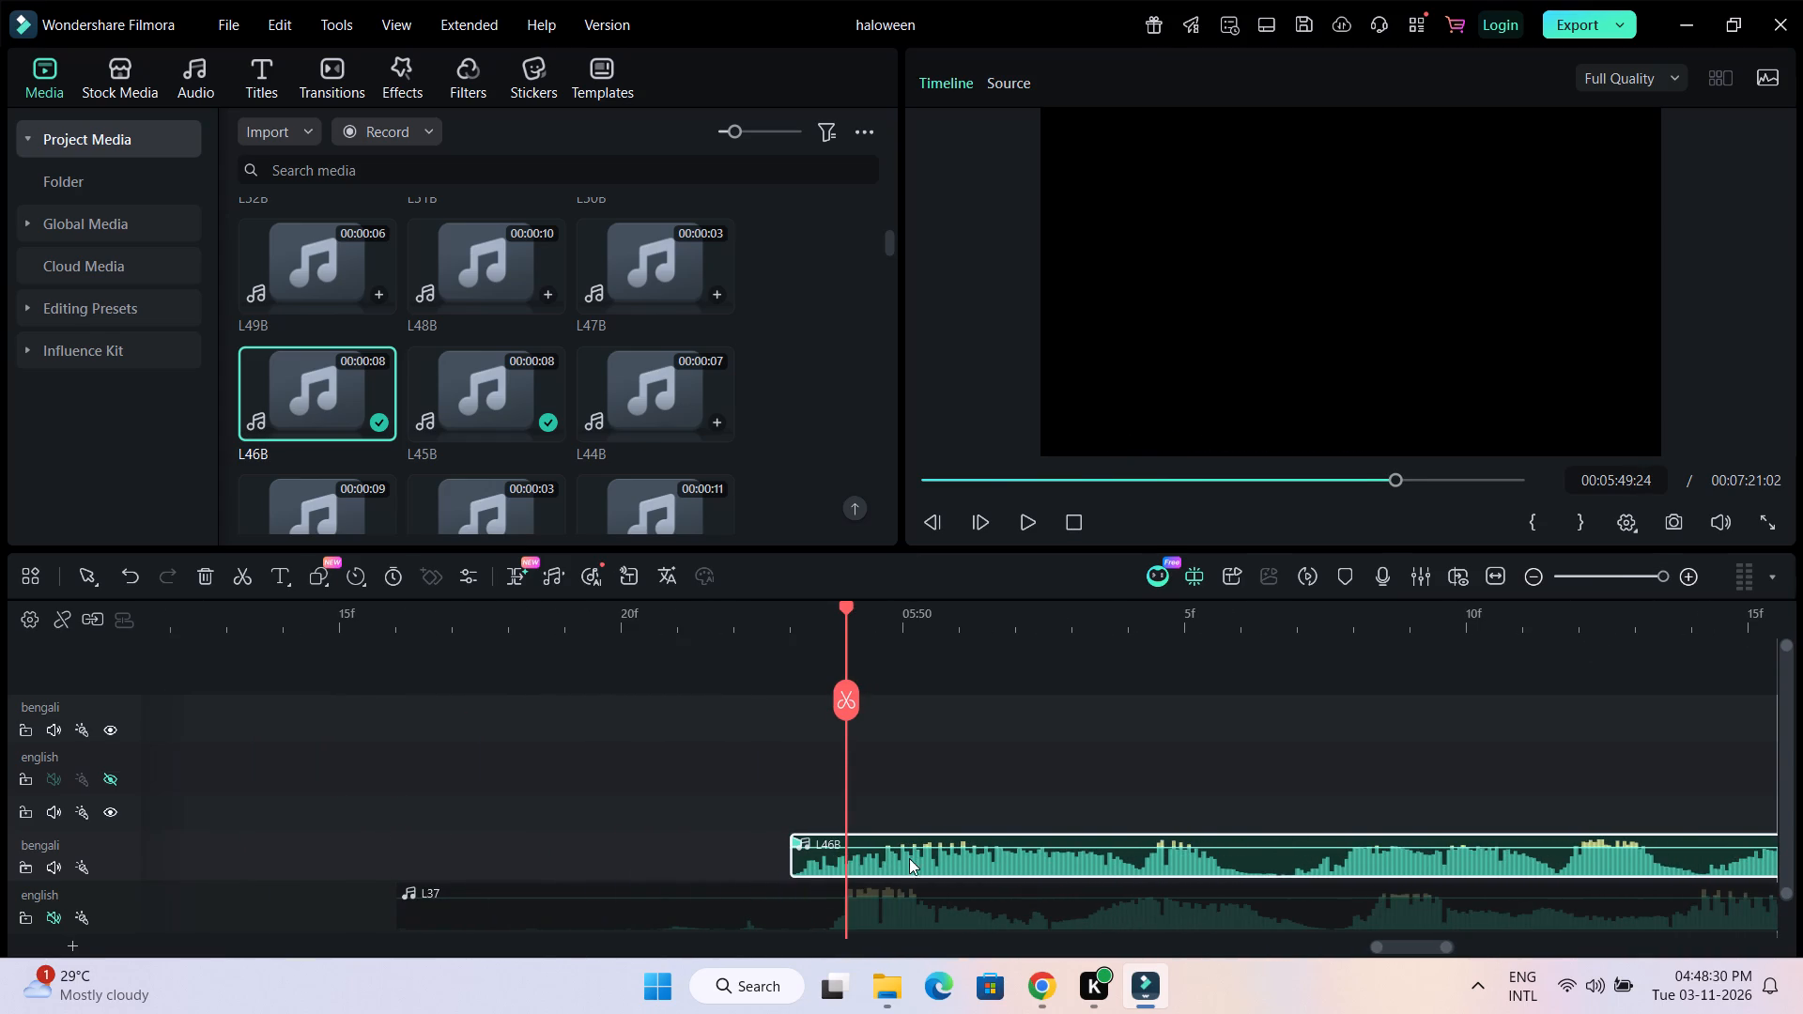
left_click_drag(960, 855, 632, 856)
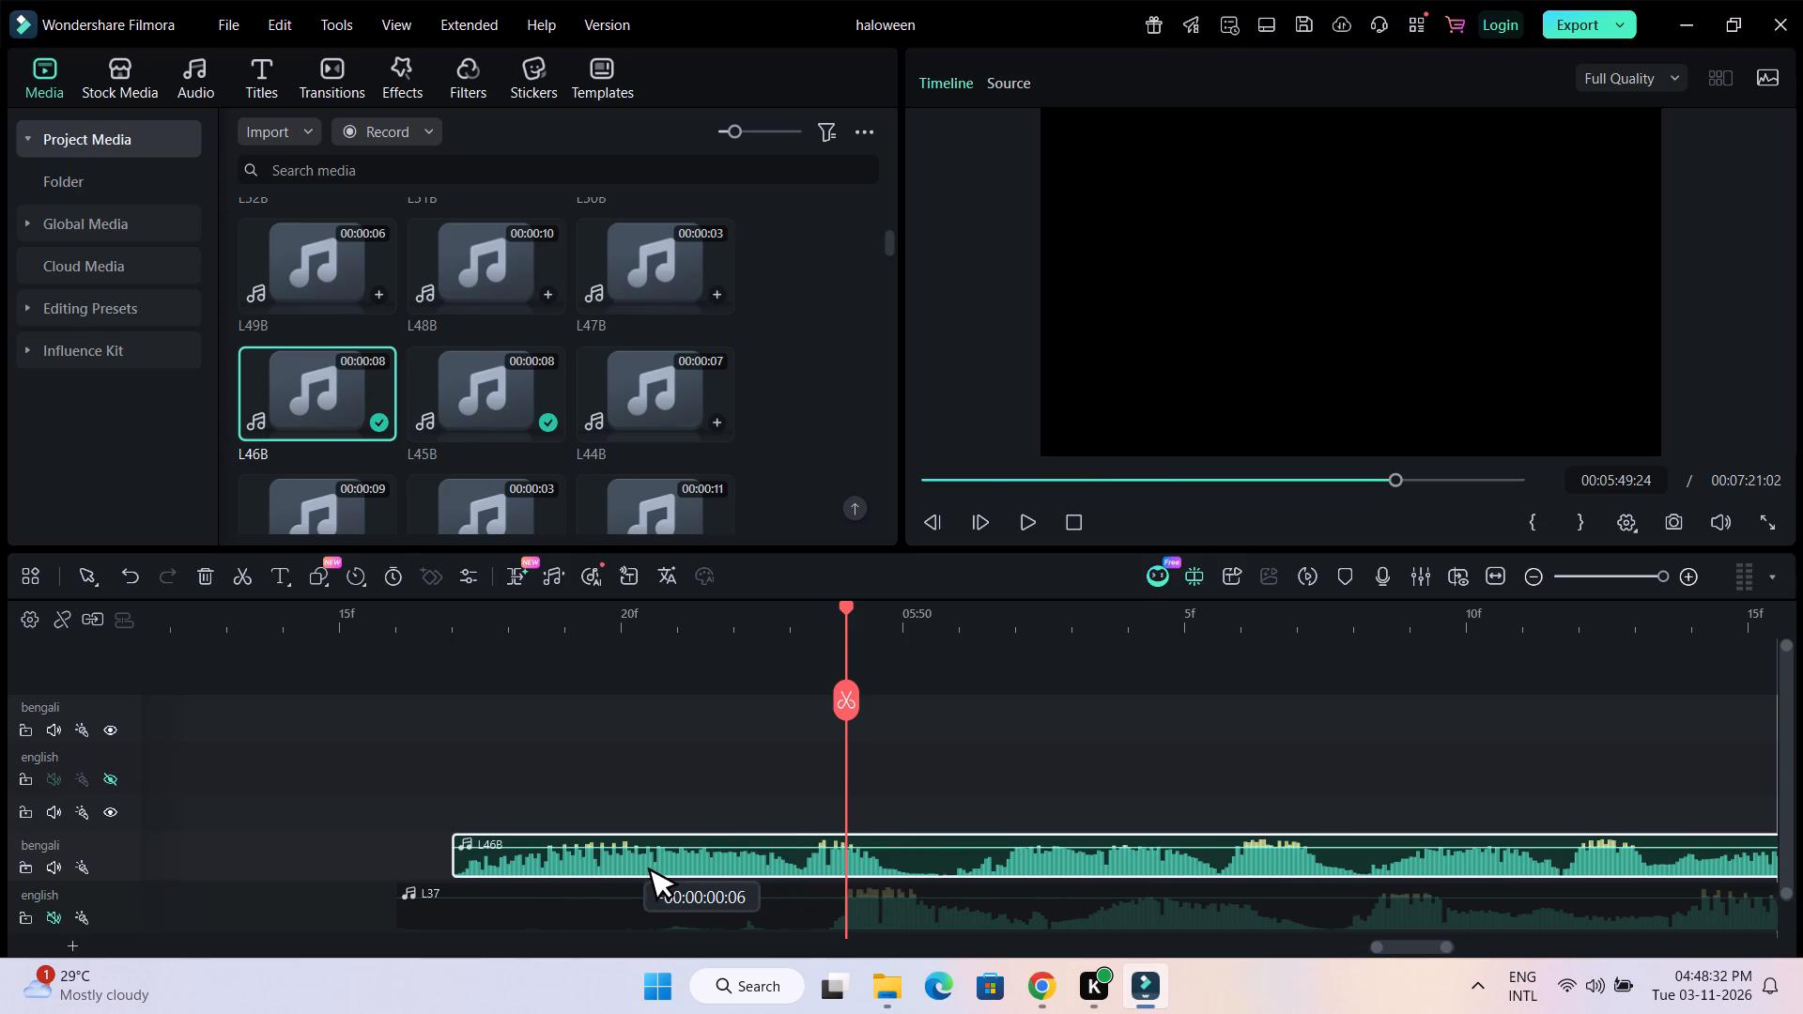
left_click_drag(632, 856, 588, 856)
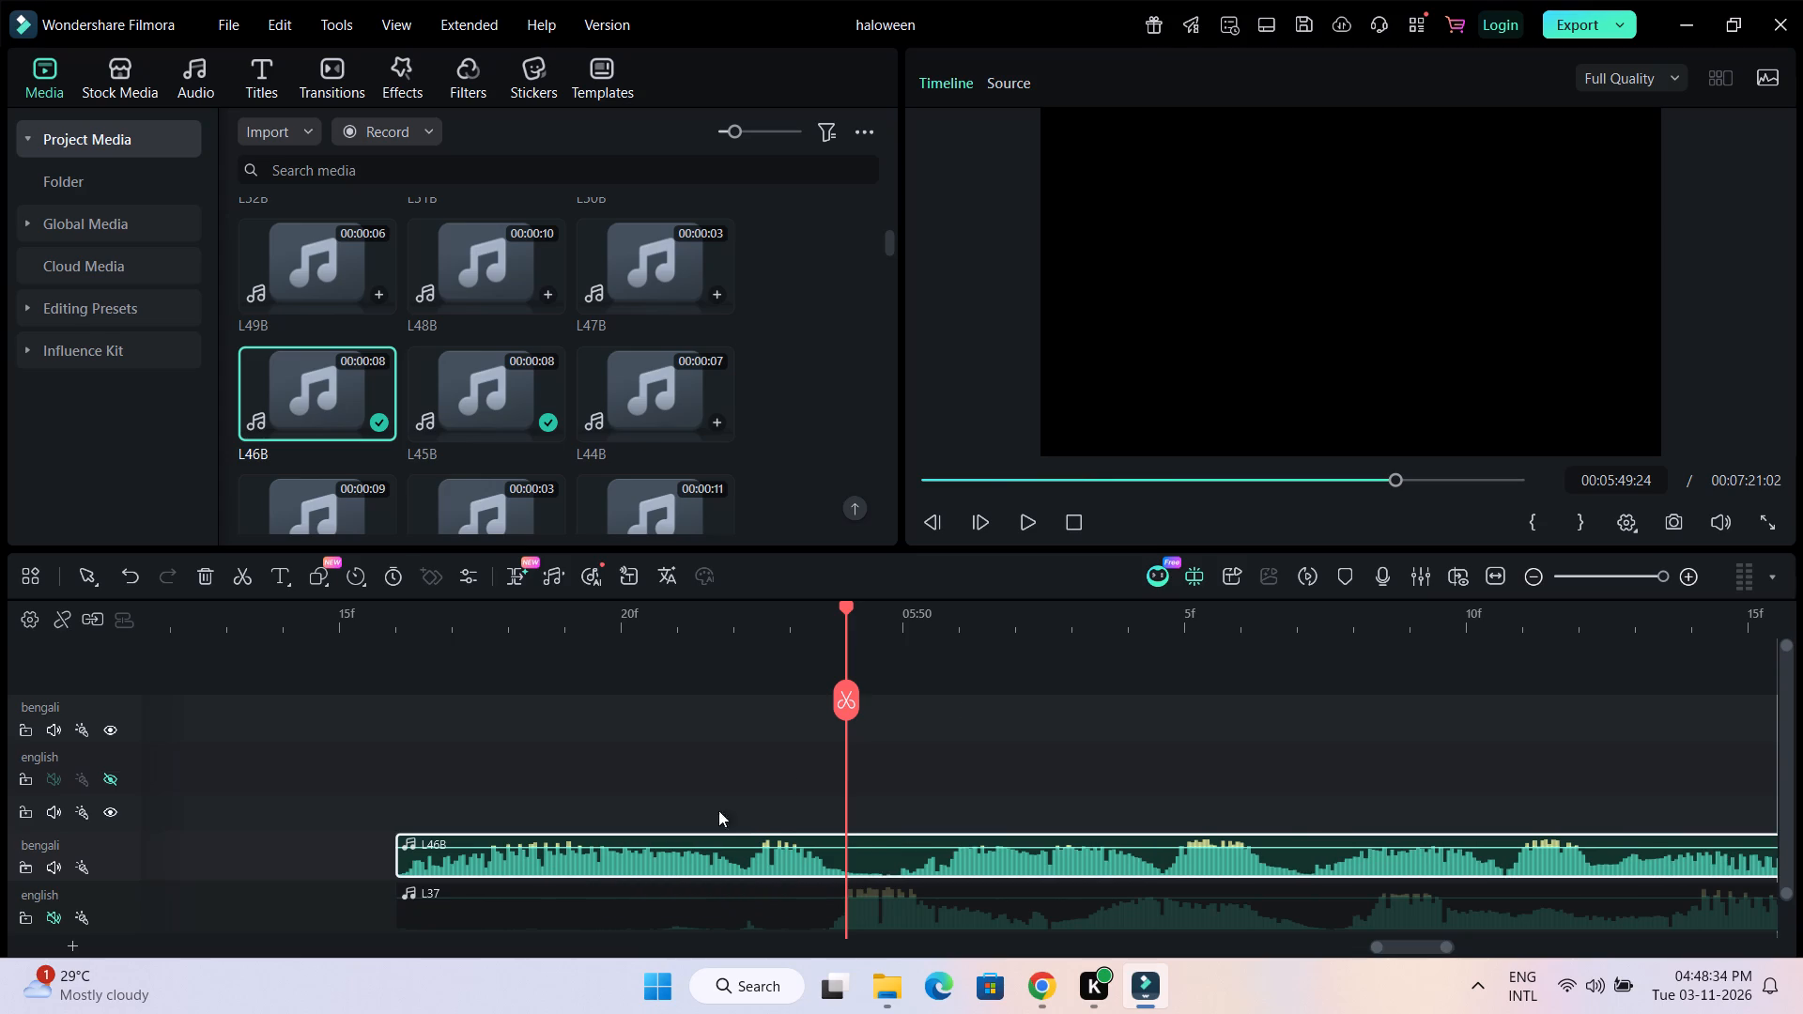
Trim the silent tail off the end of Bengali voice clip L46B so it ends at about 00:05:57:15.
left_click_drag(1041, 626, 547, 625)
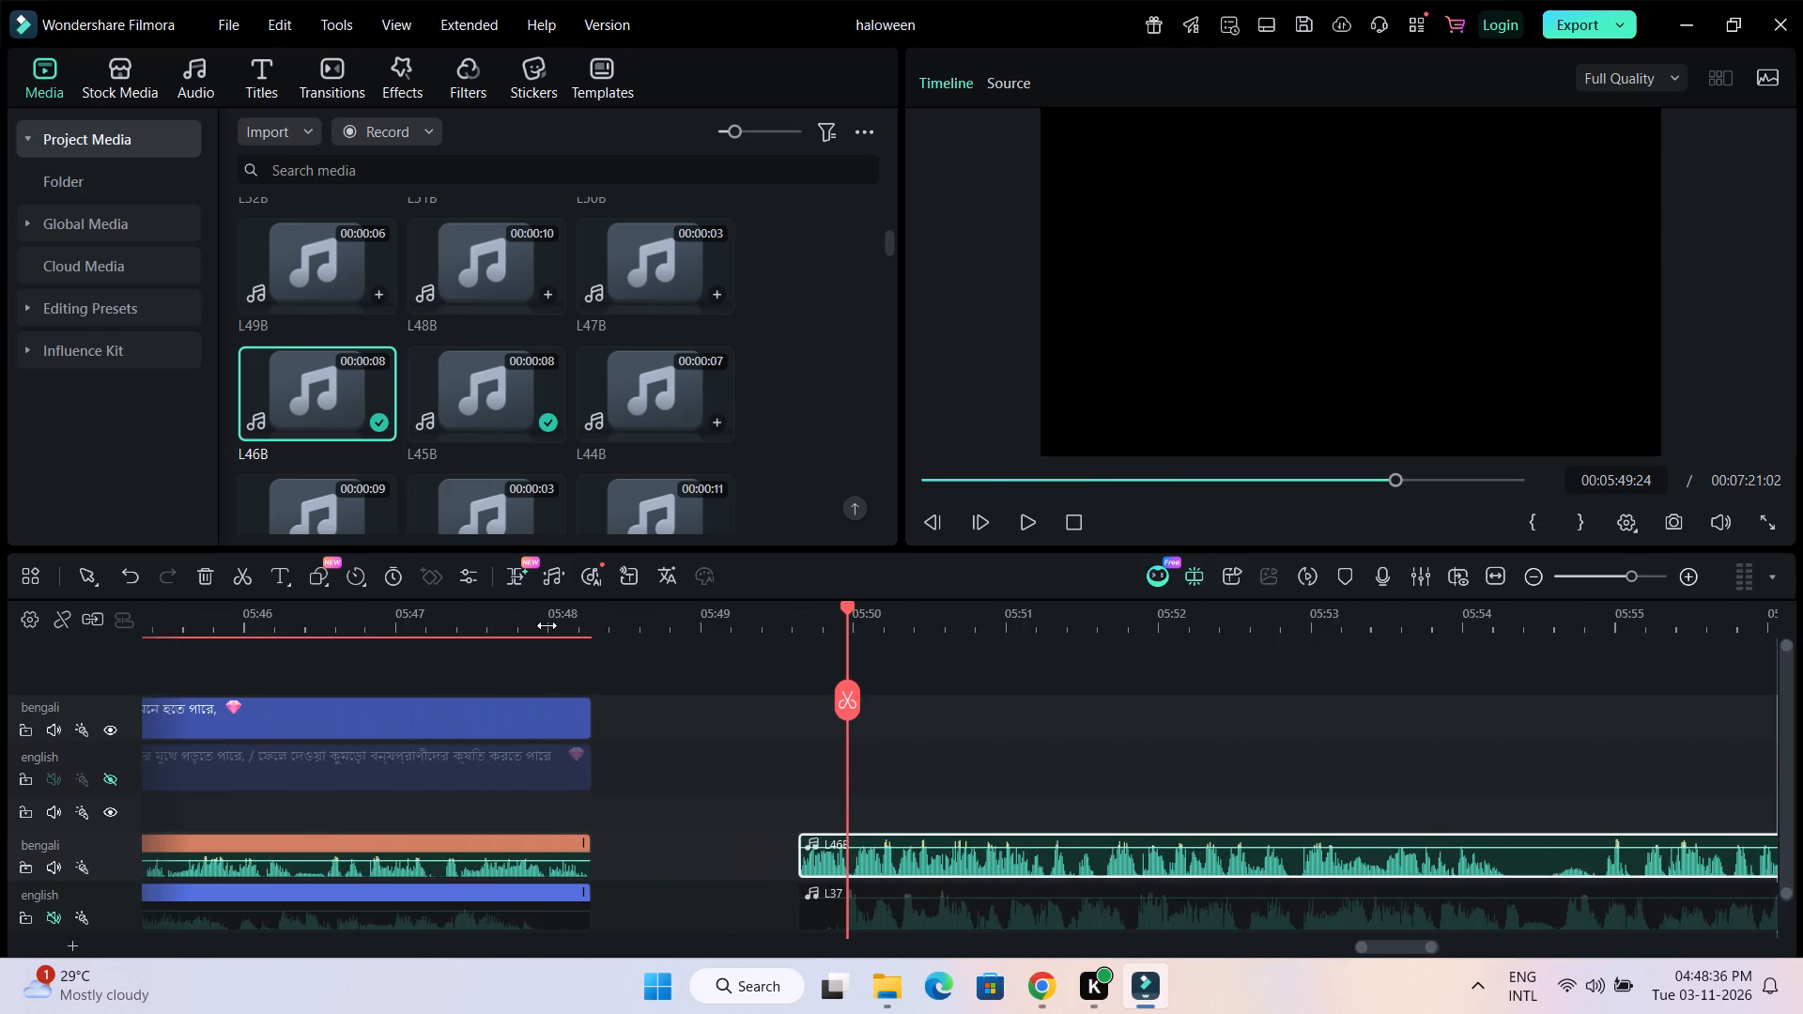
left_click_drag(547, 625, 440, 627)
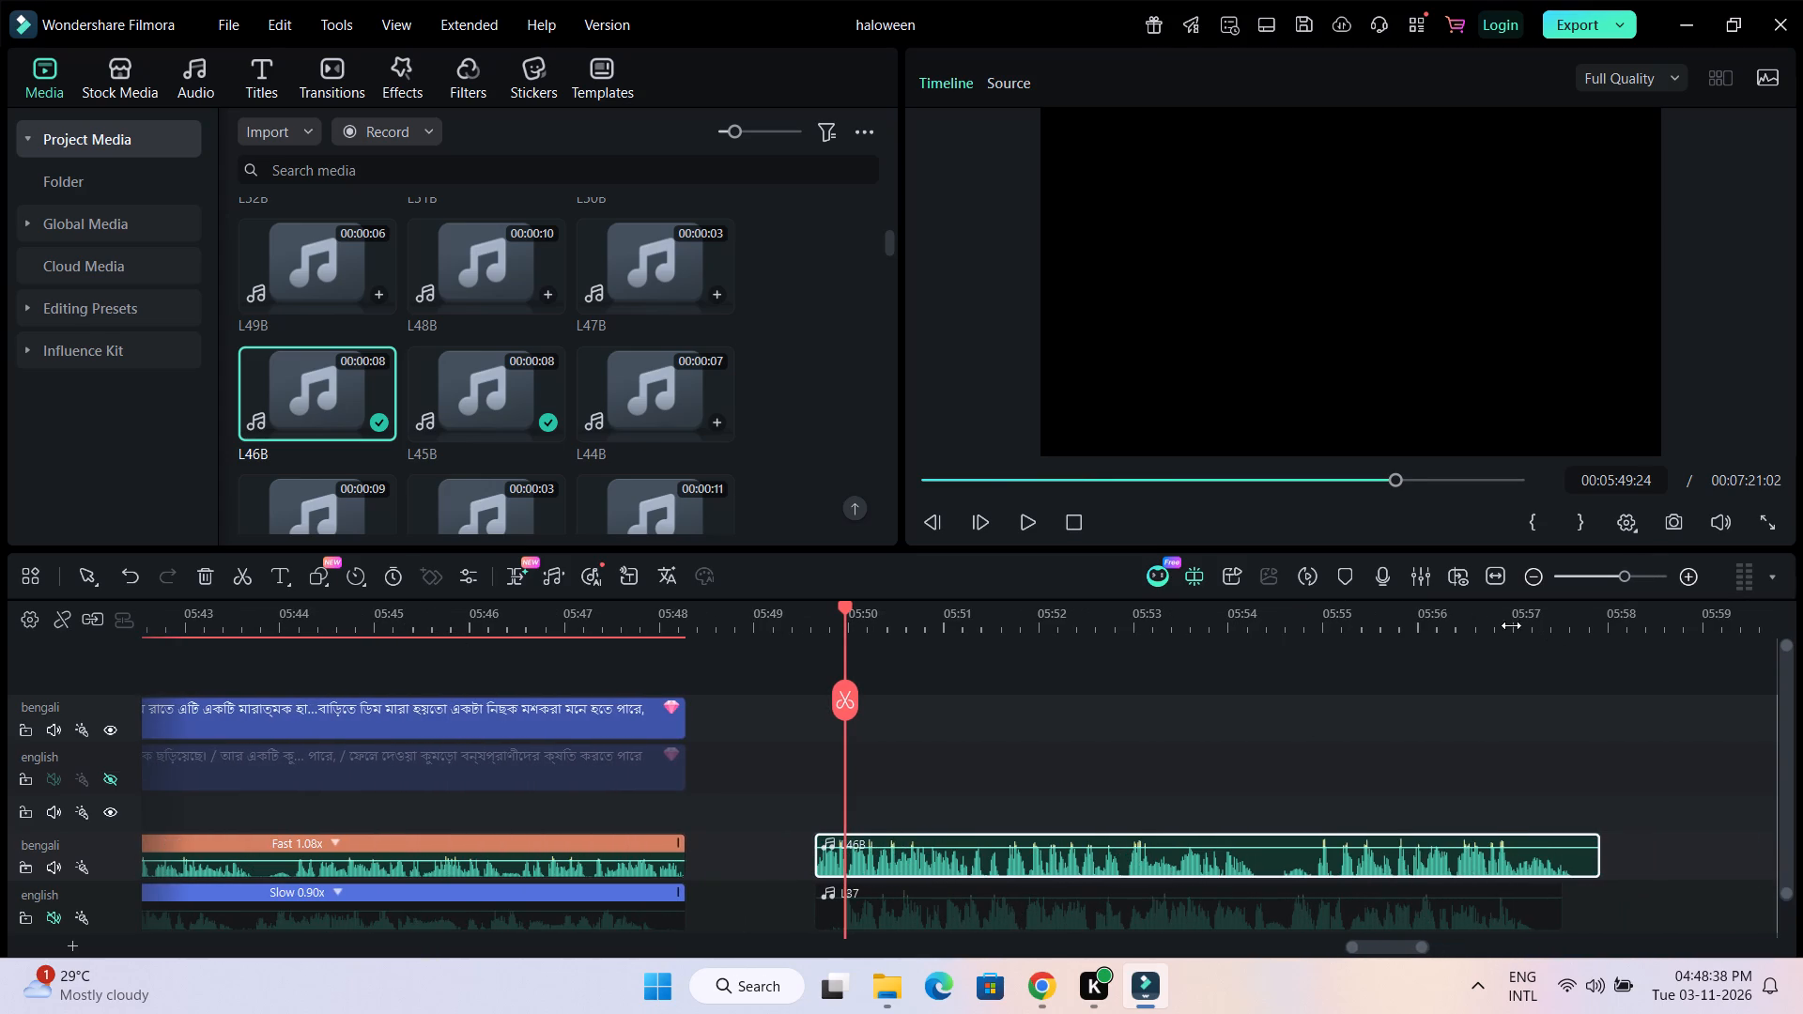
left_click(1493, 625)
left_click_drag(1378, 943, 1383, 944)
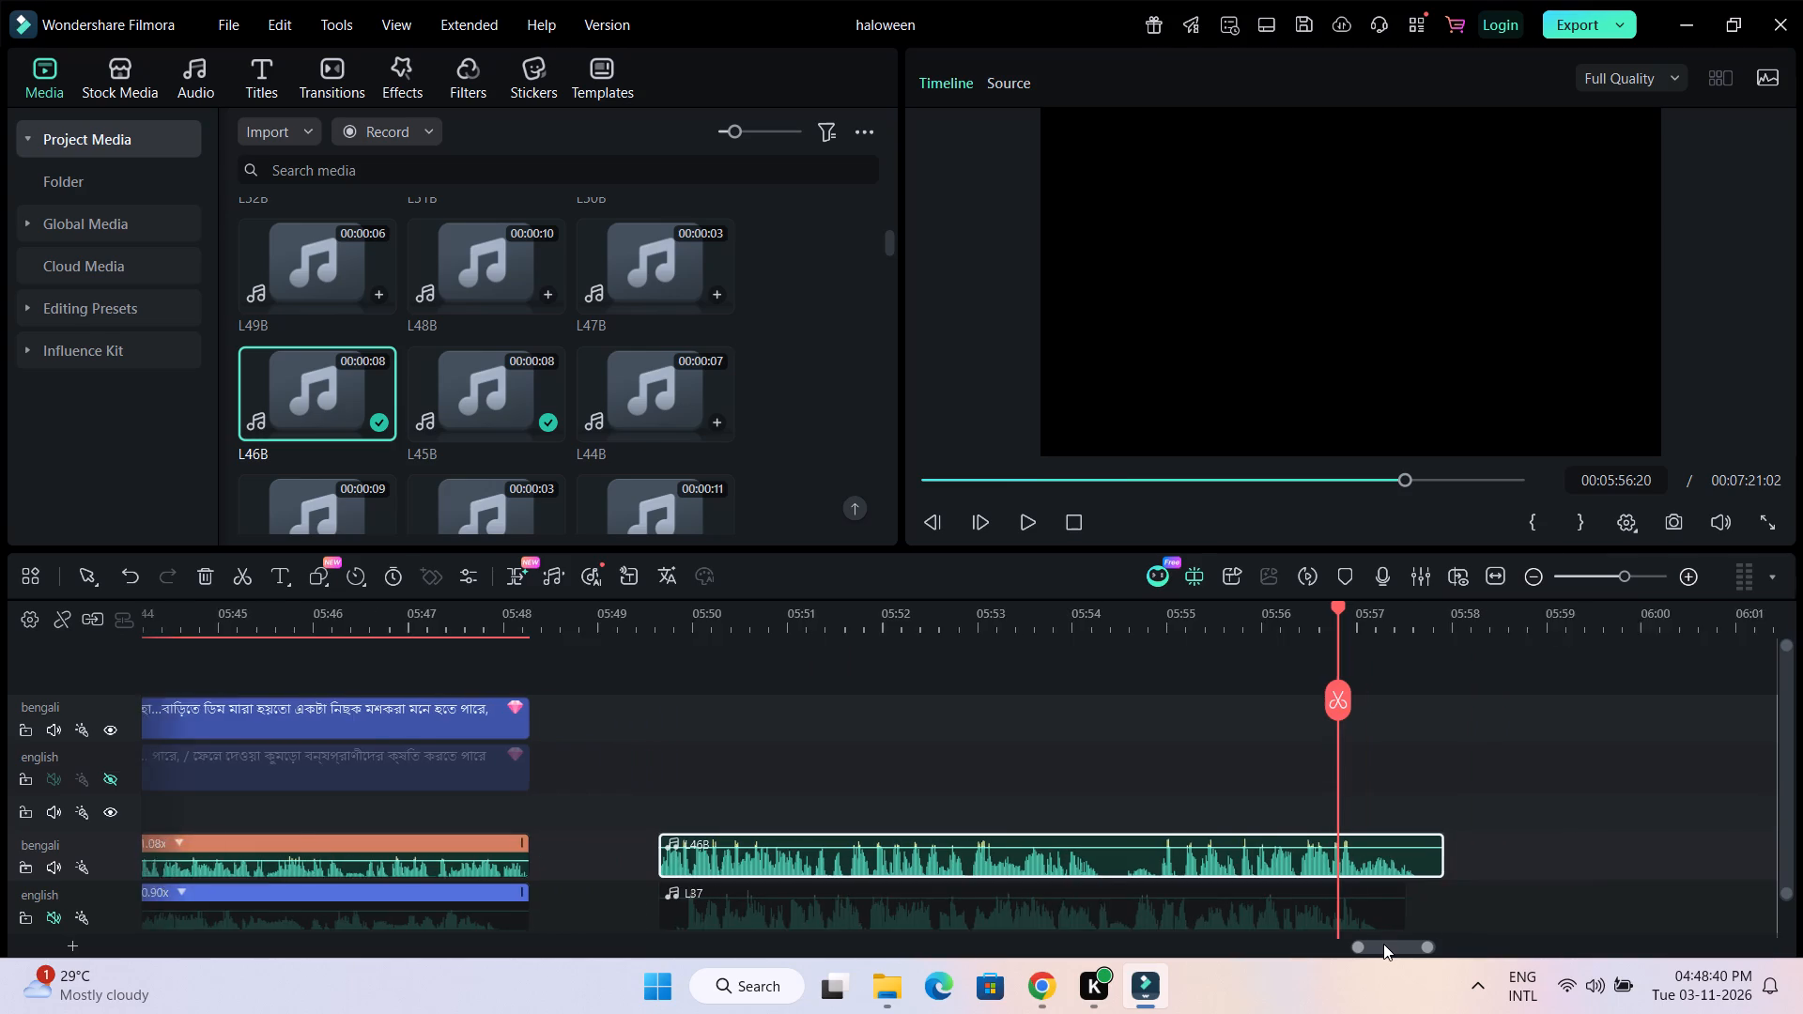
left_click_drag(1383, 944, 1397, 944)
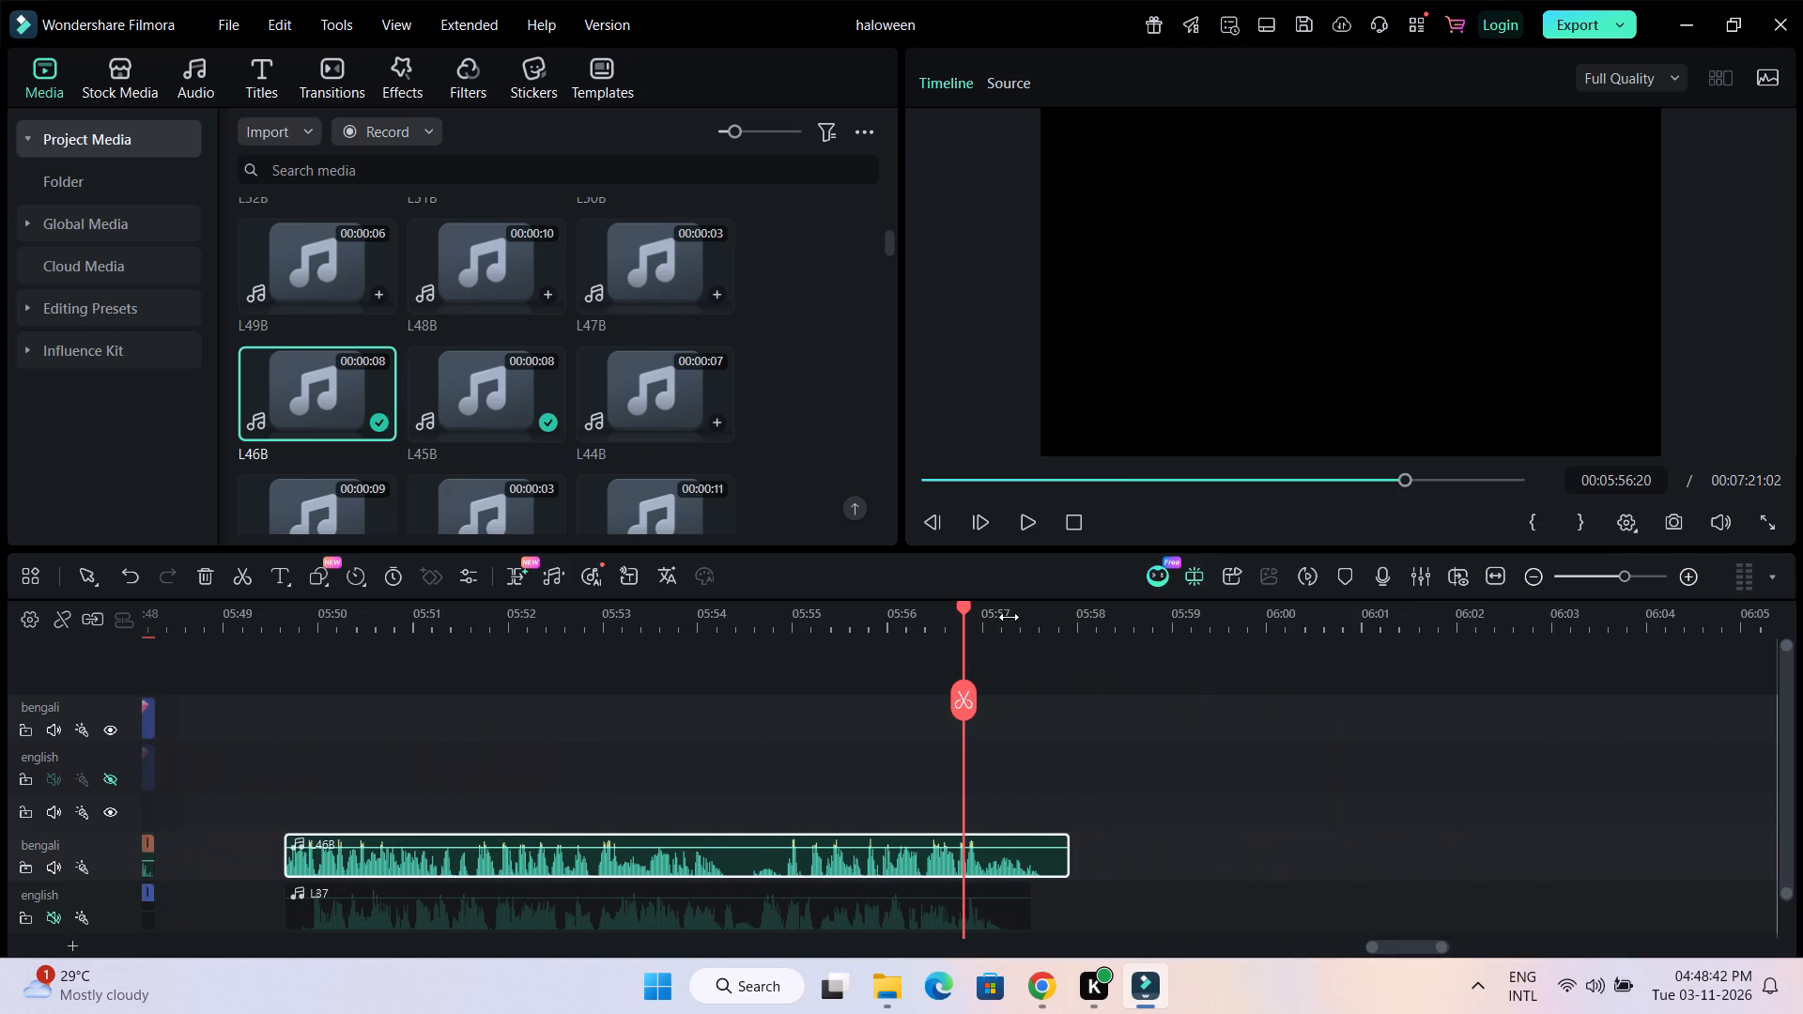
left_click_drag(1009, 617, 1573, 609)
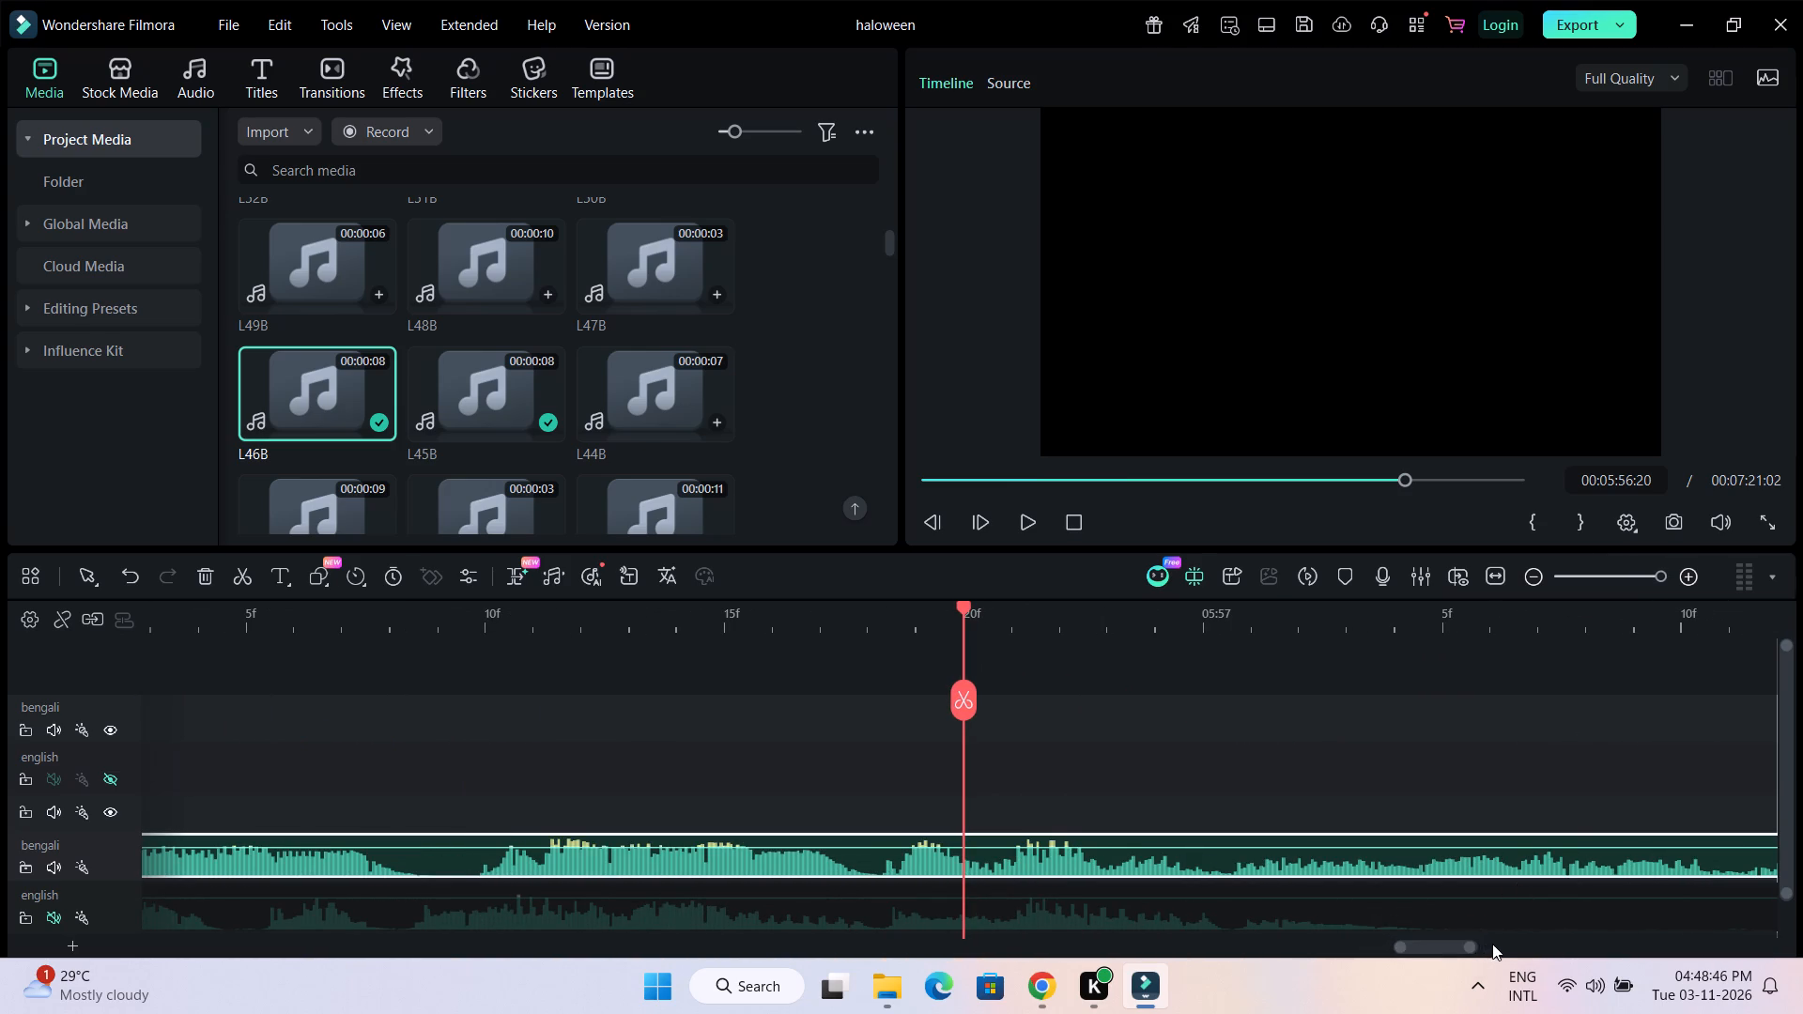
key("Right")
key("Right")
key("Right")
key("Right")
key("Right")
key("Right")
key("Right")
key("Right")
key("Right")
key("Right")
key("Right")
key("Right")
key("Right")
key("Right")
key("Right")
key("Right")
key("Right")
key("Right")
key("Right")
key("Right")
key("Right")
key("Right")
key("Right")
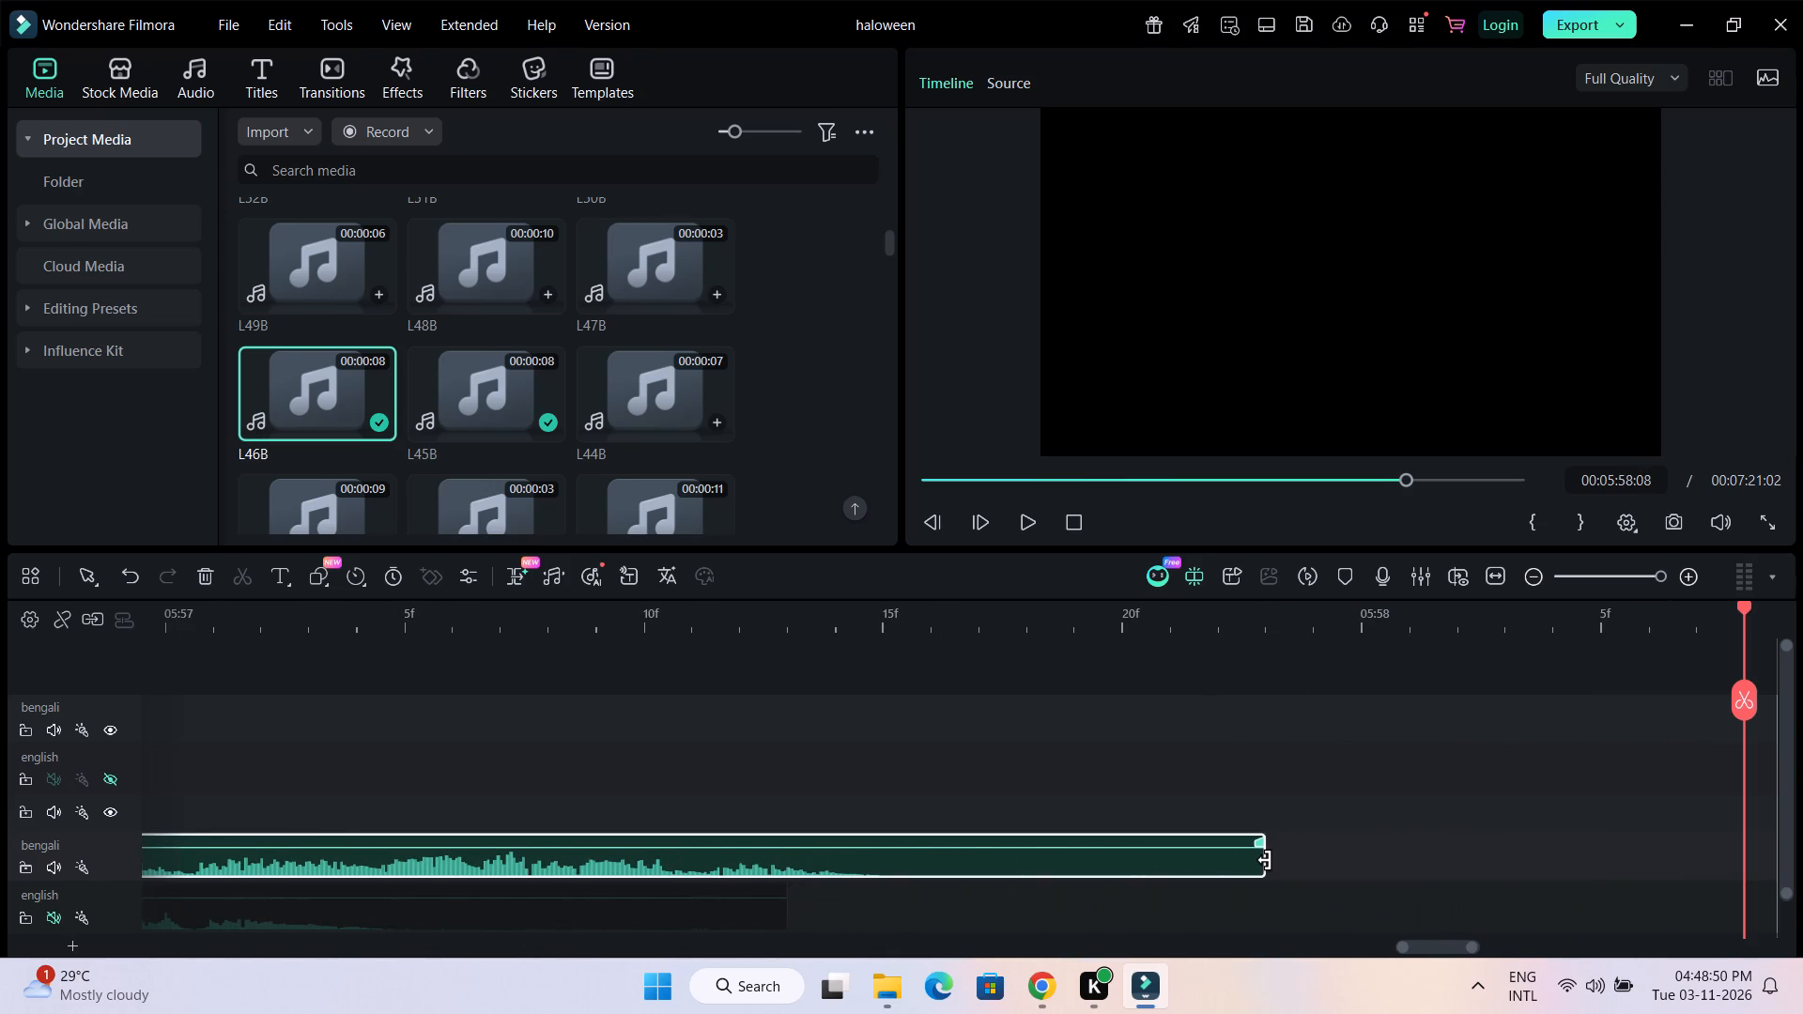
left_click_drag(1265, 860, 871, 847)
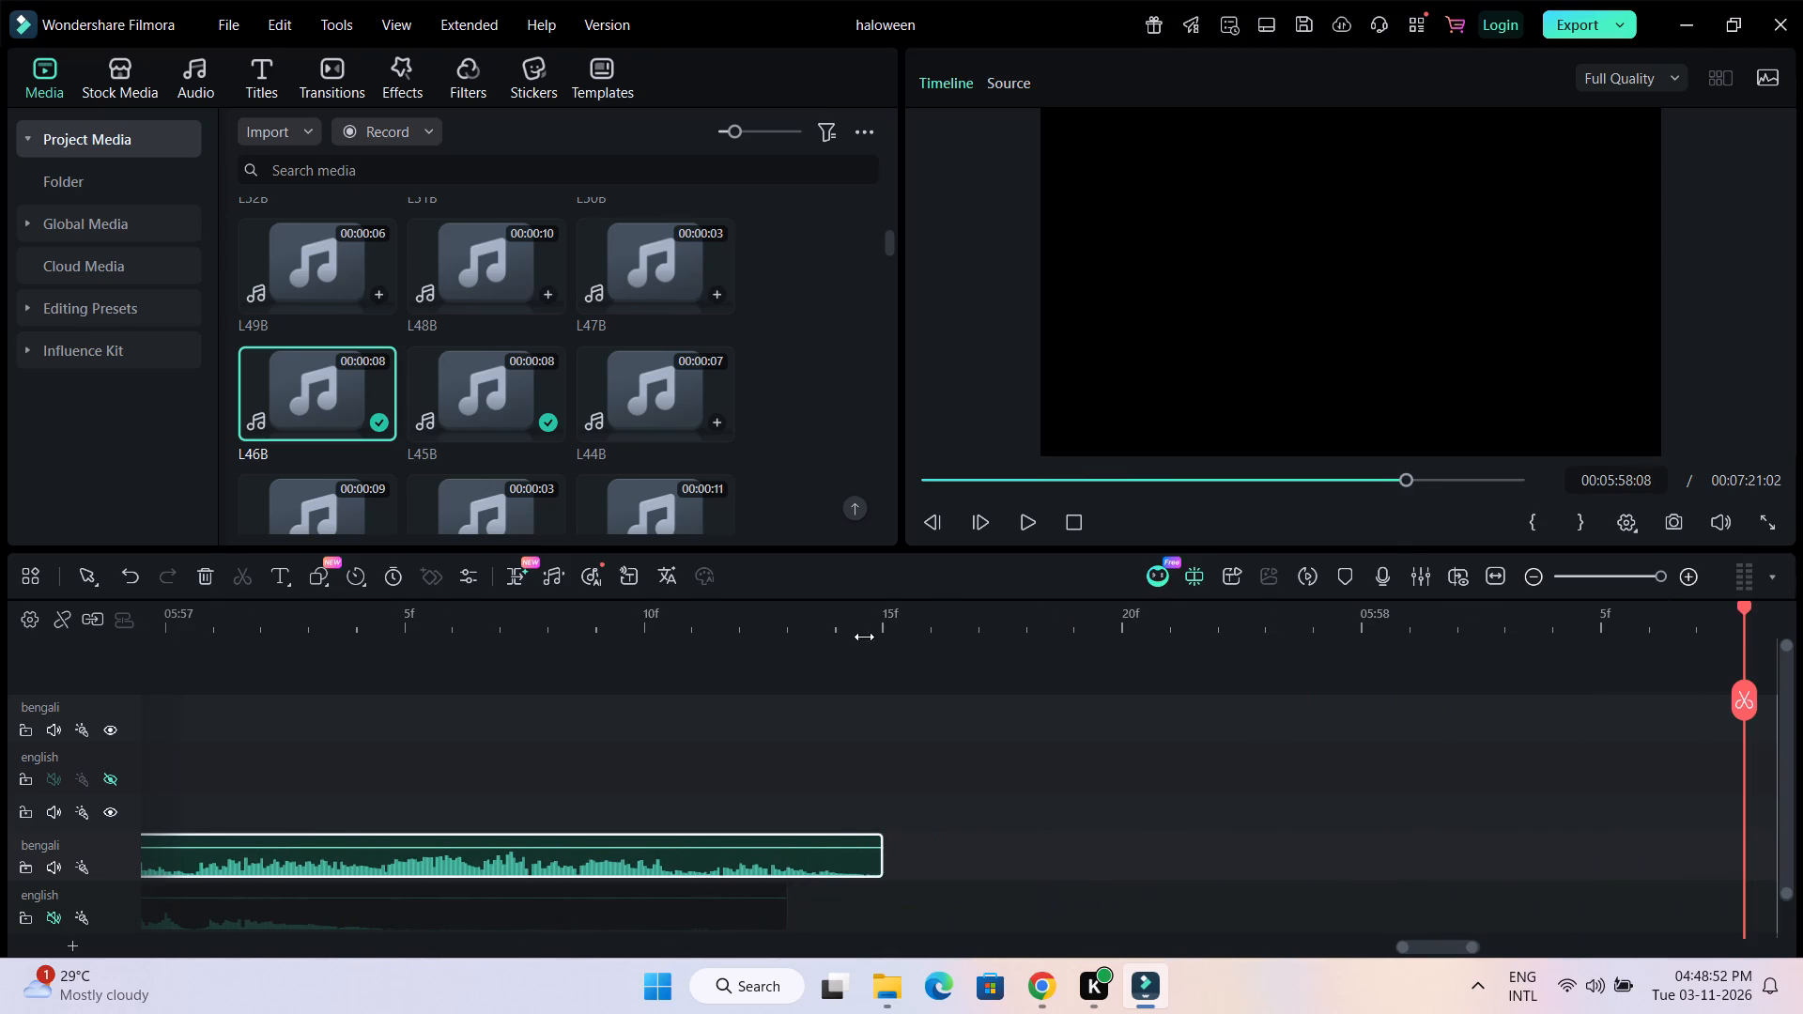
Compare the durations of L46B and L37, and set English voice clip L37's uniform speed to 0.98.
left_click_drag(1065, 618, 791, 614)
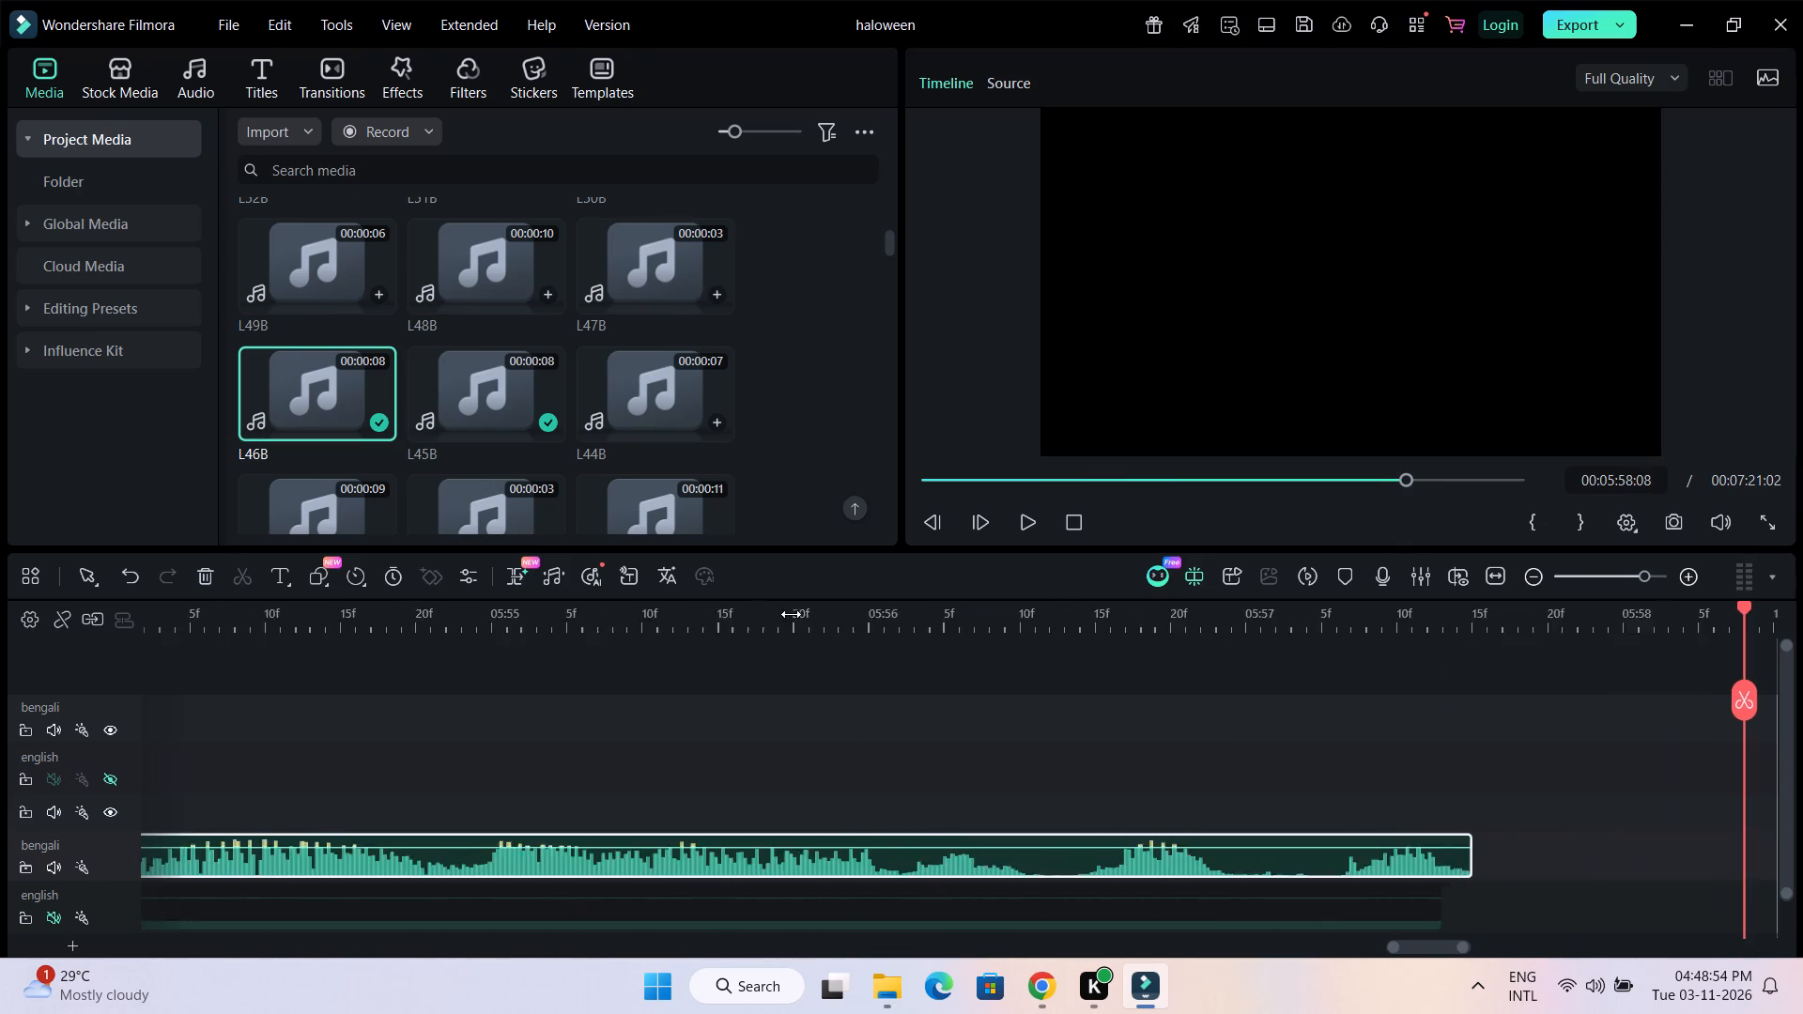
left_click_drag(791, 614, 636, 612)
left_click(871, 627)
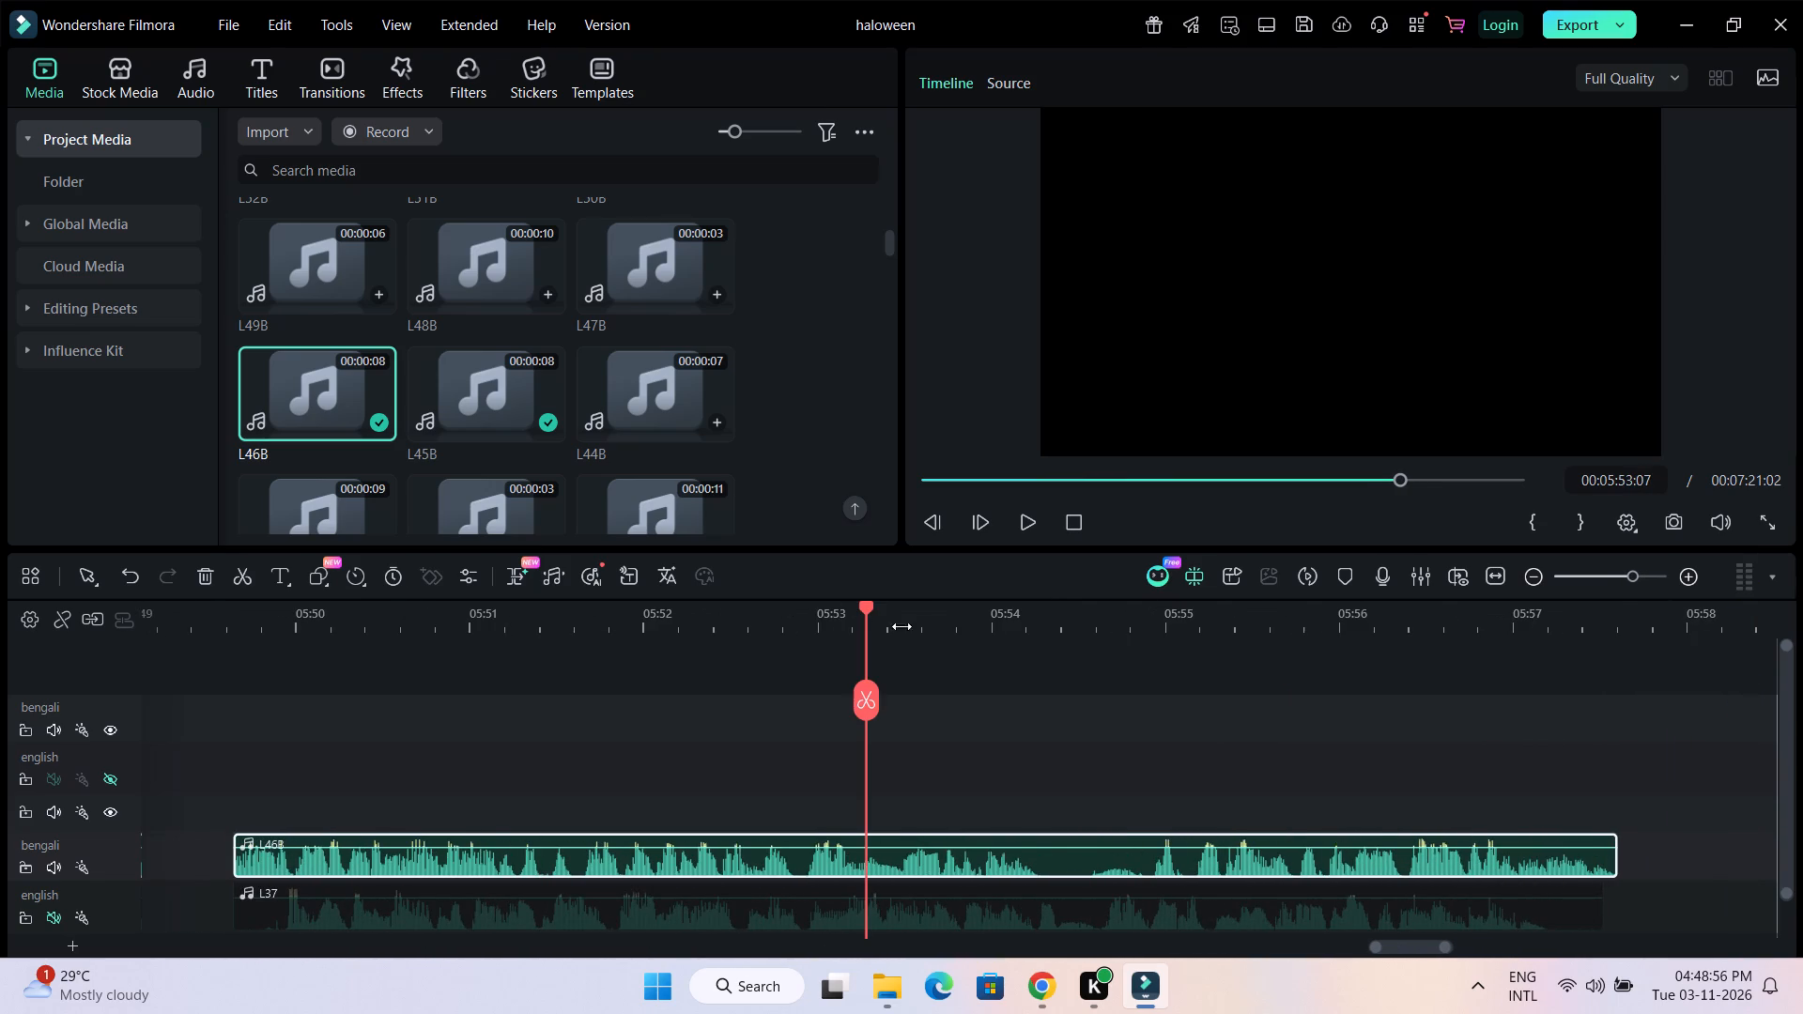
left_click_drag(963, 621, 957, 620)
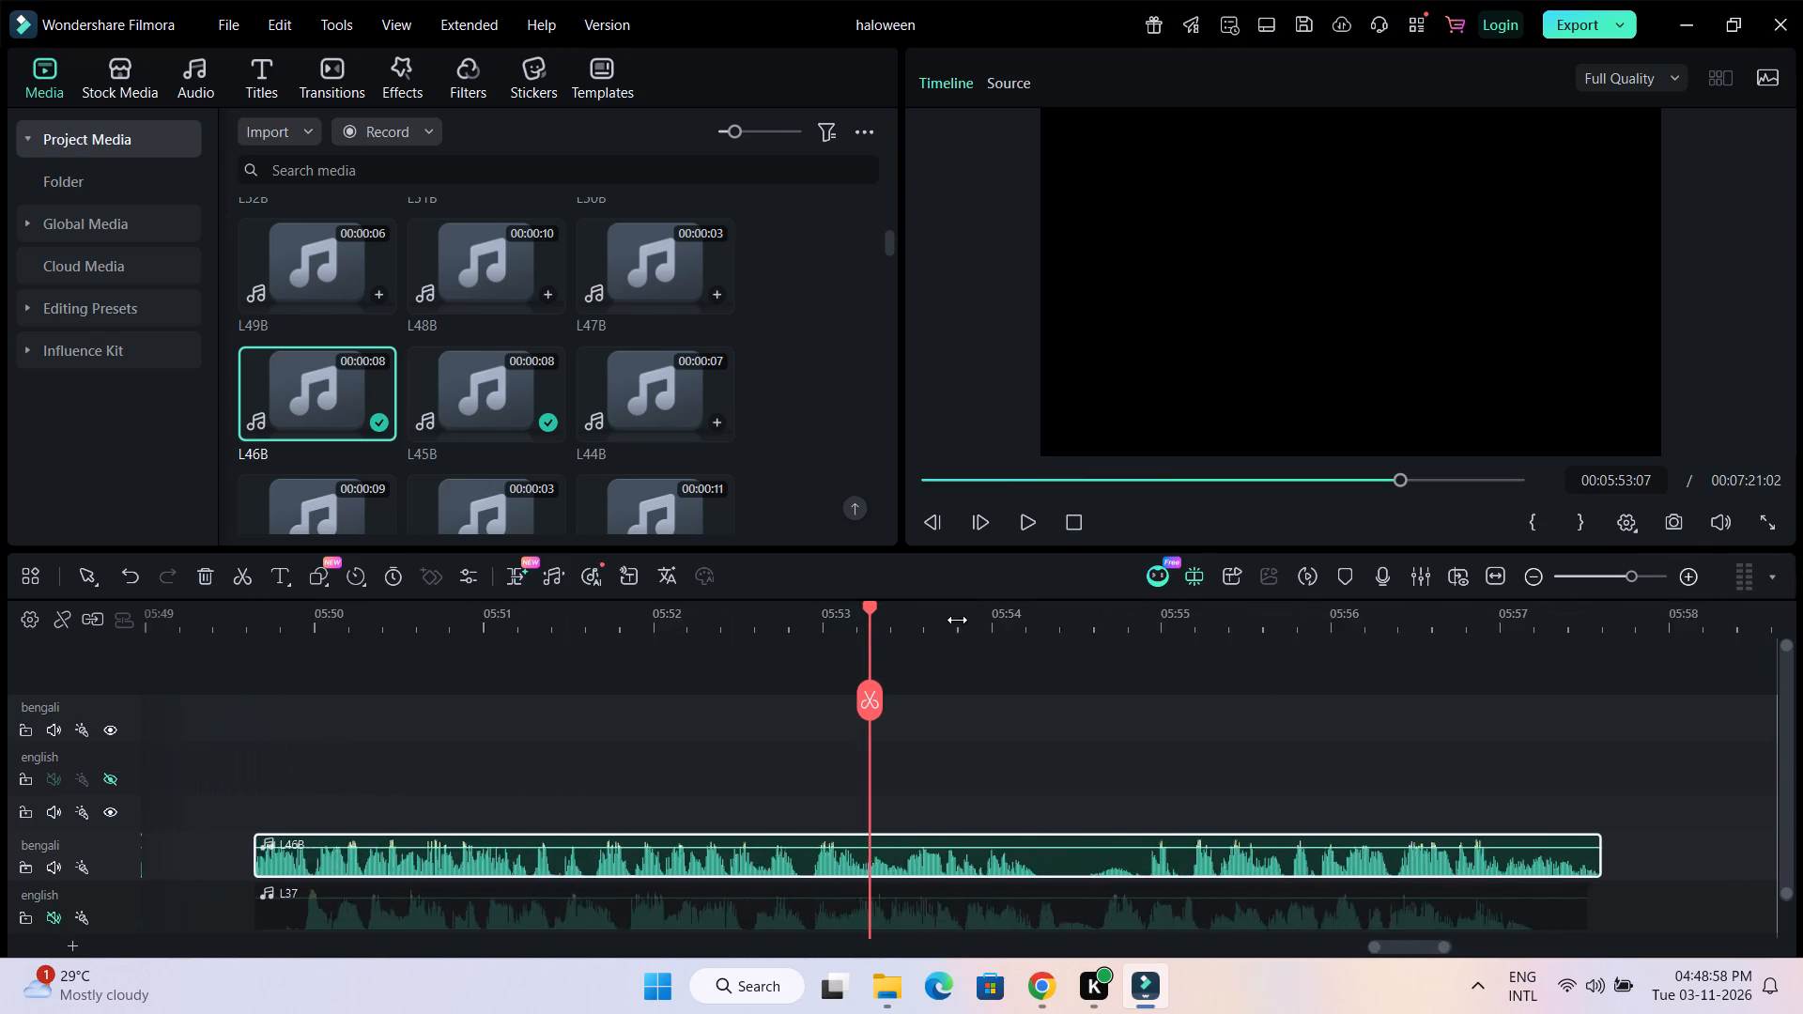
left_click_drag(957, 620, 979, 620)
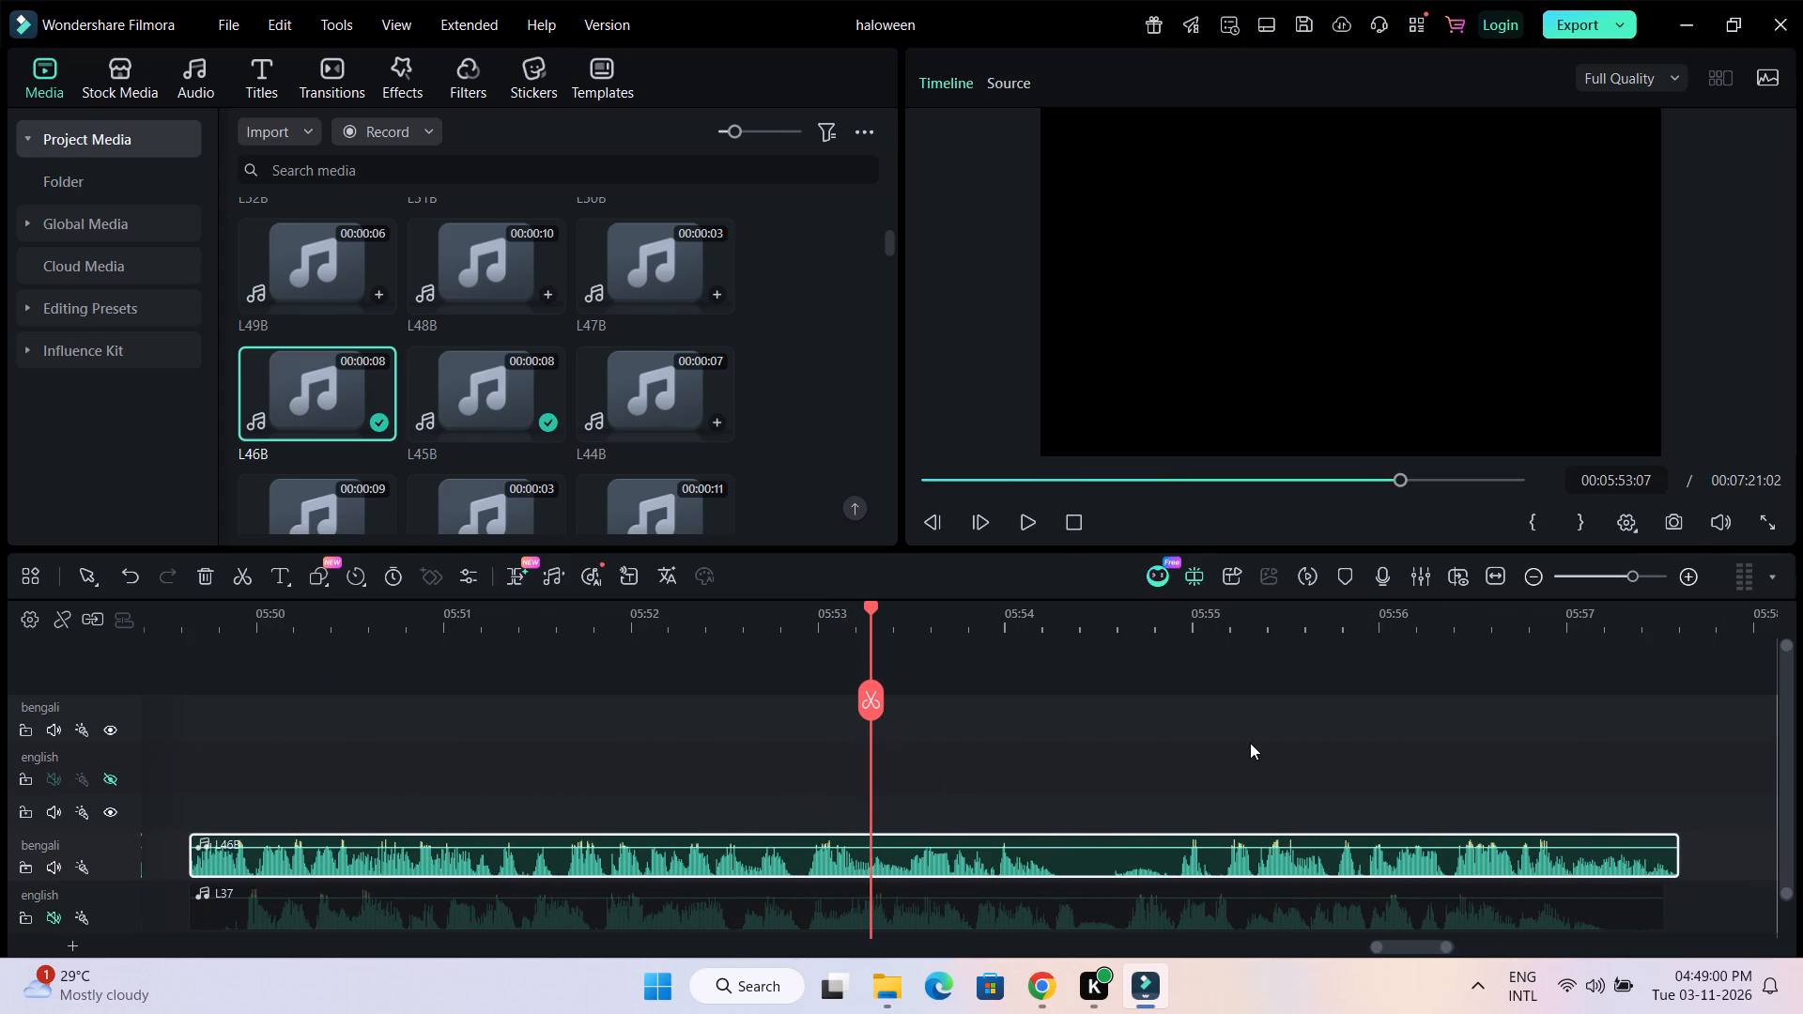
left_click(1250, 743)
left_click(1242, 802)
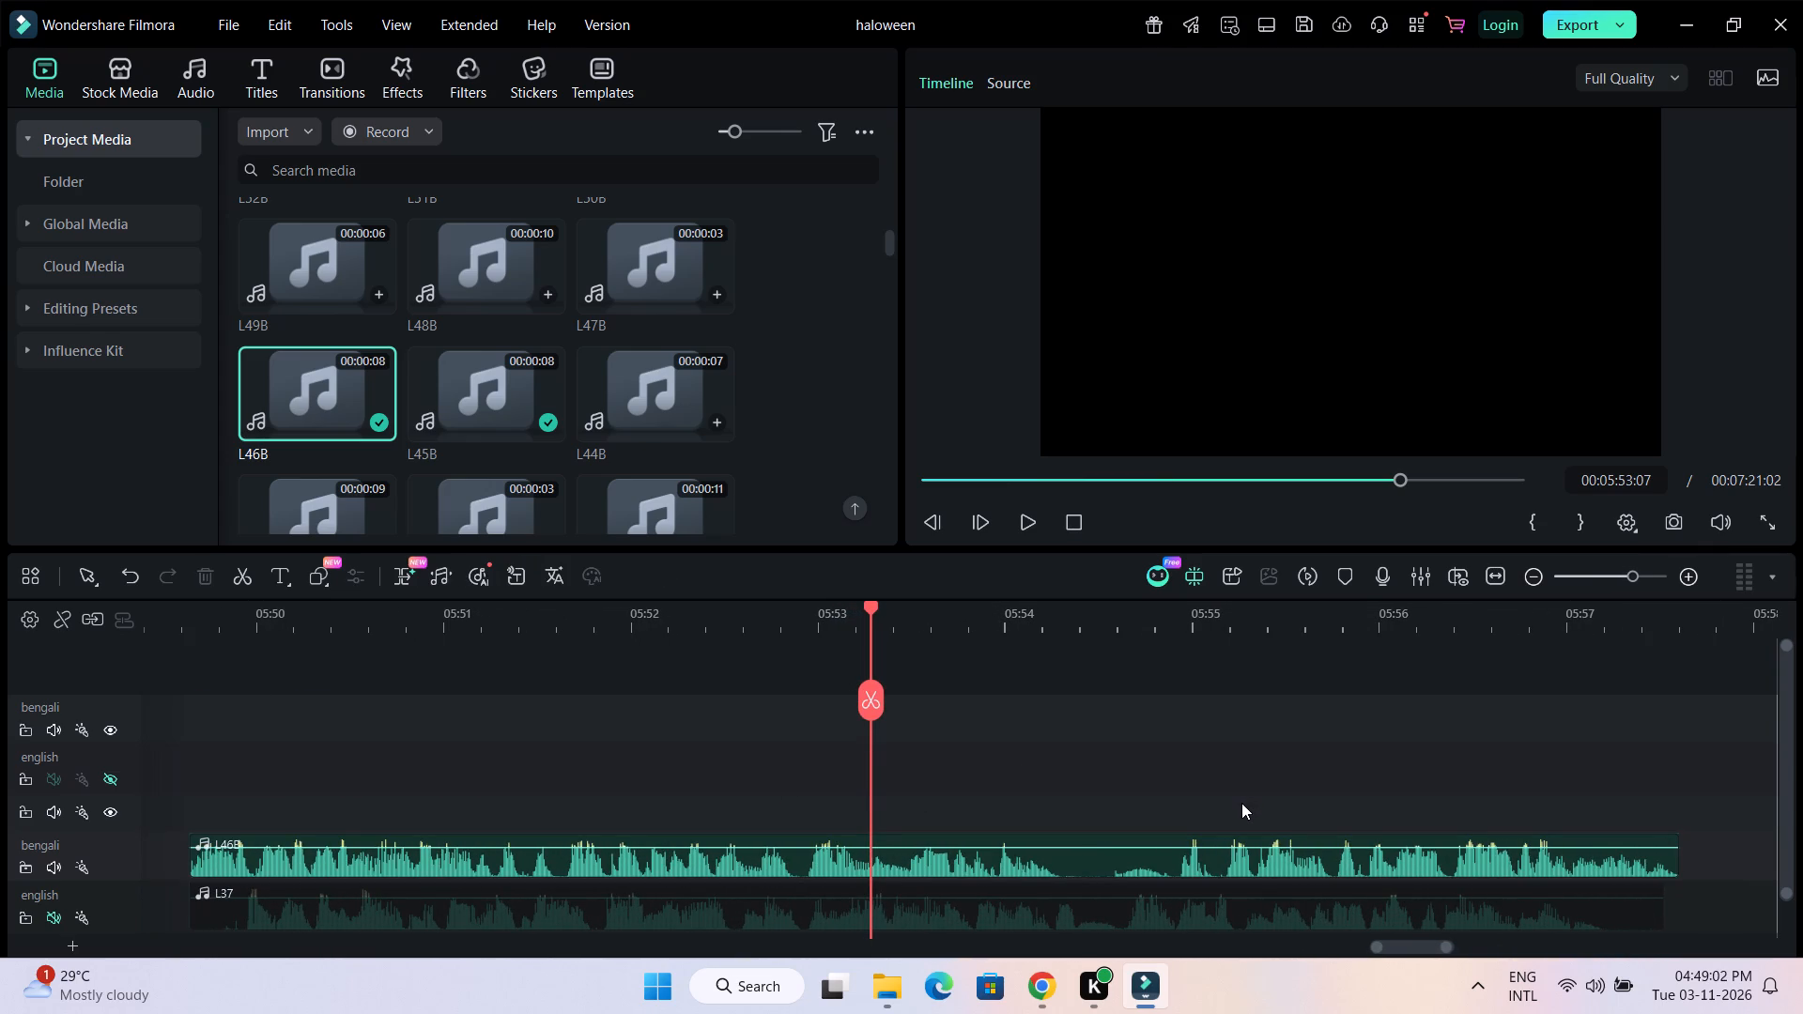
left_click(606, 859)
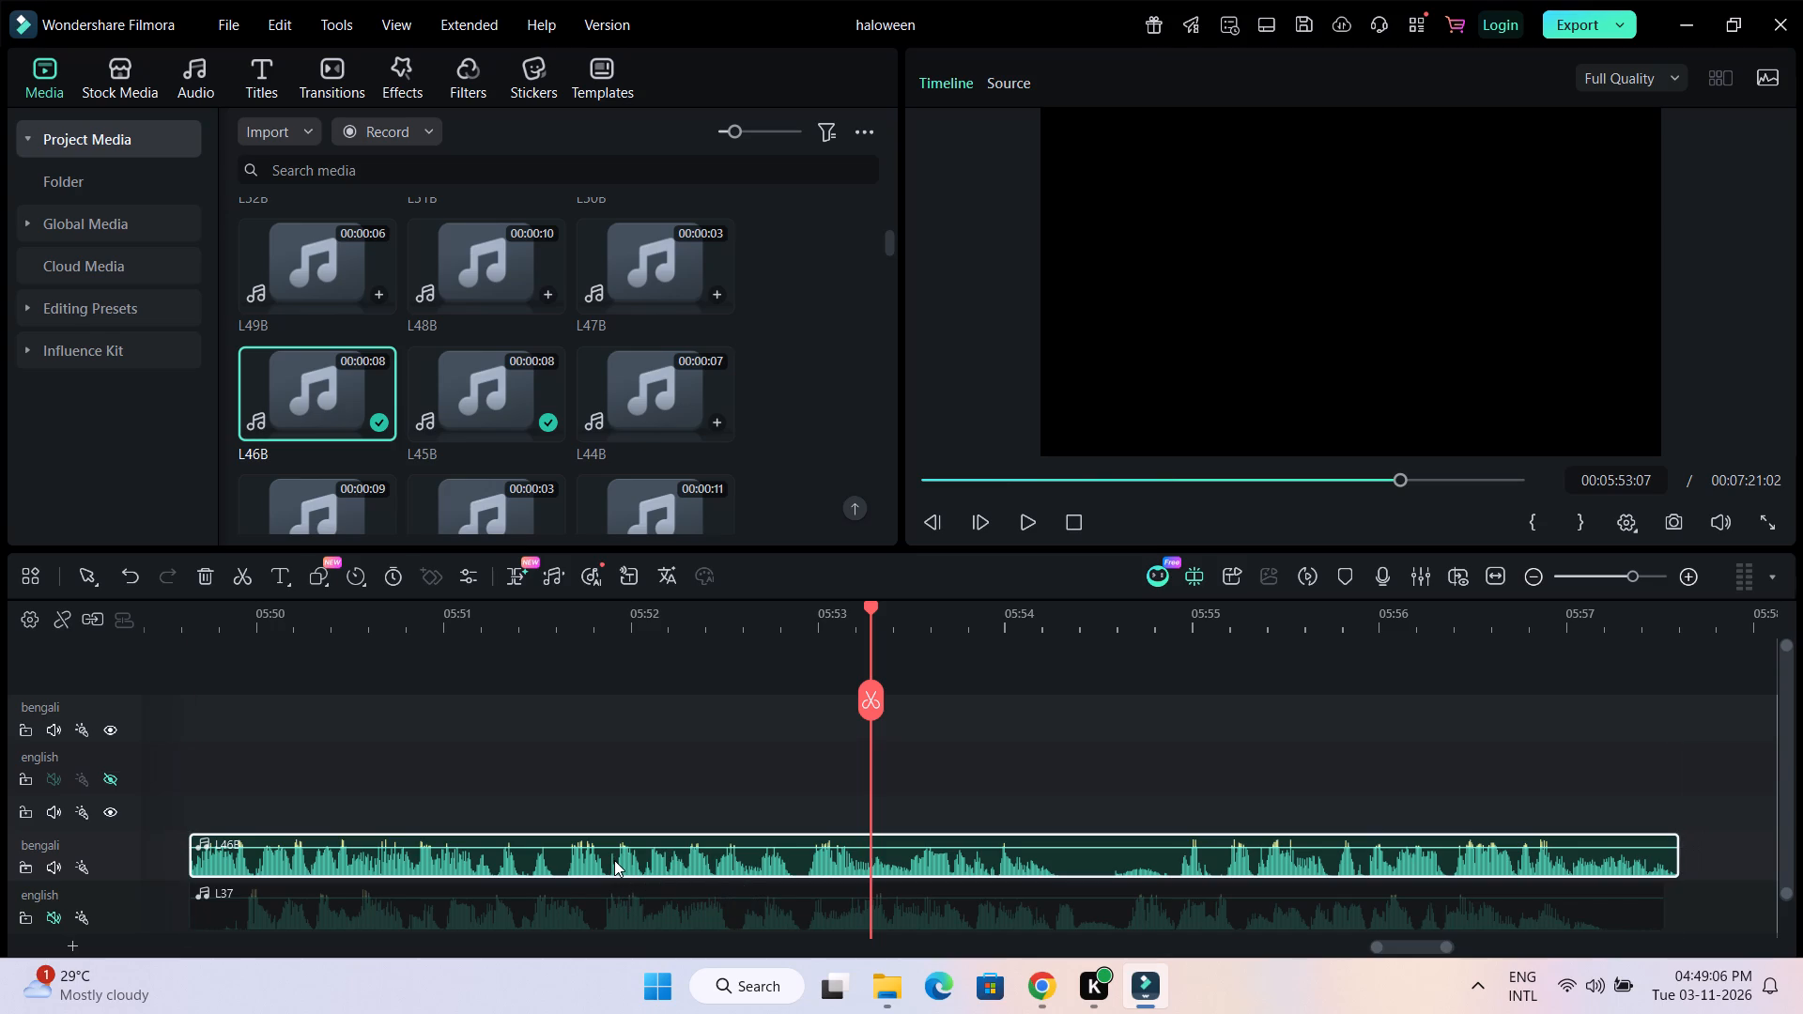
double_click(614, 860)
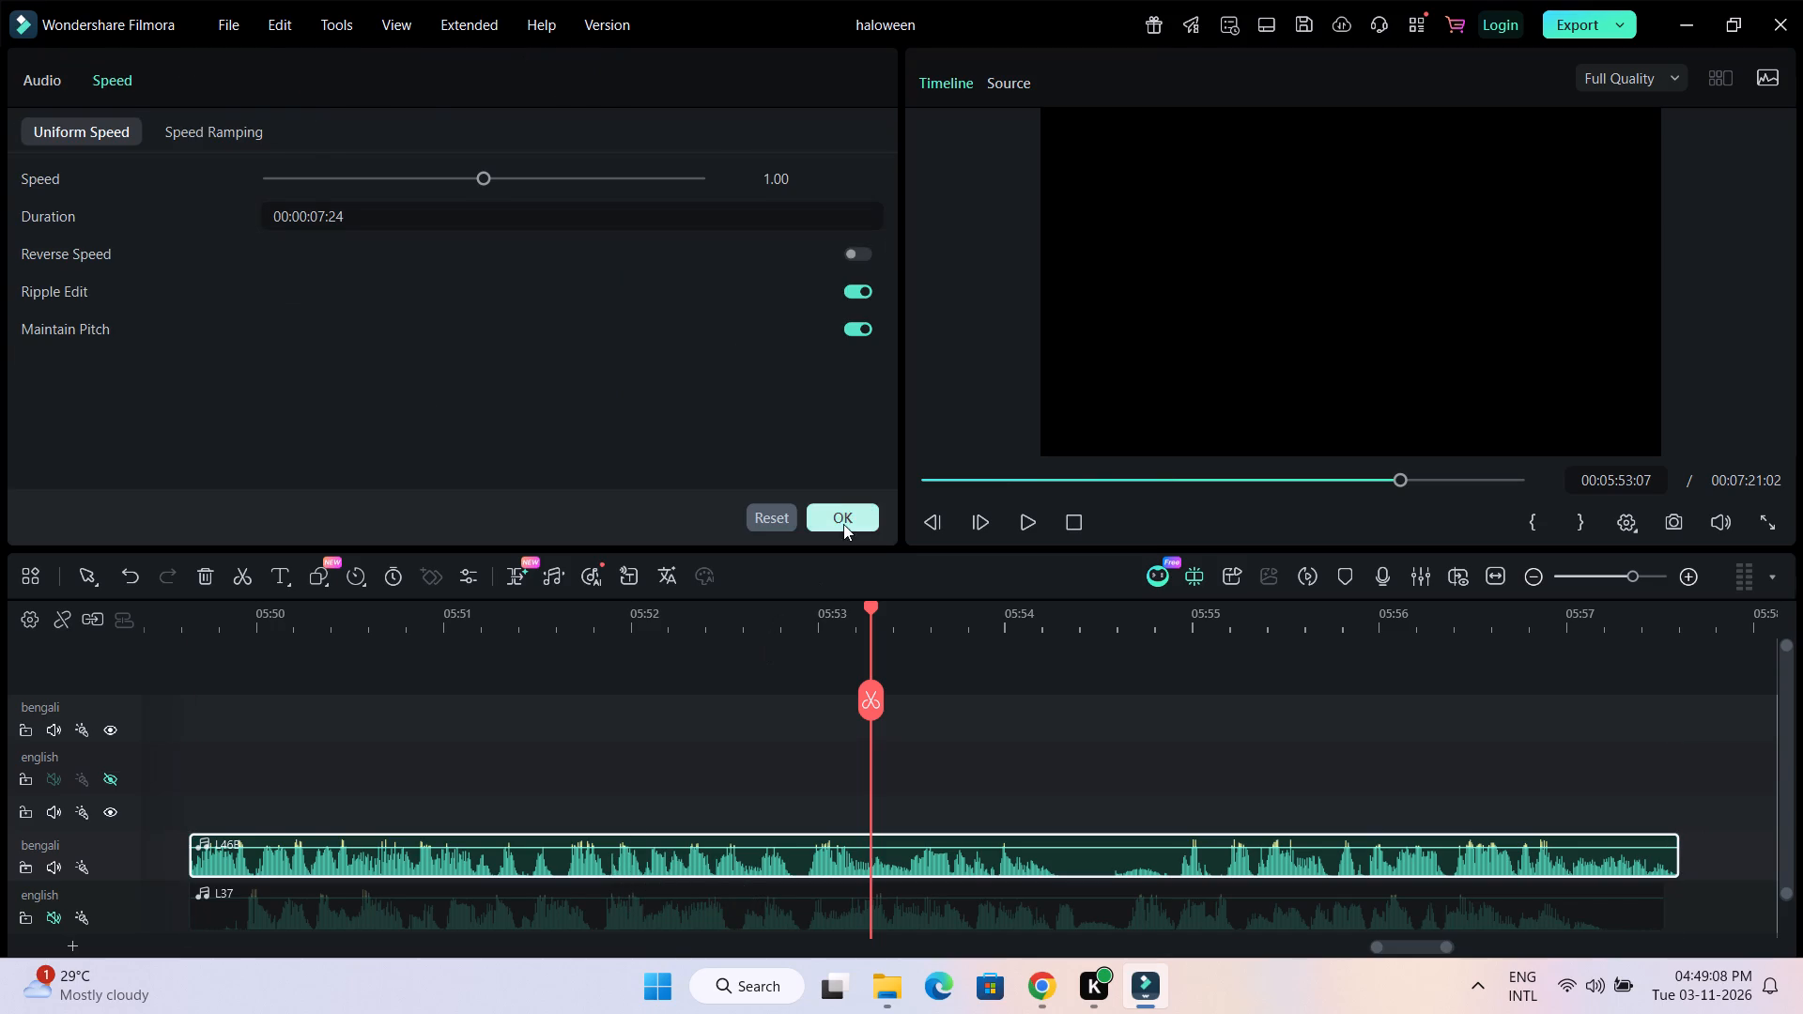
left_click(843, 519)
double_click(790, 904)
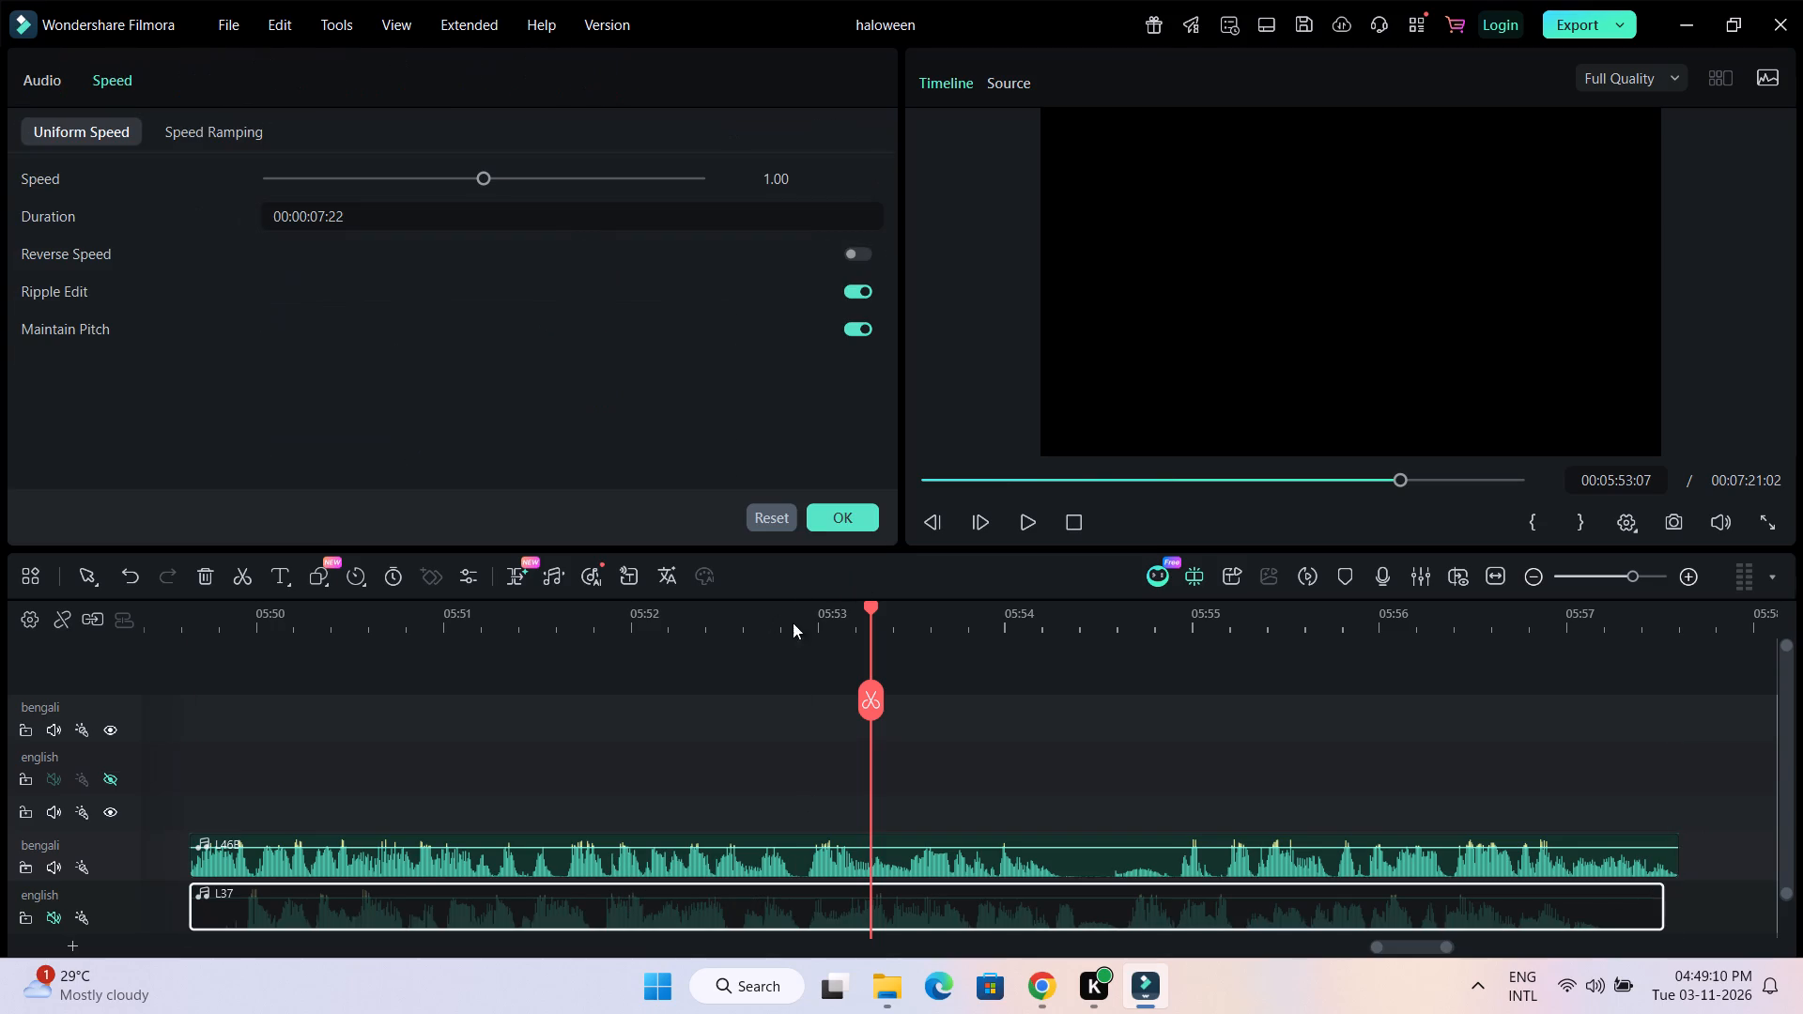
left_click(764, 173)
scroll(764, 173, "down", 1)
left_click(754, 427)
left_click(1478, 788)
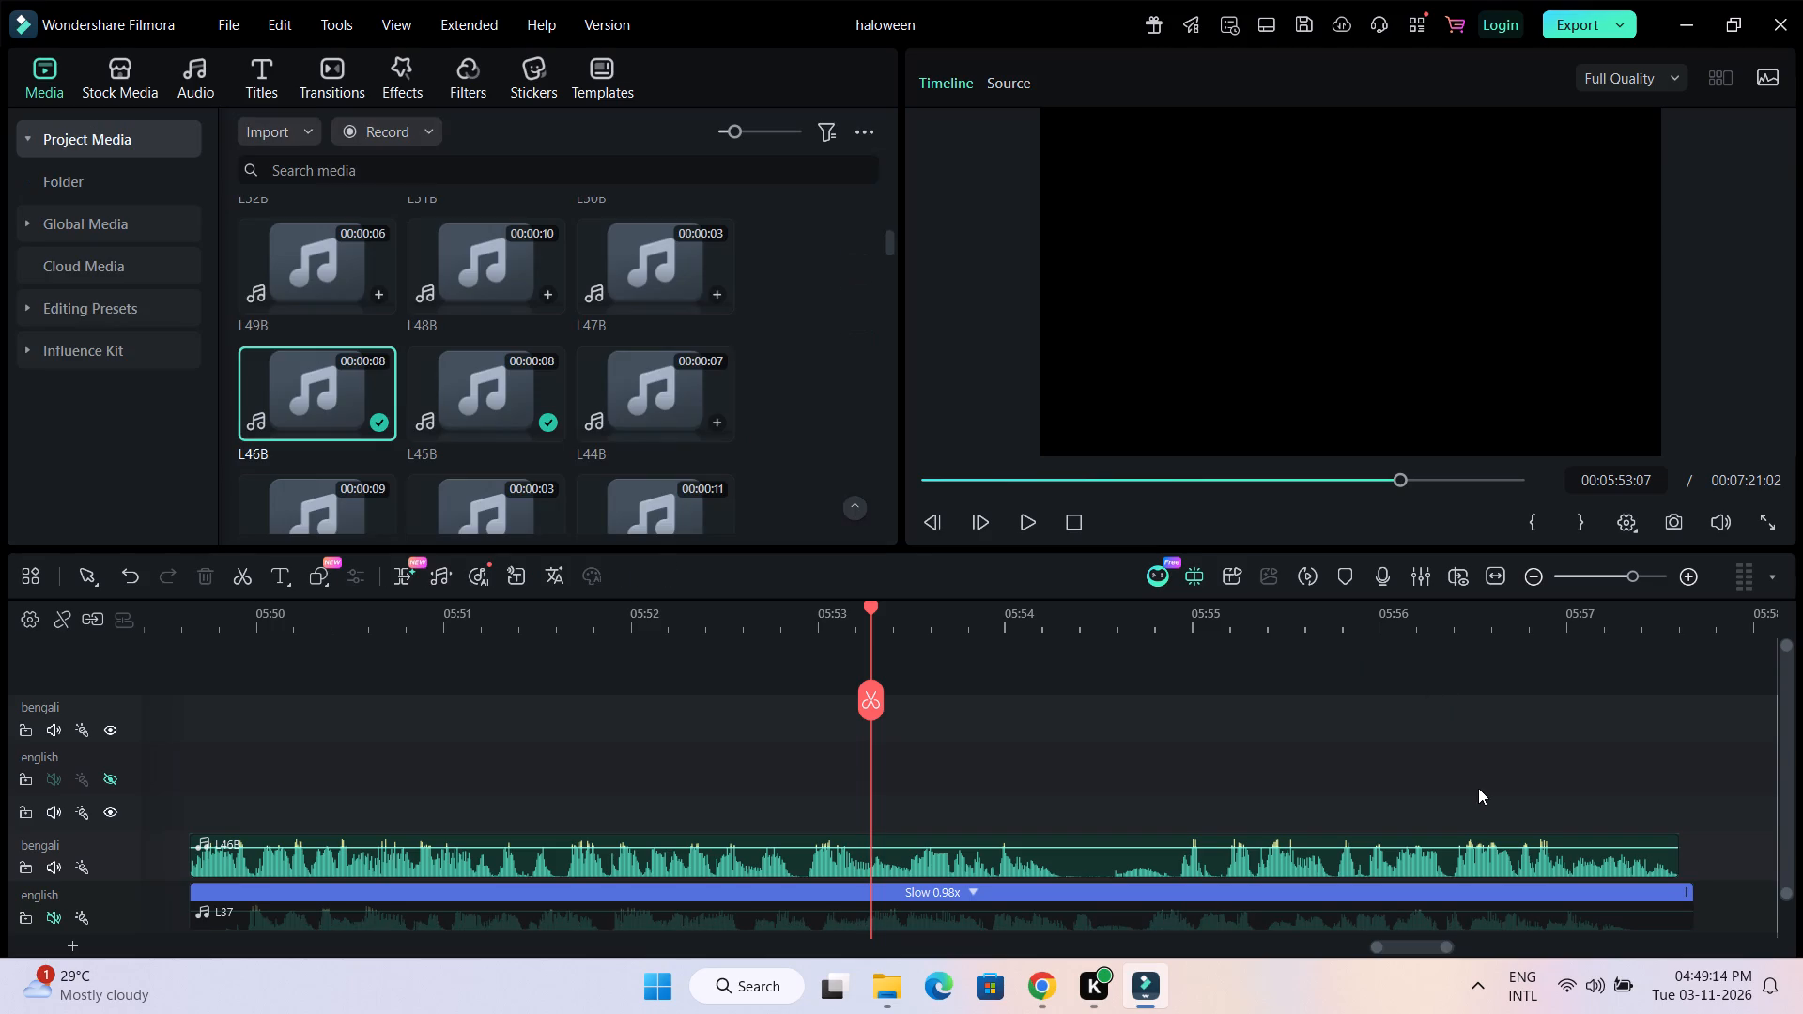
left_click(1486, 812)
Trim the end of English voice clip L37 to line up with the end of L46B.
left_click(1653, 623)
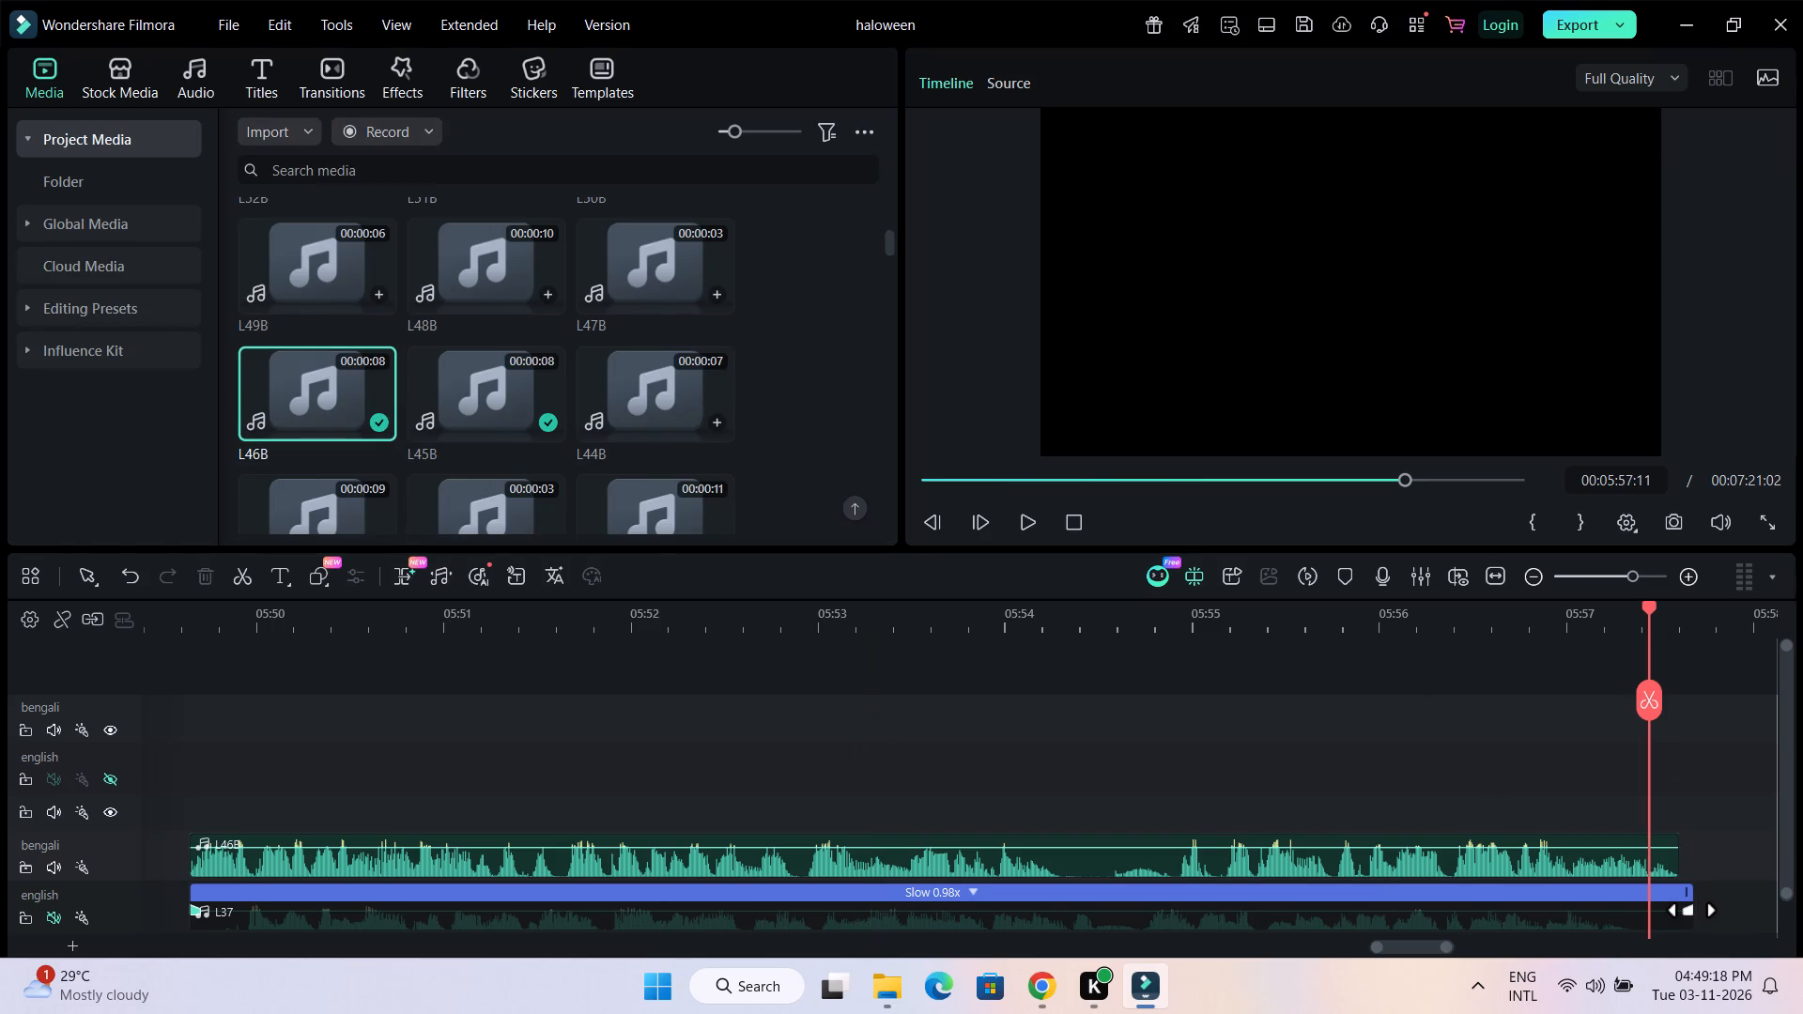
left_click_drag(1694, 926, 1681, 918)
Move the first spare Bengali and English caption pair over L46B and L37, aligned with their start at 00:05:49:16.
left_click_drag(1095, 622, 852, 606)
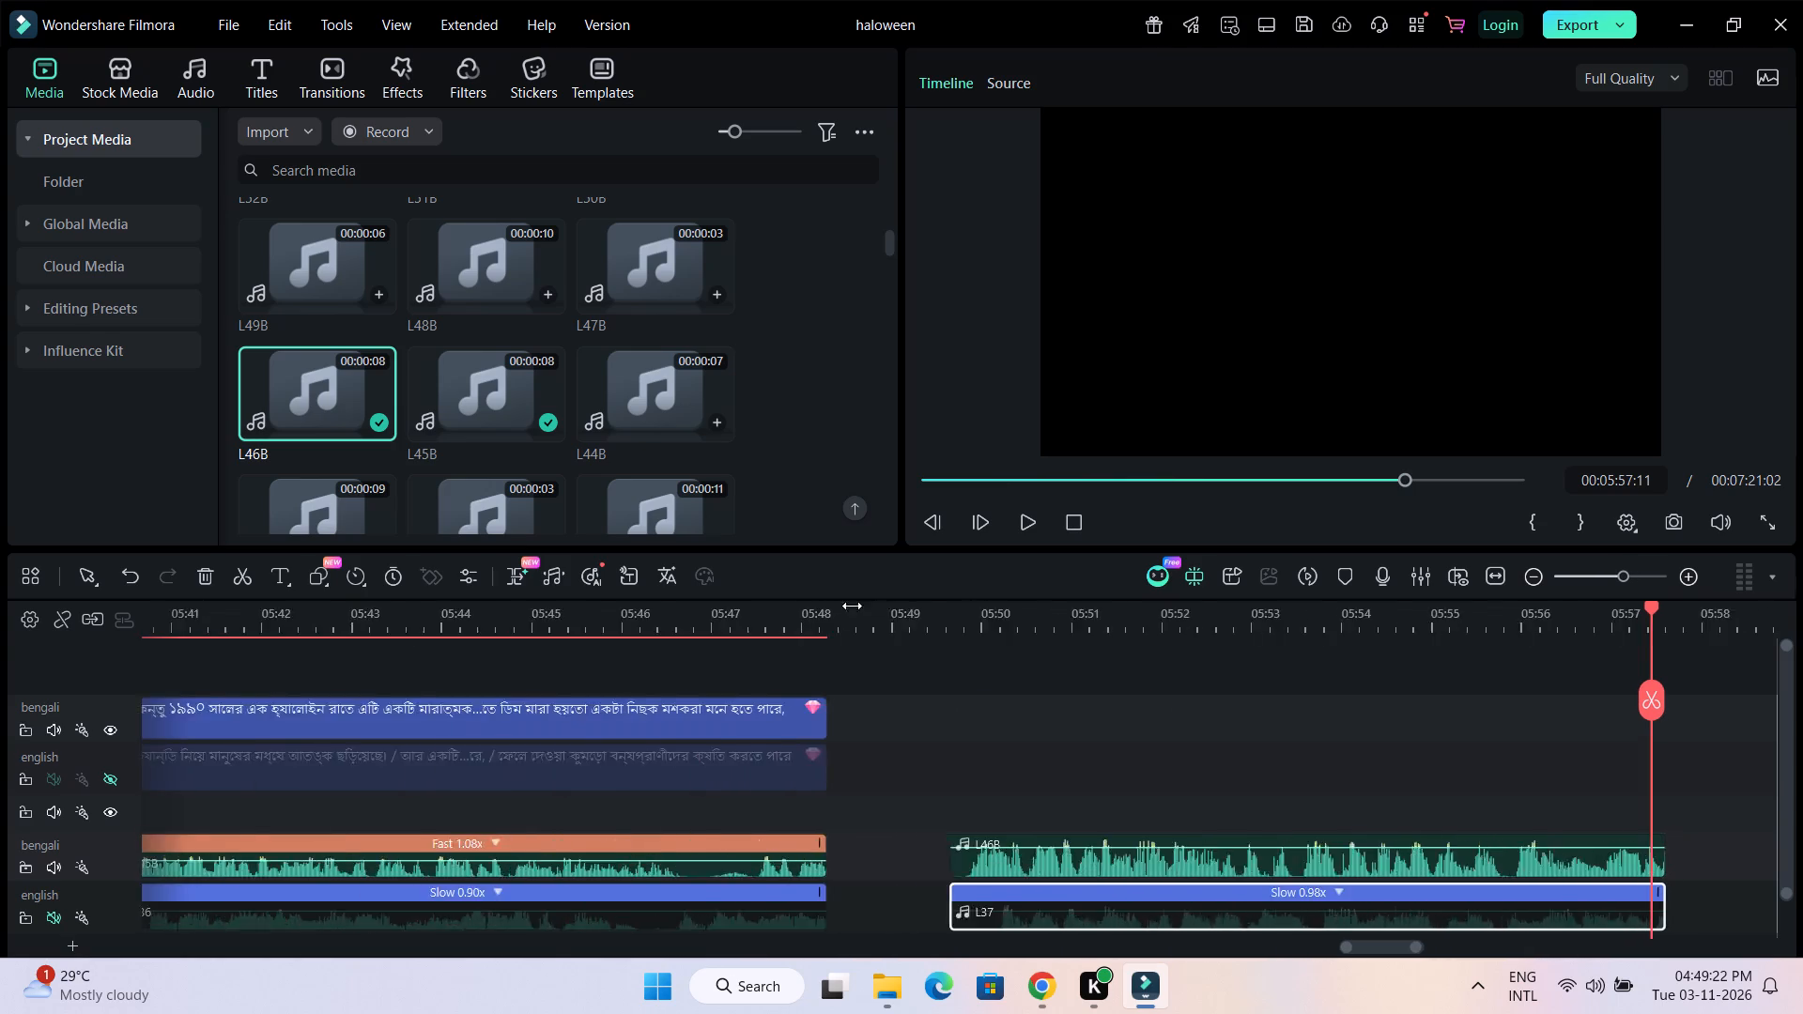
left_click_drag(852, 606, 769, 605)
left_click_drag(1287, 950, 1292, 950)
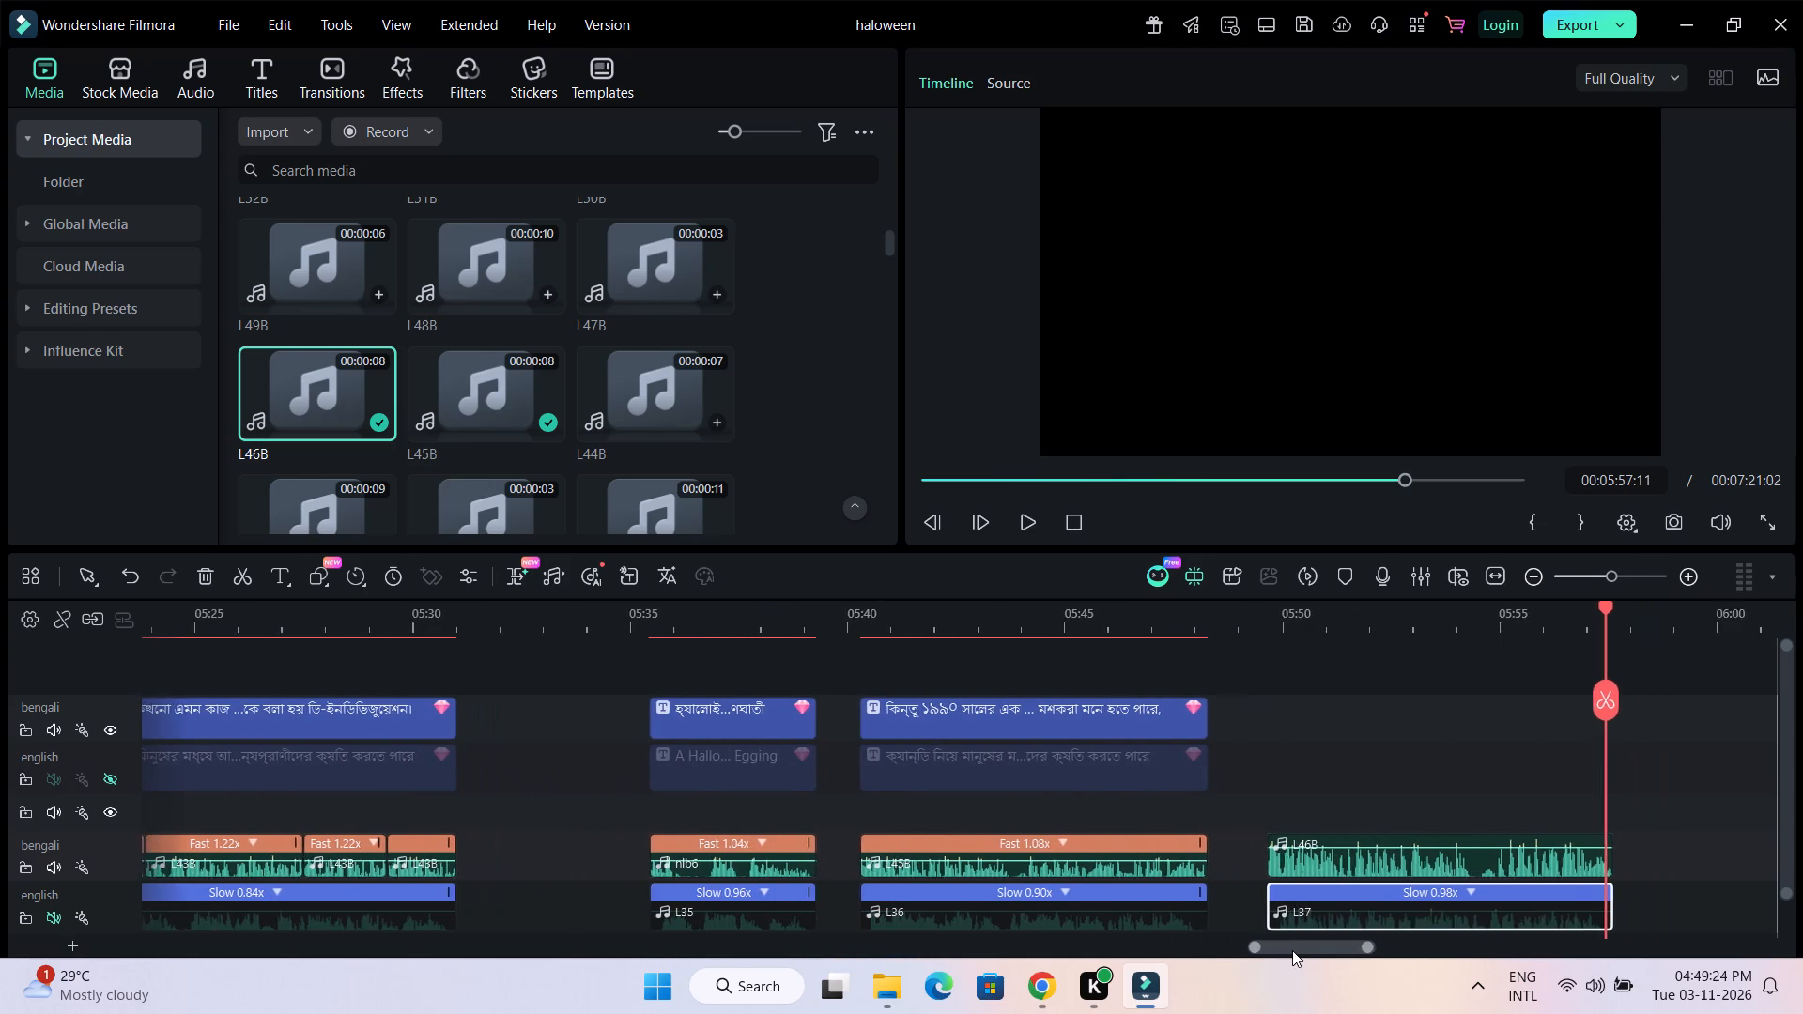
left_click_drag(1292, 950, 1331, 950)
scroll(1381, 814, "up", 2)
scroll(1381, 814, "down", 2)
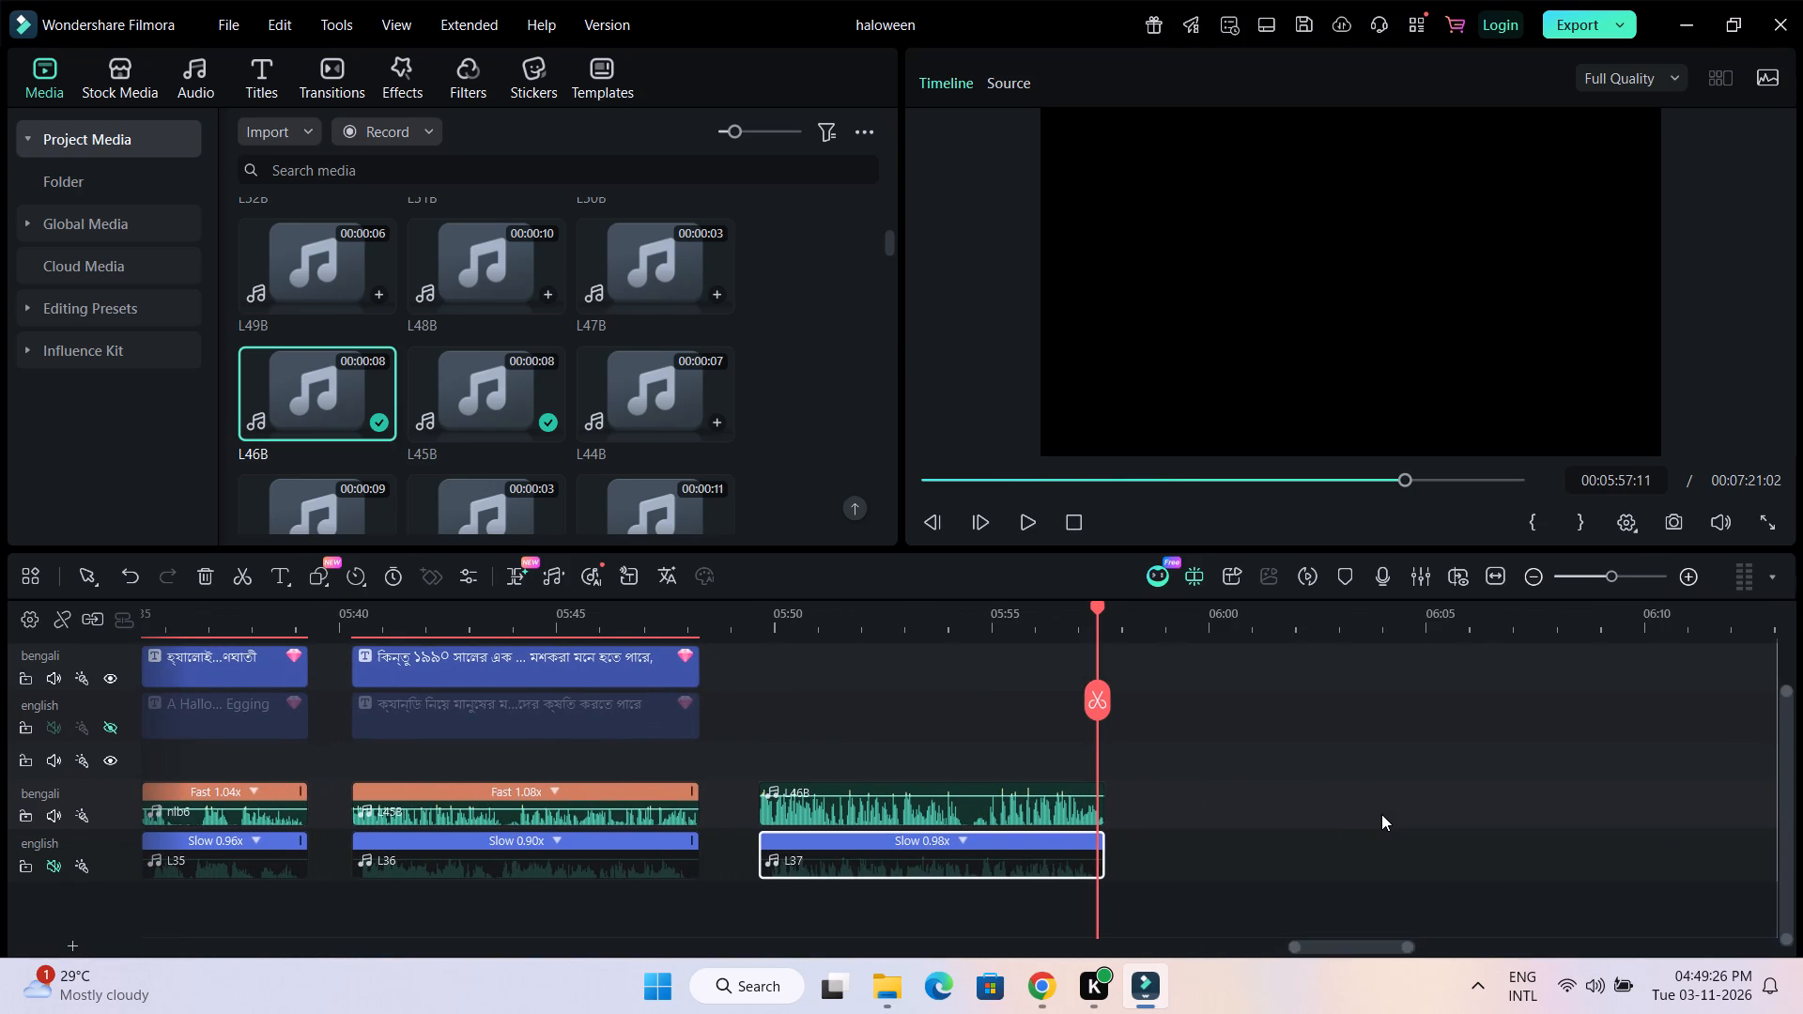
scroll(1381, 814, "down", 1)
scroll(1381, 814, "up", 3)
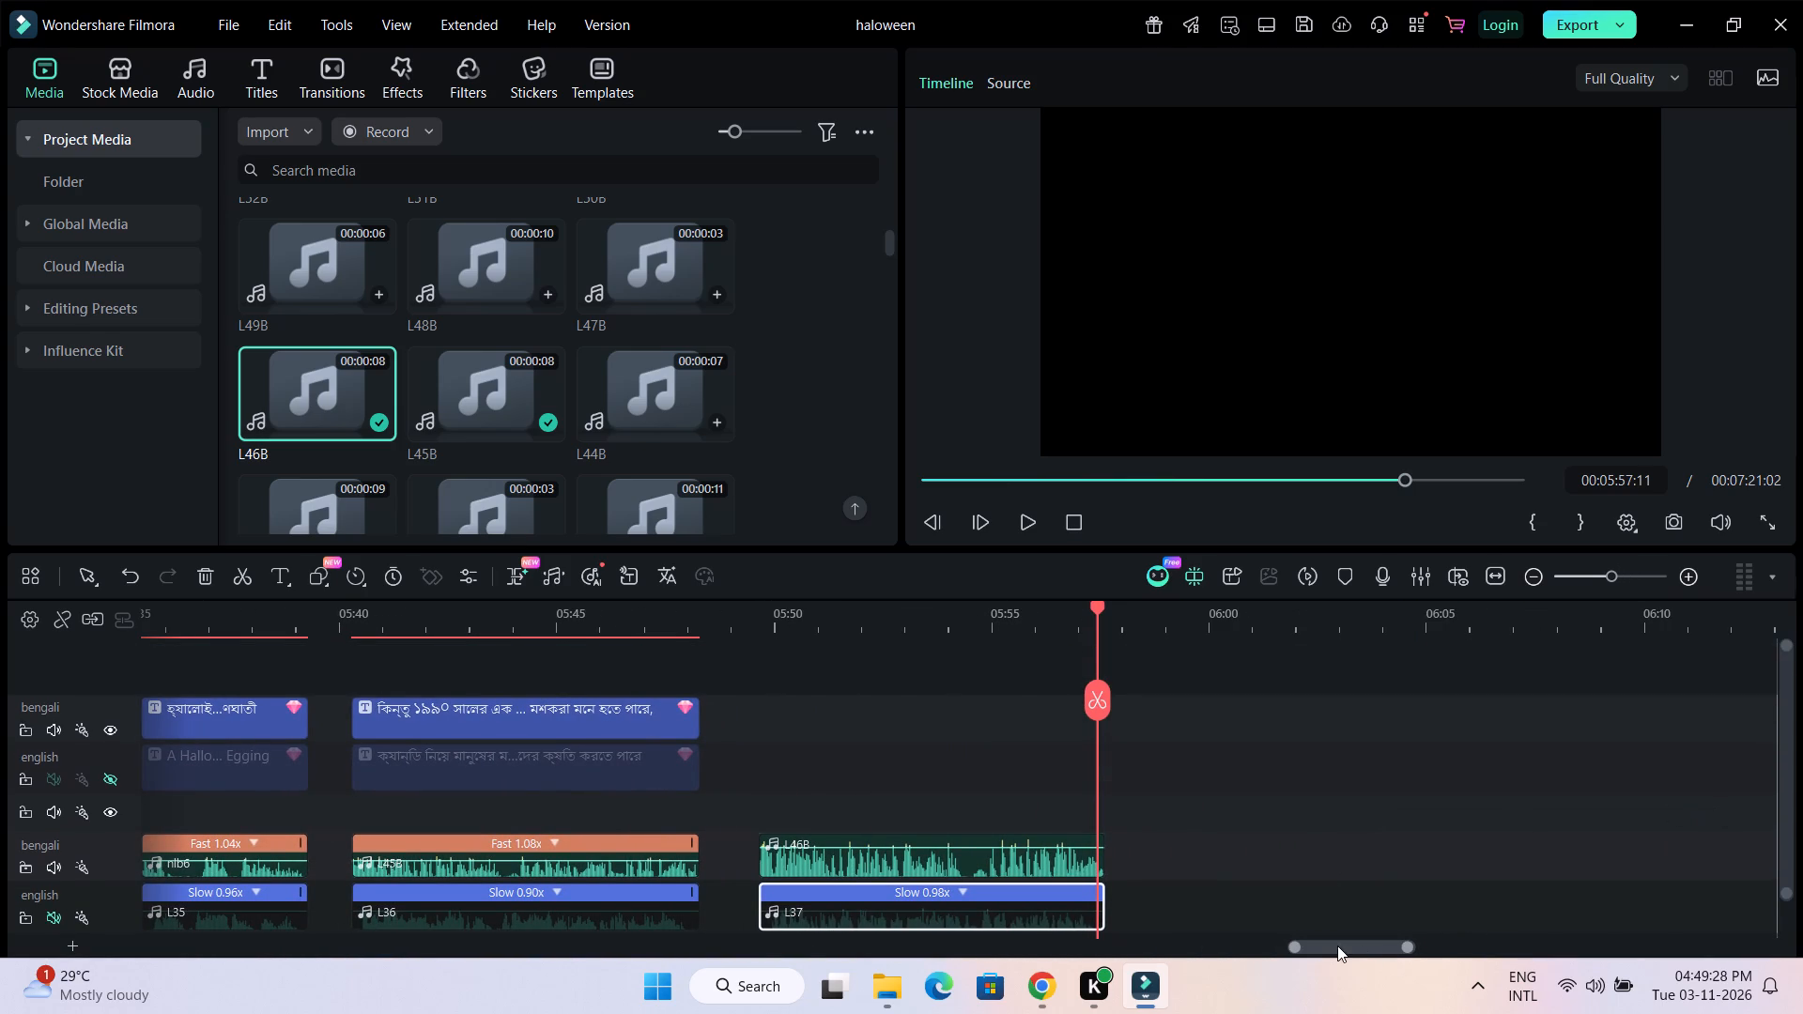
left_click_drag(1334, 947, 1355, 949)
left_click_drag(1460, 622, 1124, 621)
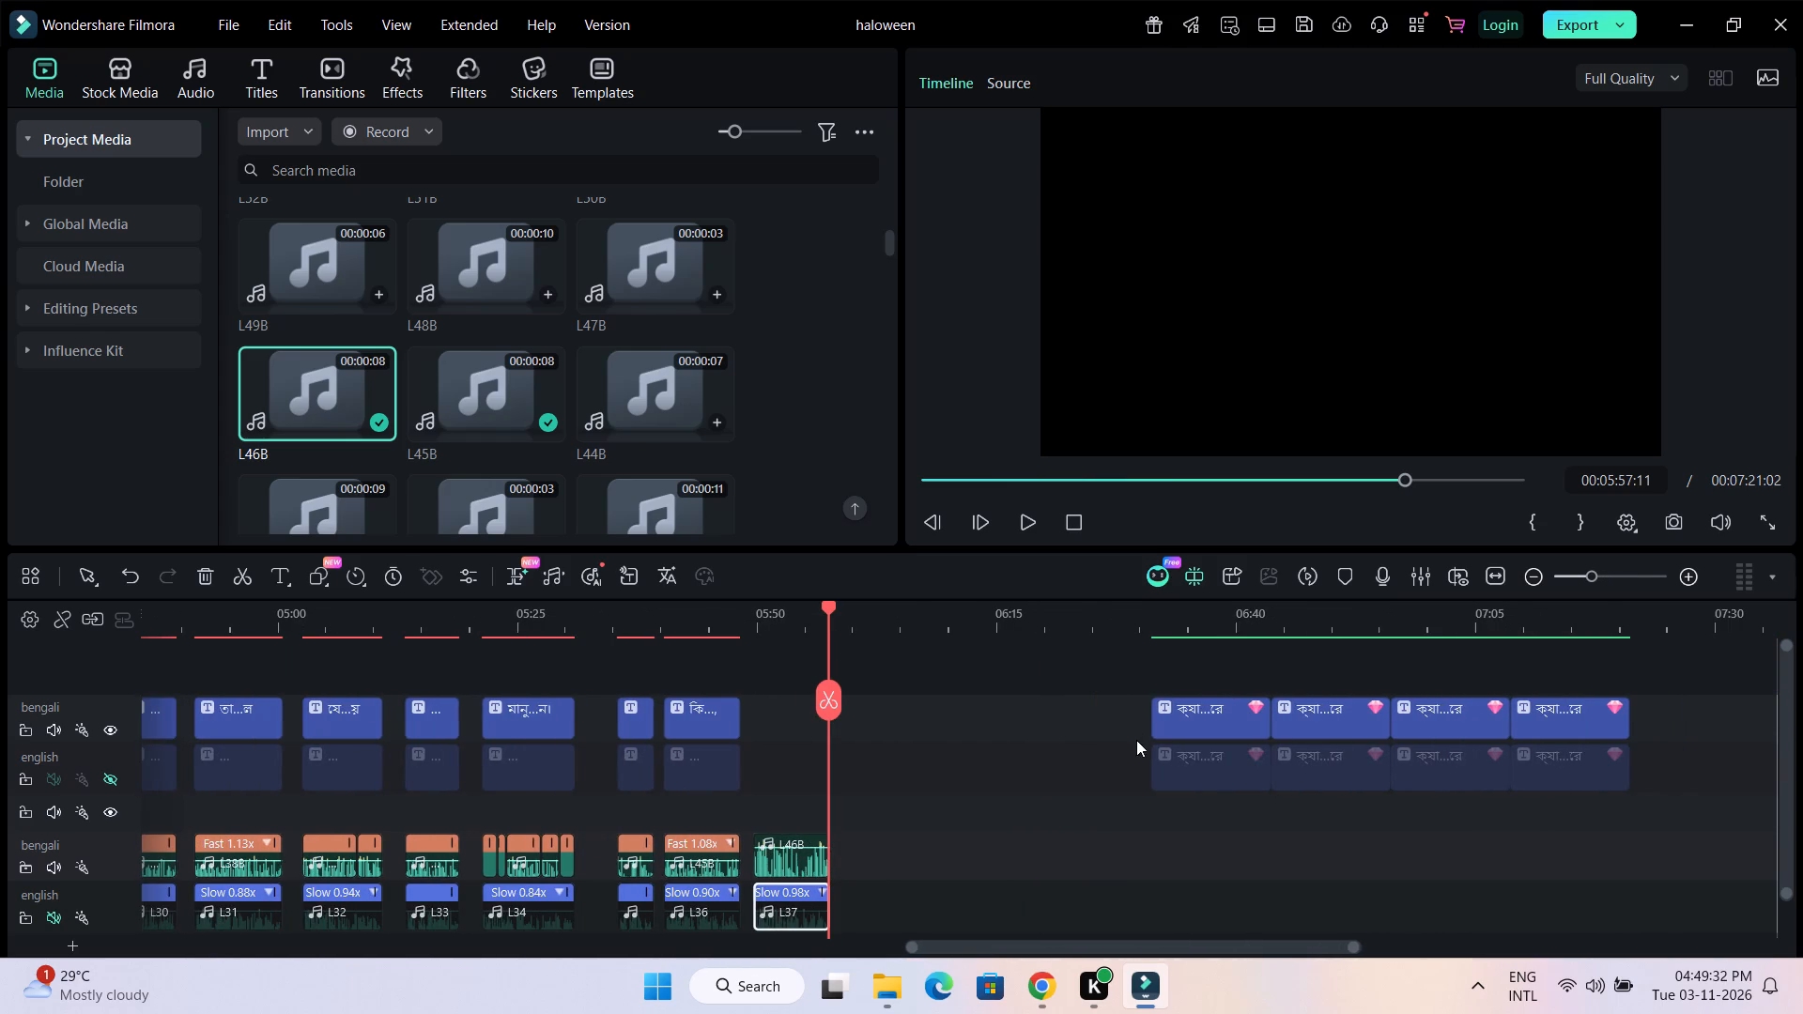
left_click_drag(1124, 711, 1199, 805)
left_click_drag(1216, 760, 924, 756)
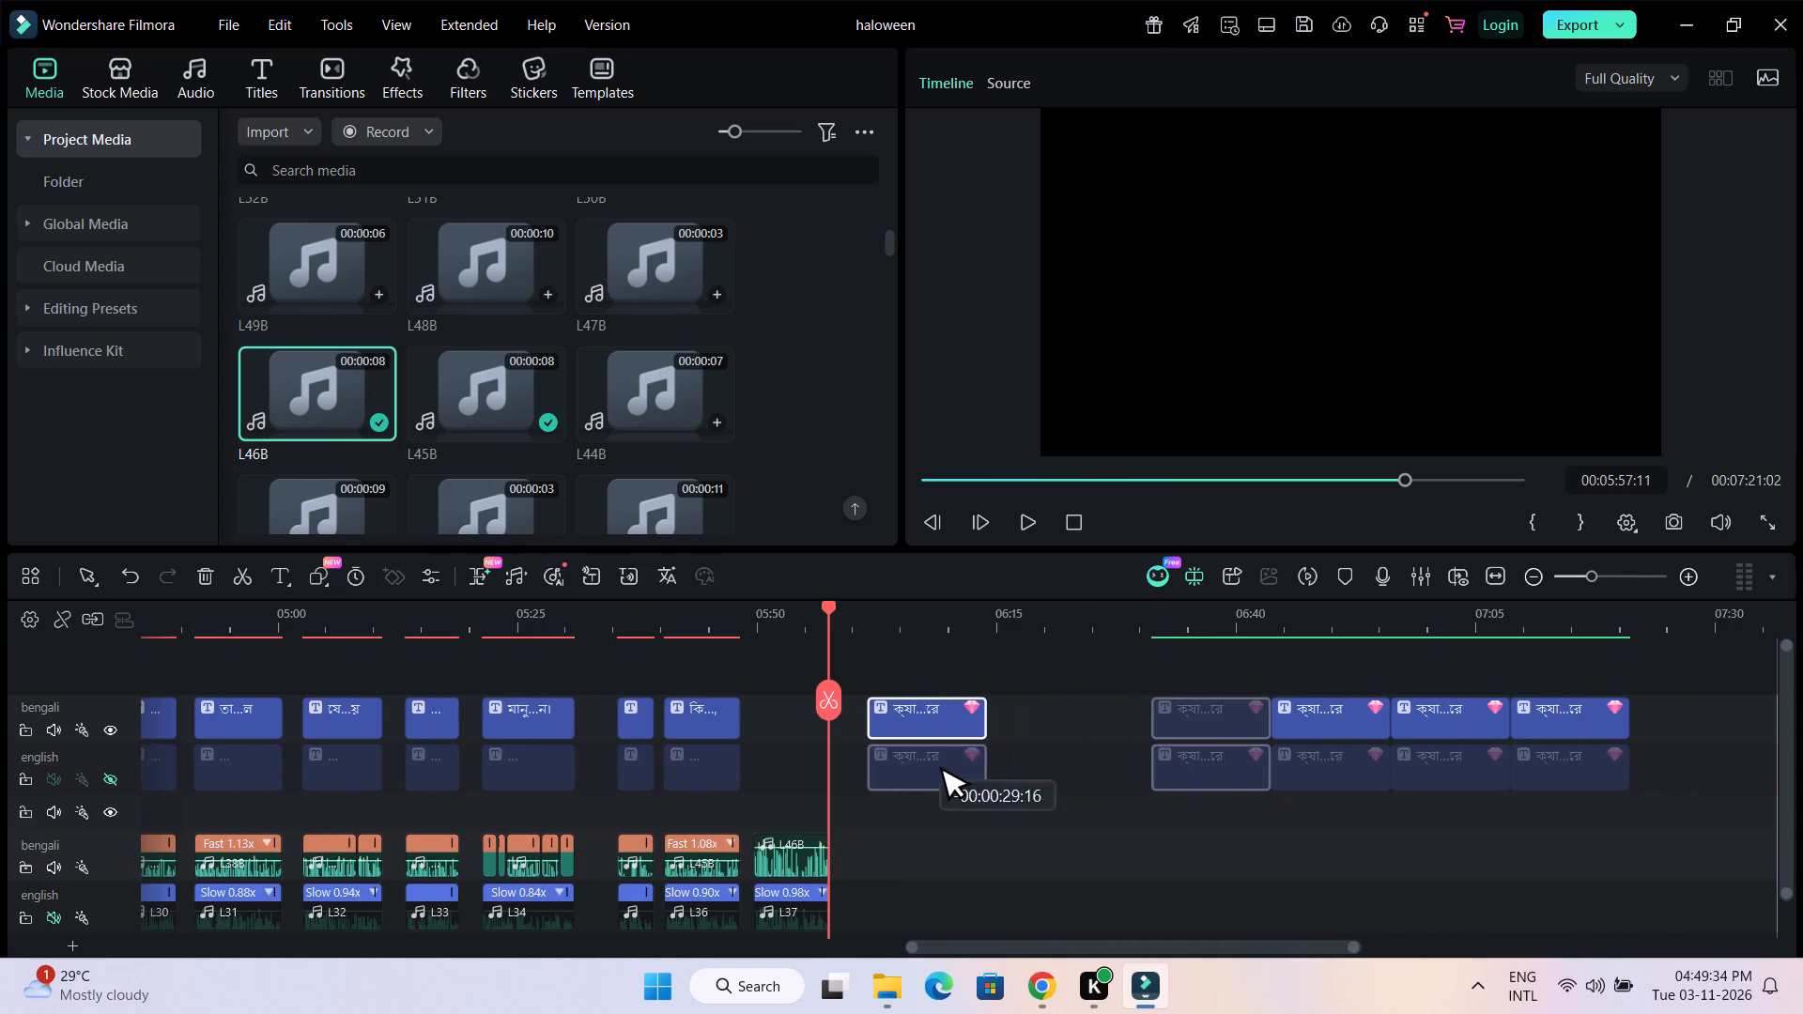
left_click_drag(924, 756, 822, 754)
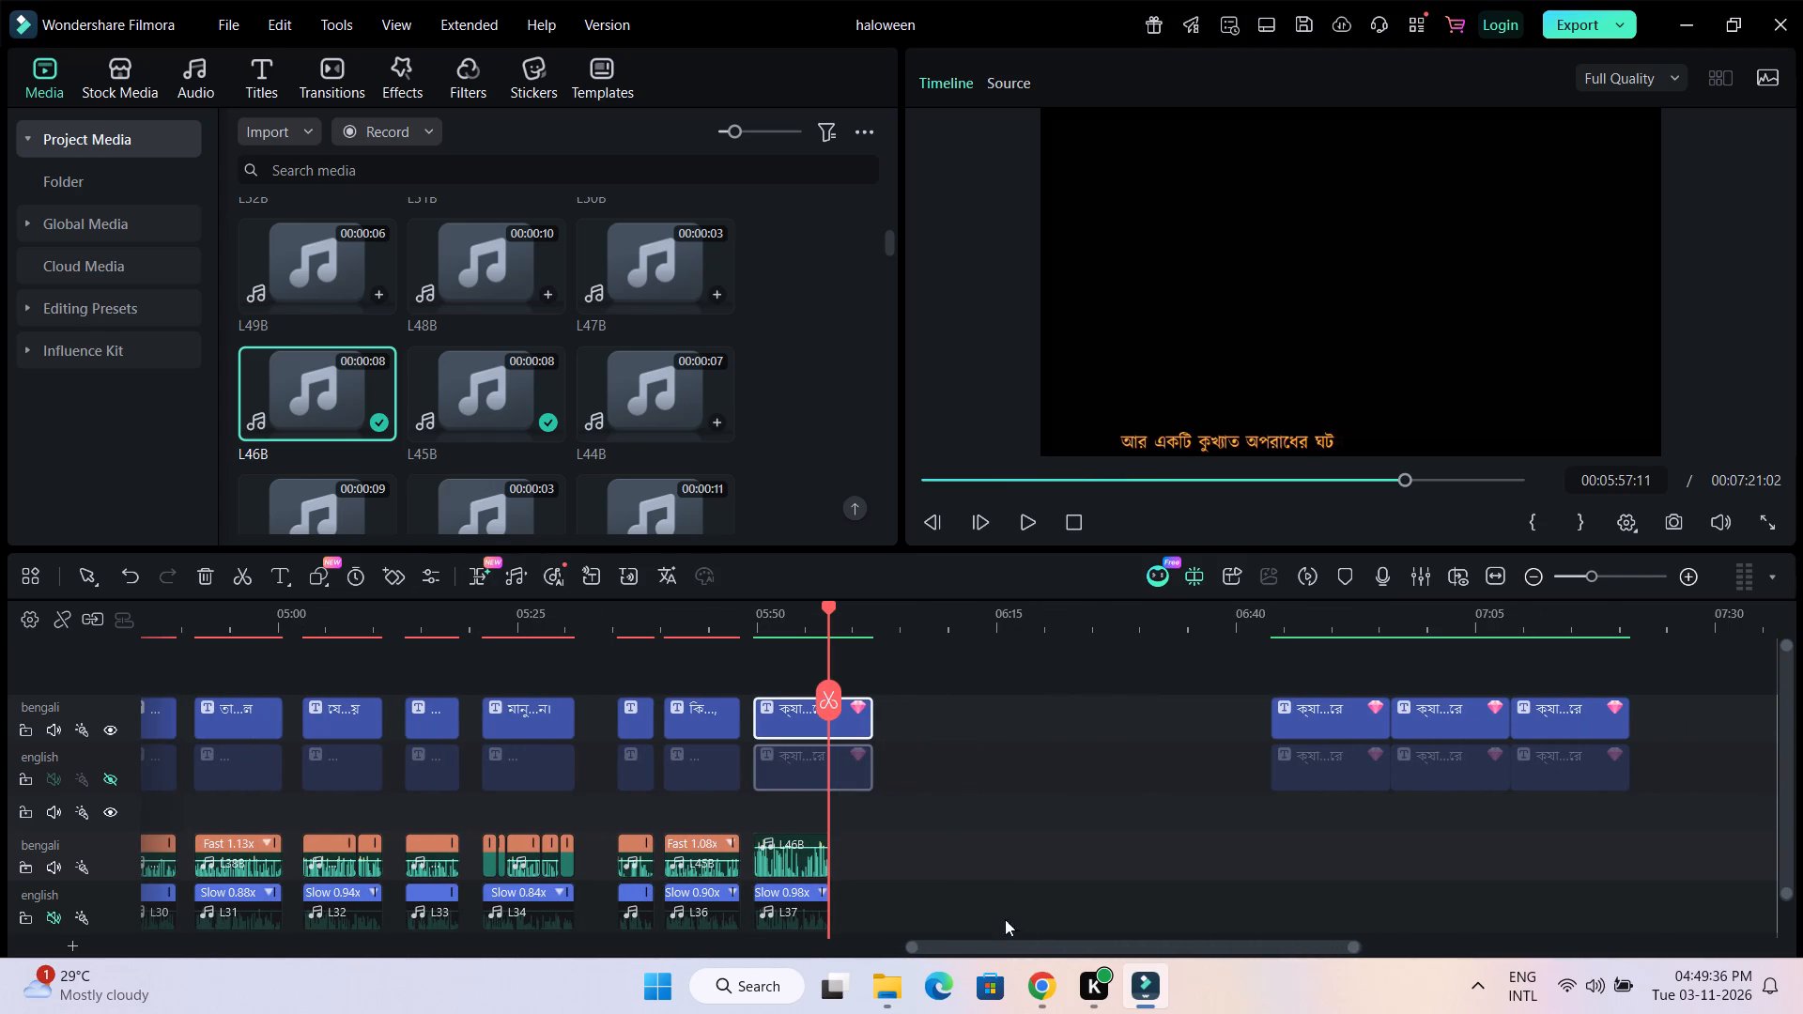
Trim the ends of the Bengali and English caption pair to line up with the end of L46B and L37.
left_click_drag(1049, 945, 1010, 939)
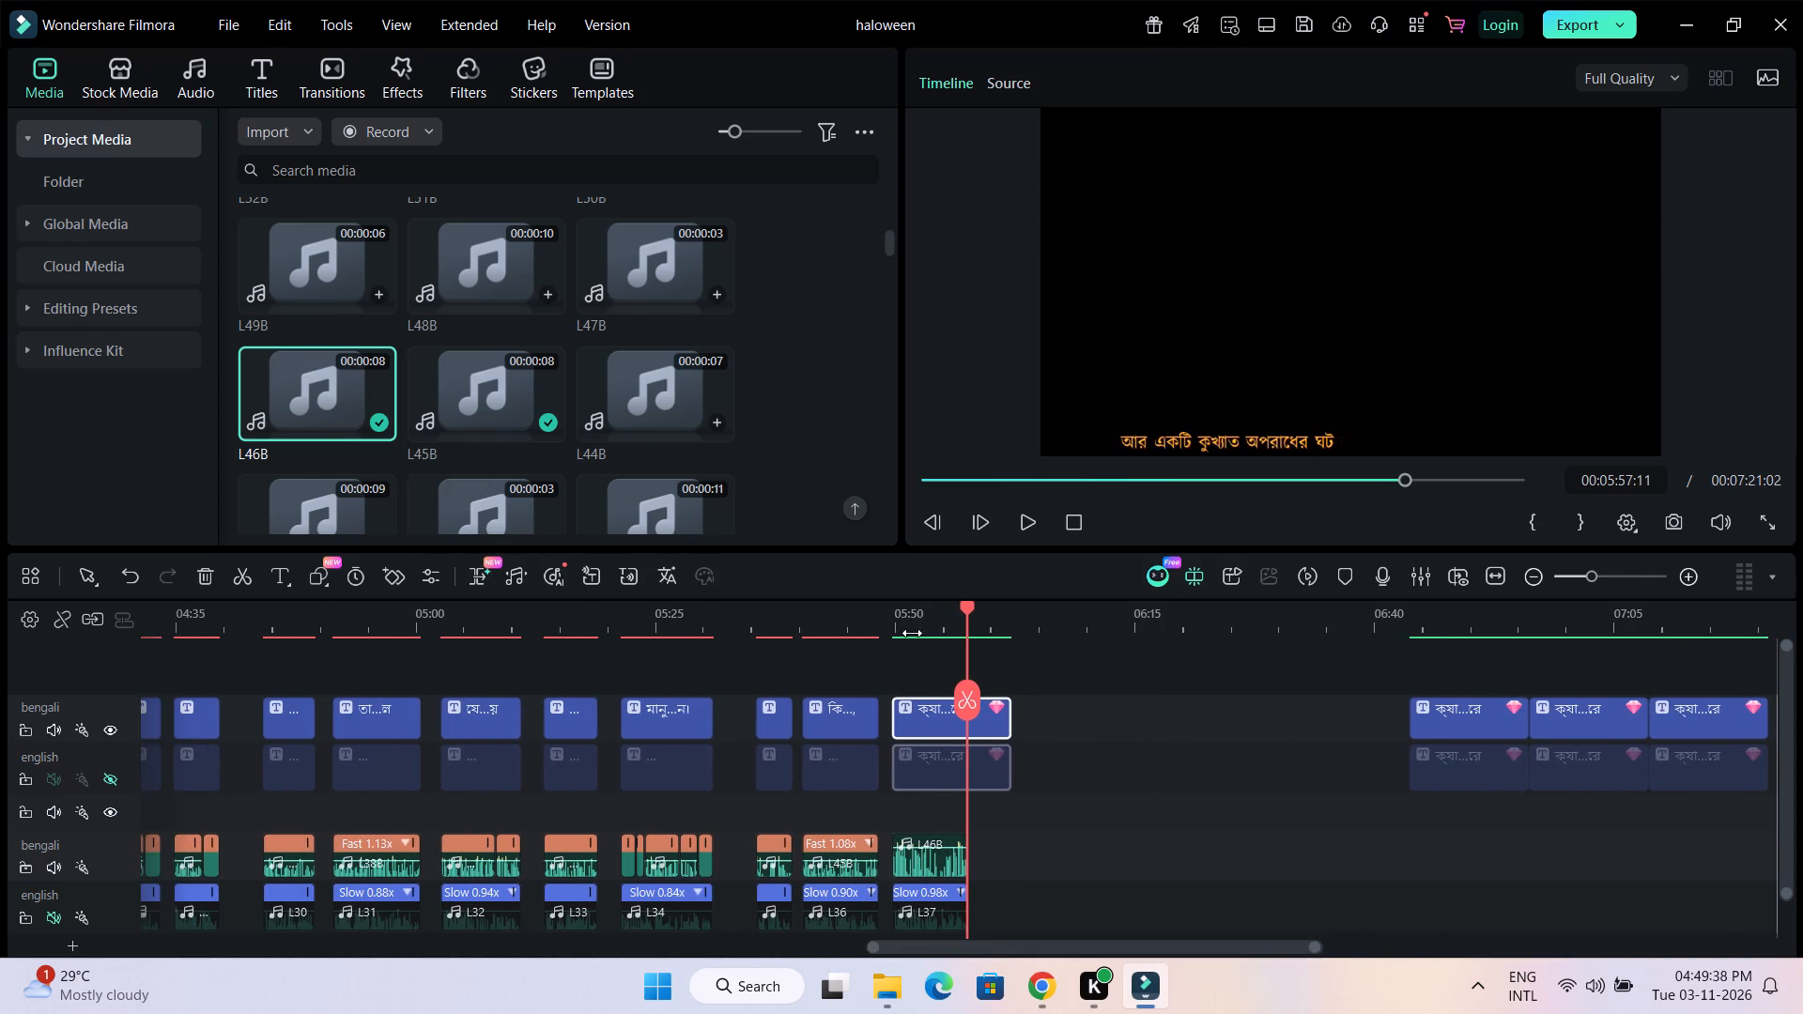
left_click(918, 627)
left_click_drag(938, 628, 1410, 634)
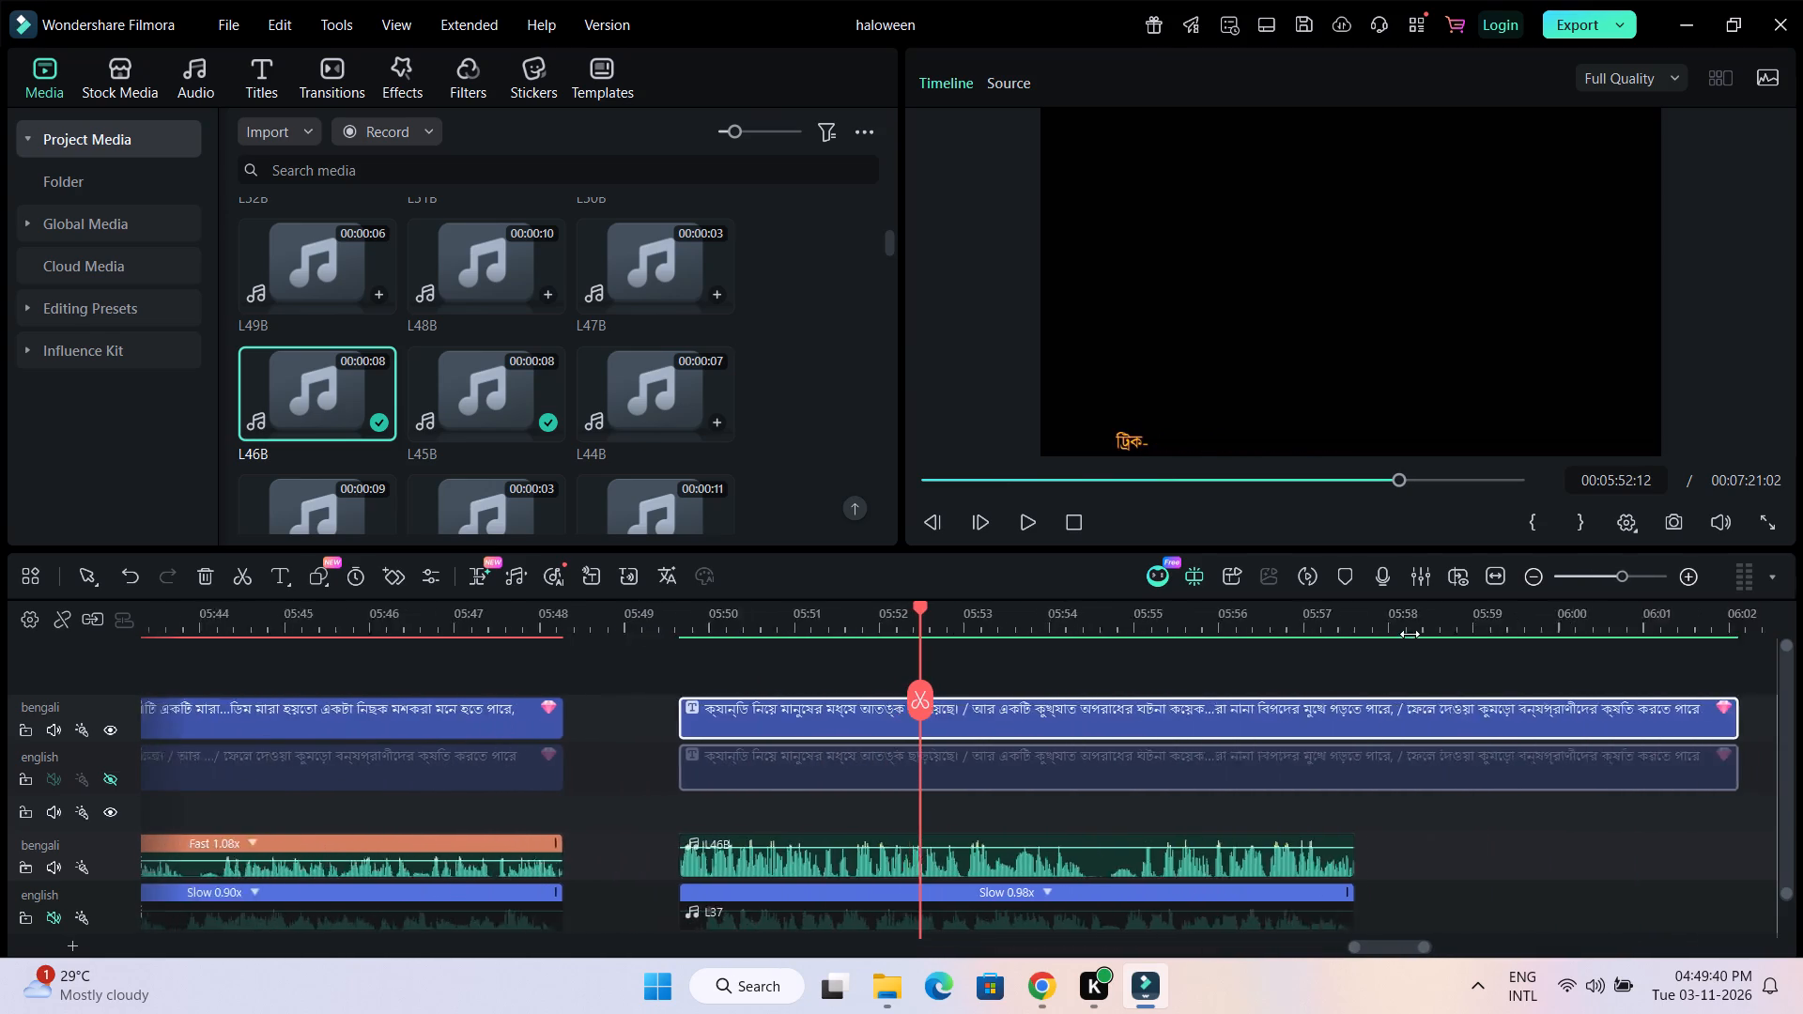
left_click_drag(1410, 634, 1318, 634)
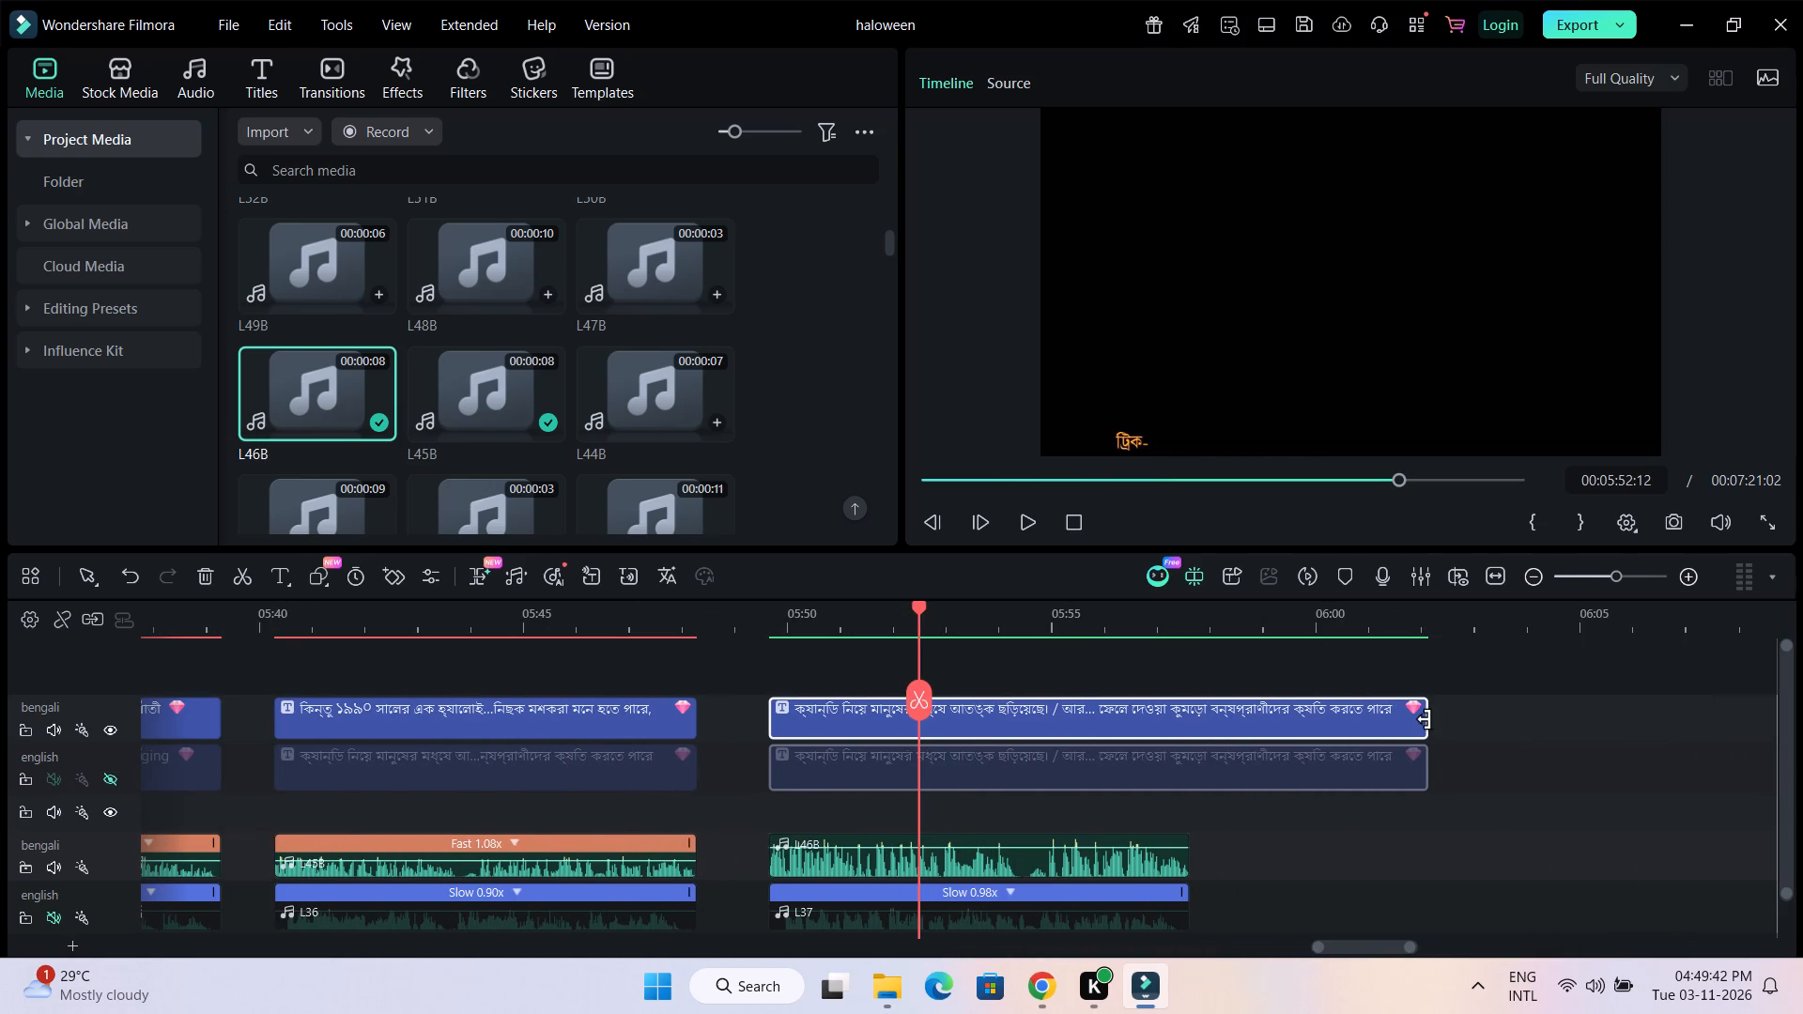
left_click_drag(1425, 719, 1194, 743)
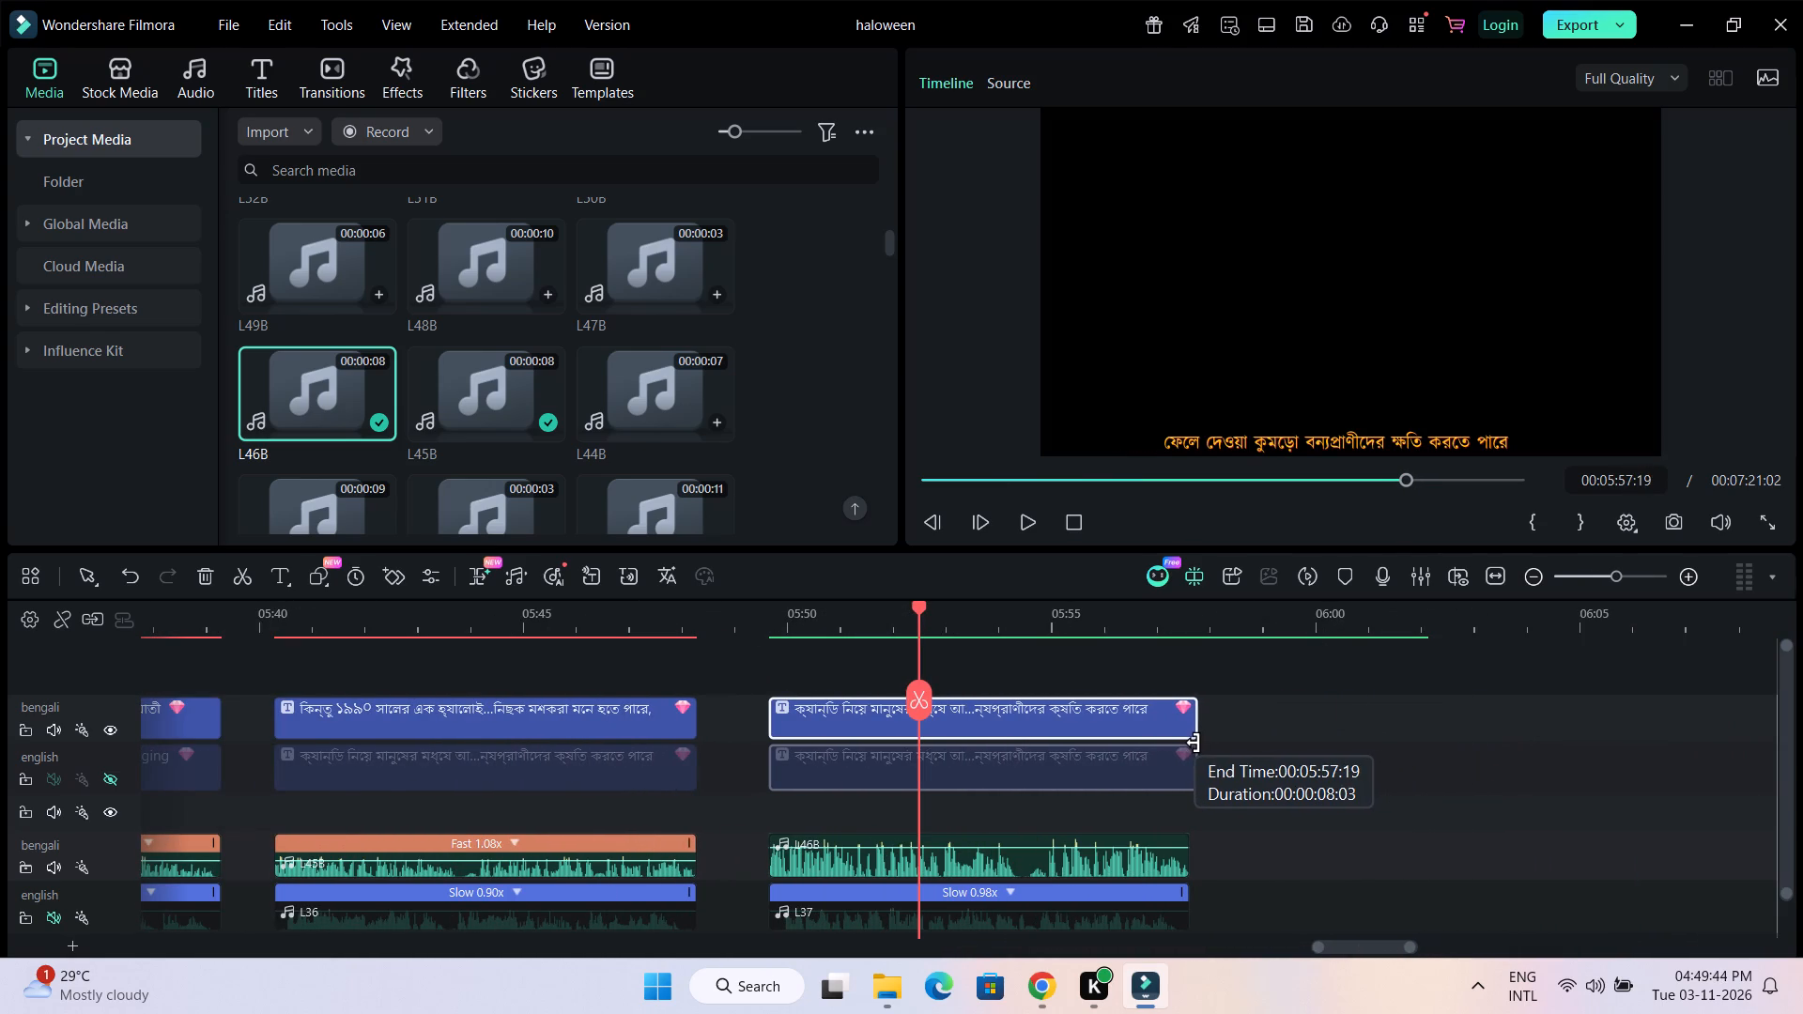
left_click_drag(1194, 743, 1189, 744)
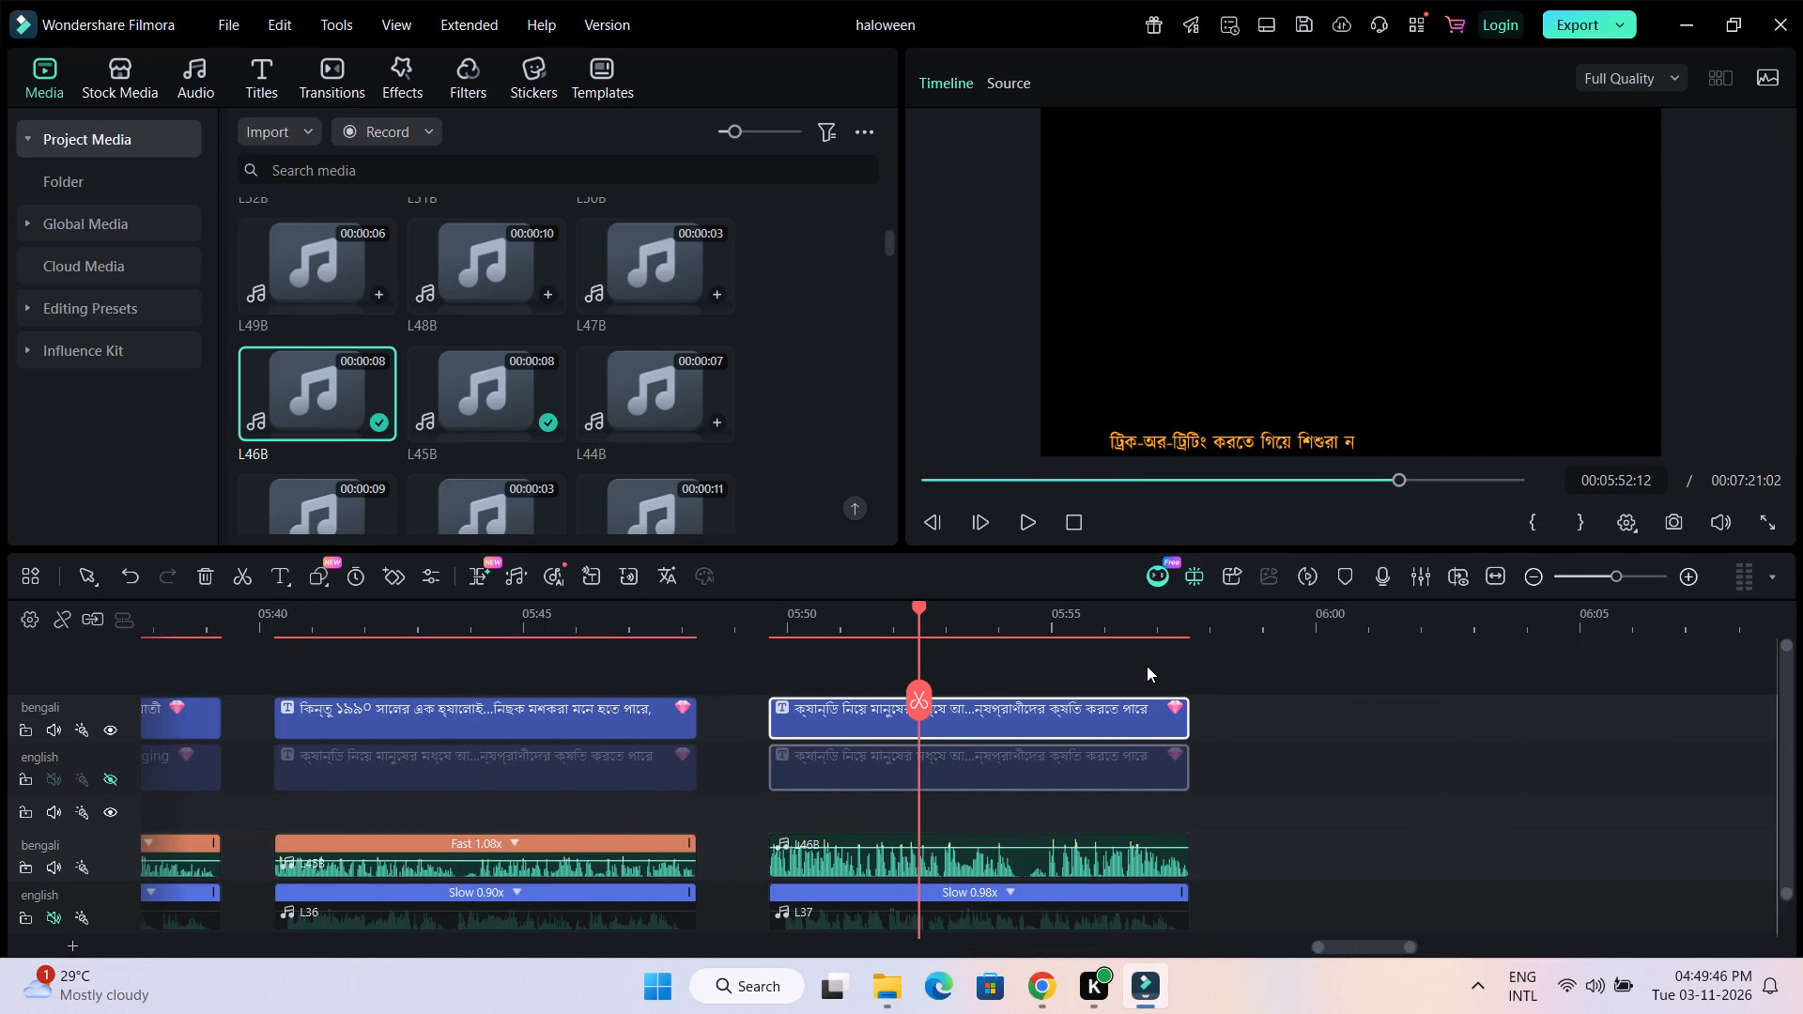
left_click(1147, 666)
double_click(1104, 728)
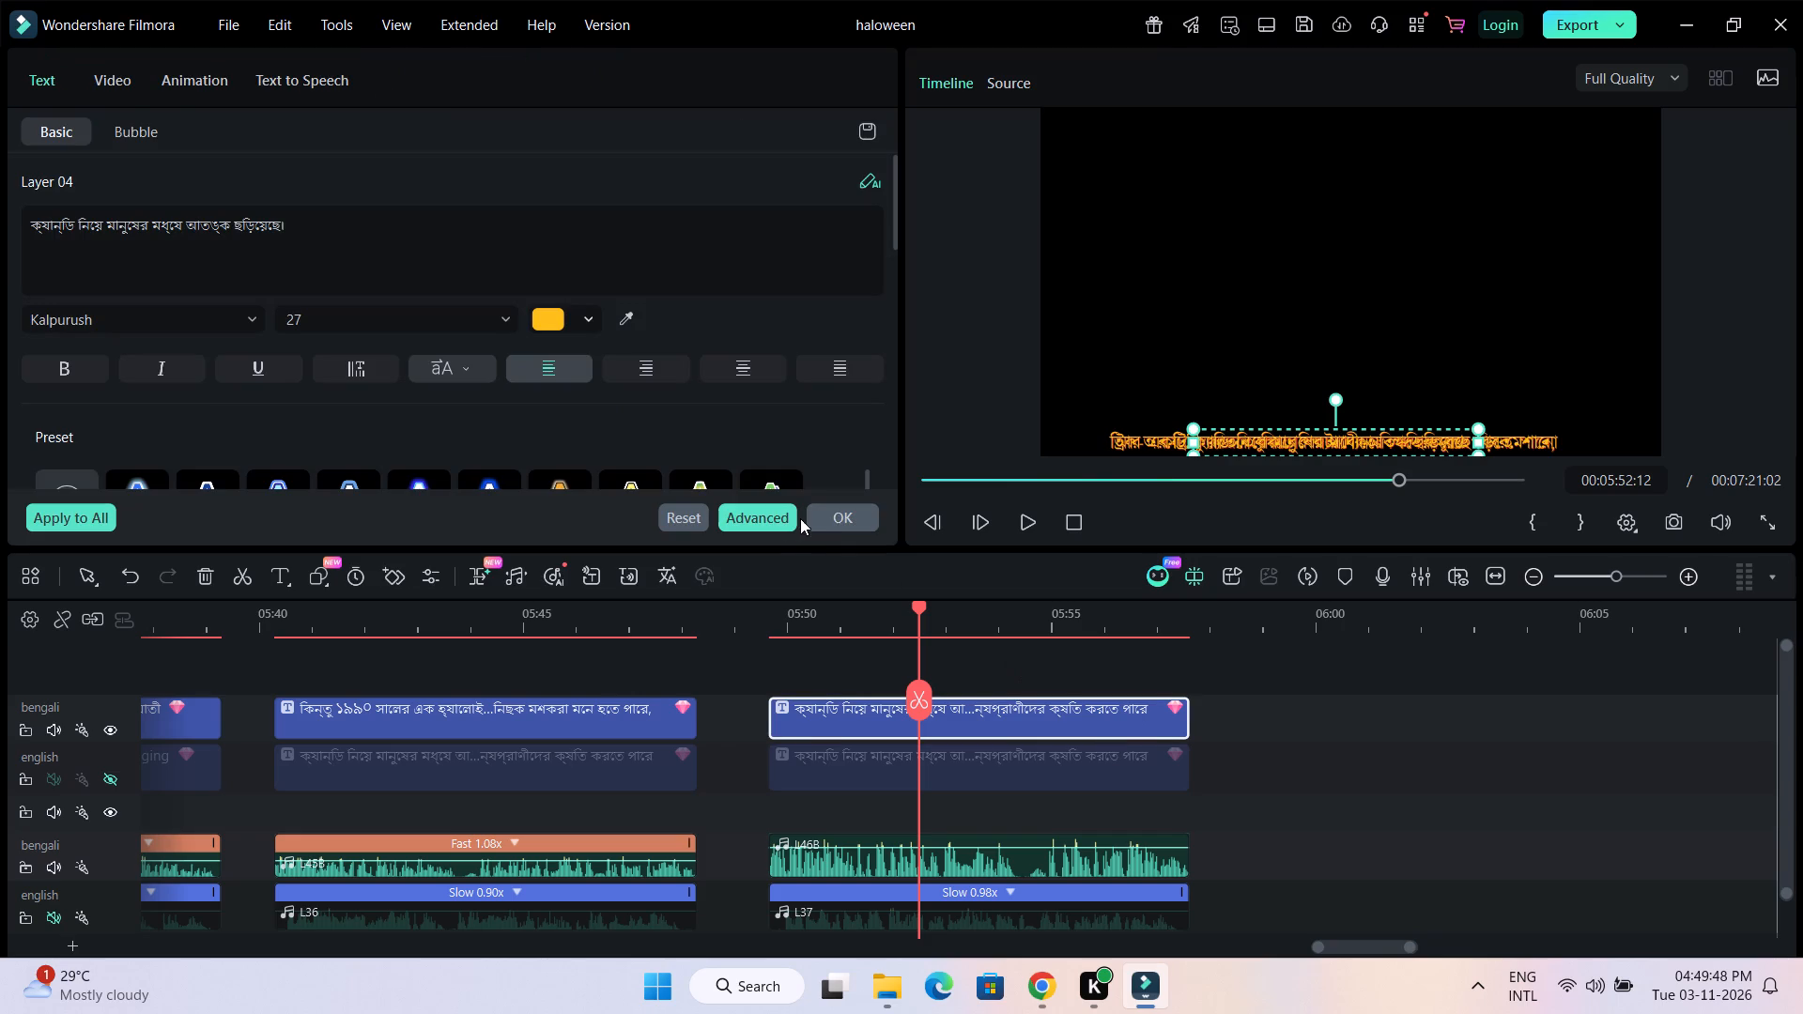
left_click(835, 517)
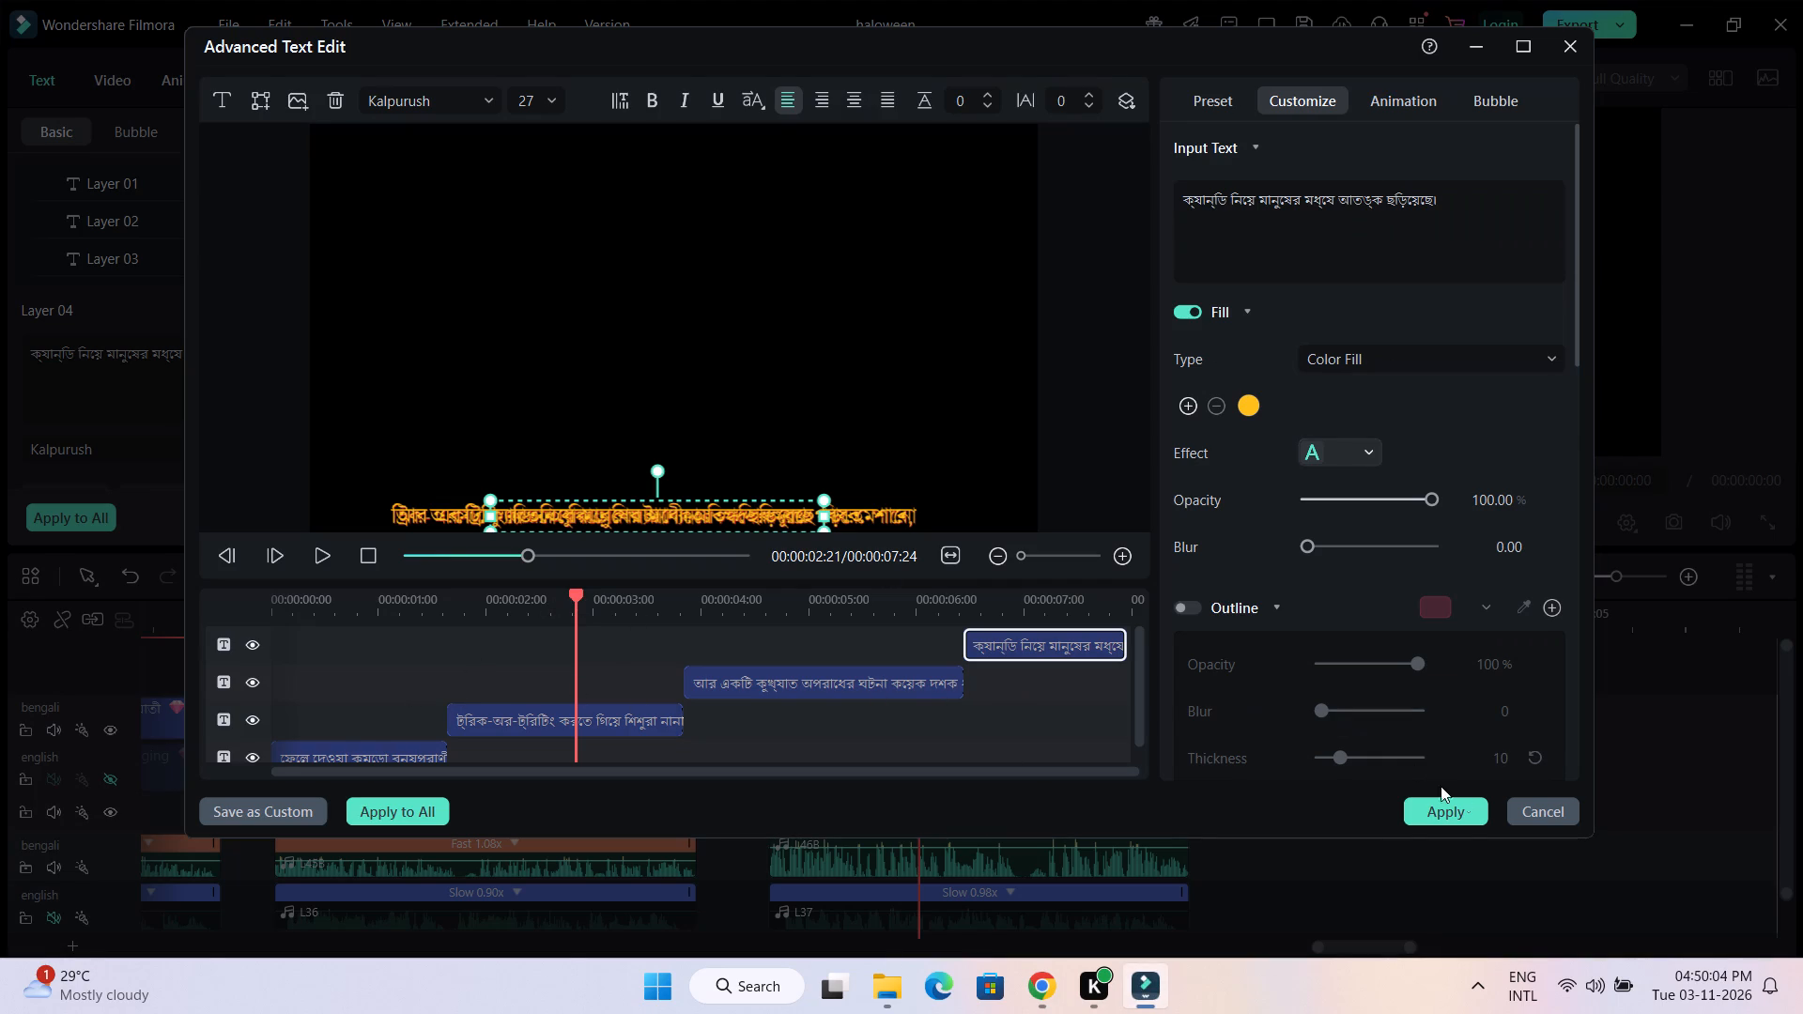
Play L46B to its phrase break and extend the Bengali caption's first phrase layer to end there, at 00:00:04:20.
left_click(1533, 810)
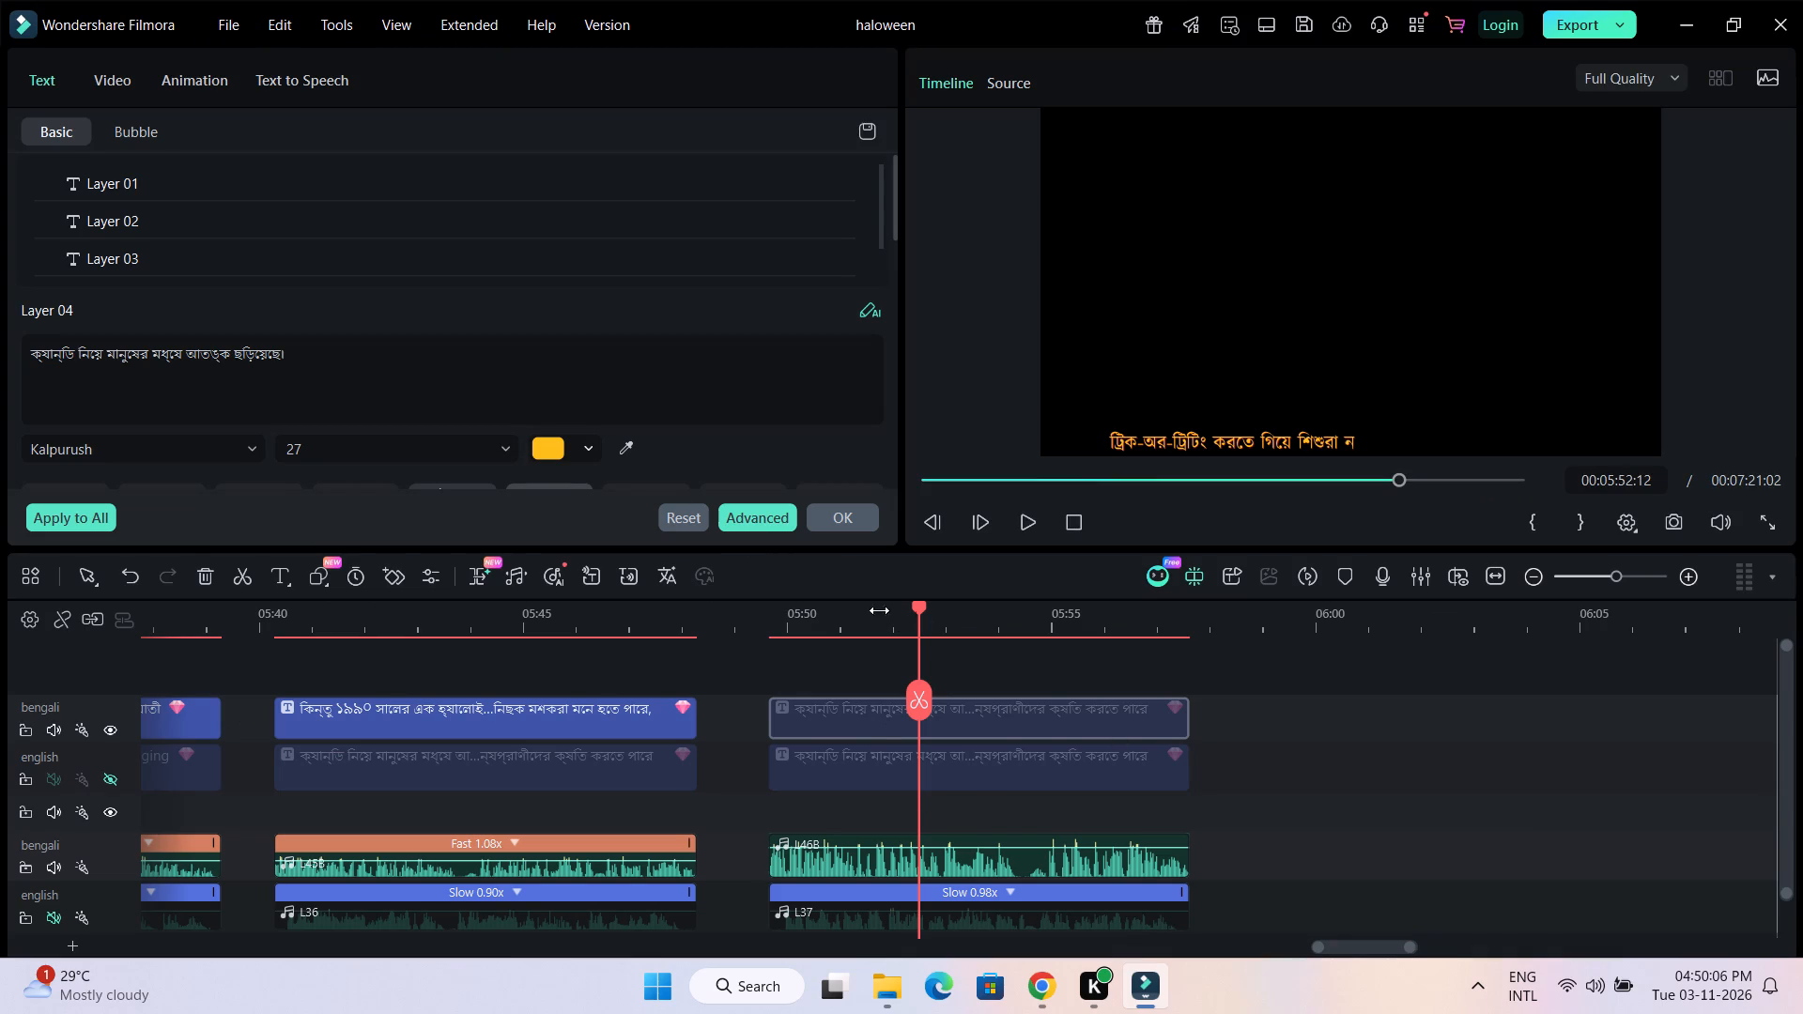
left_click(745, 610)
key("space")
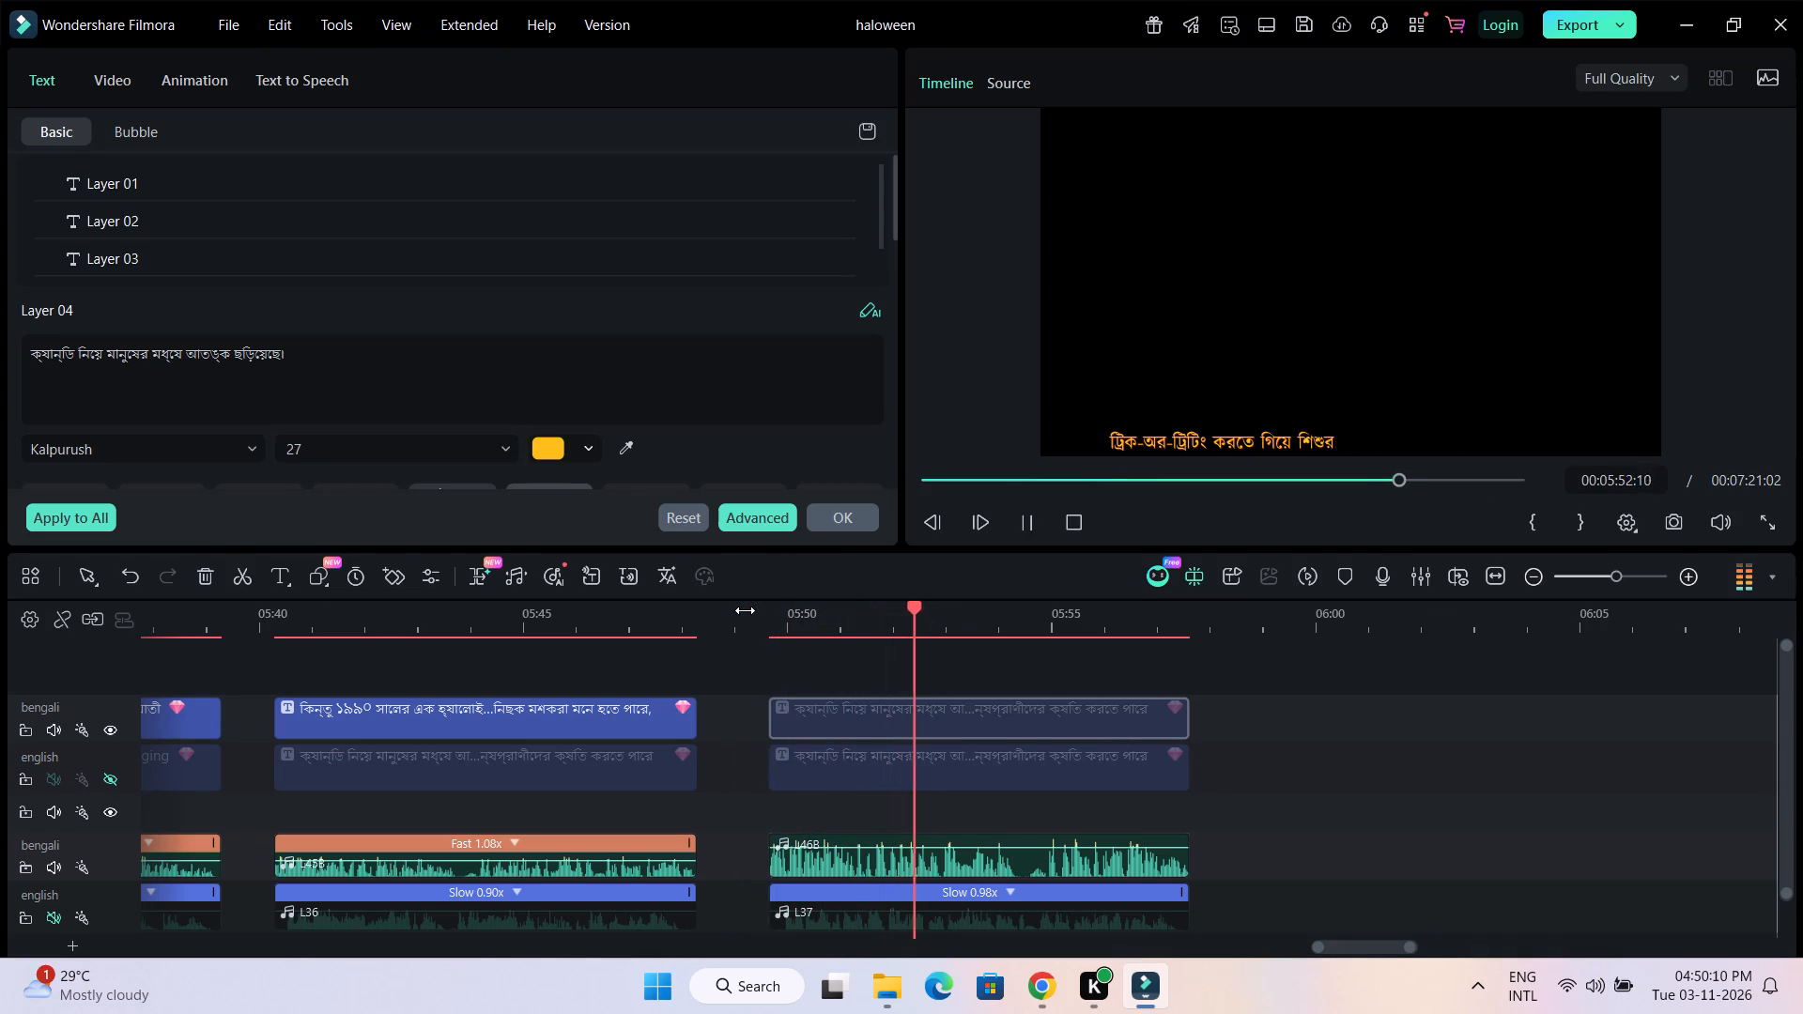
key("space")
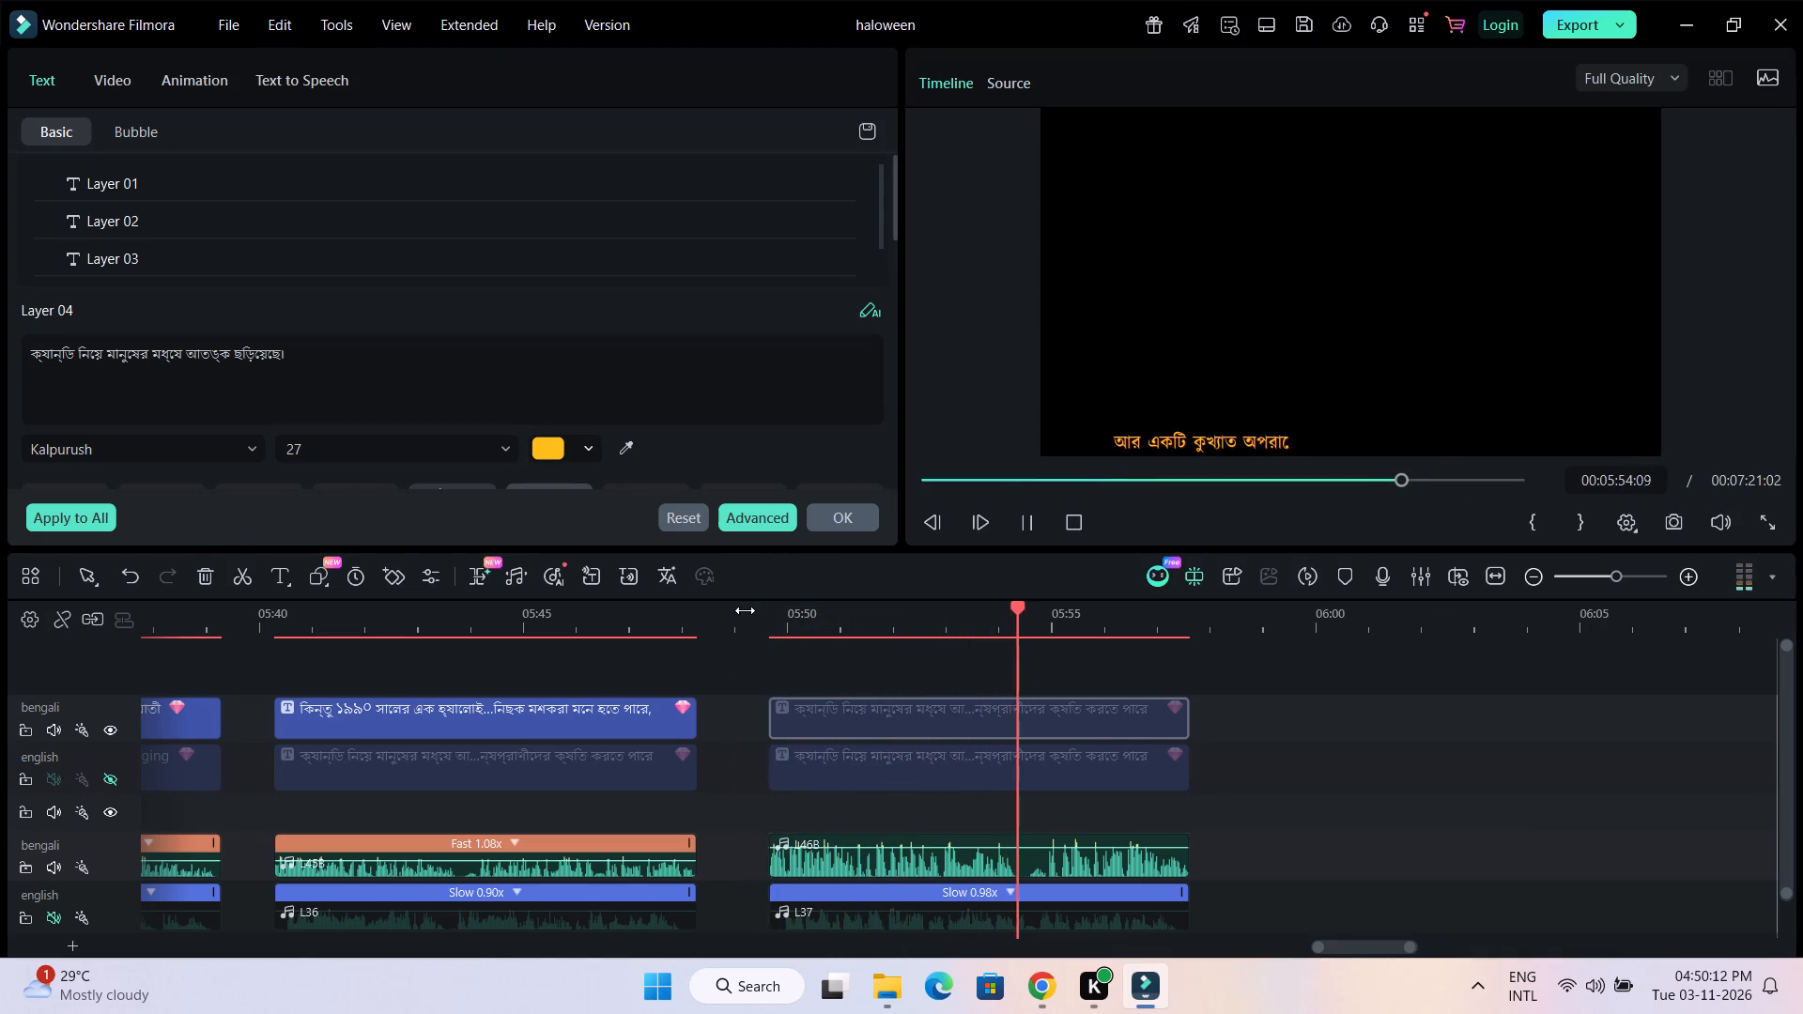
left_click(754, 512)
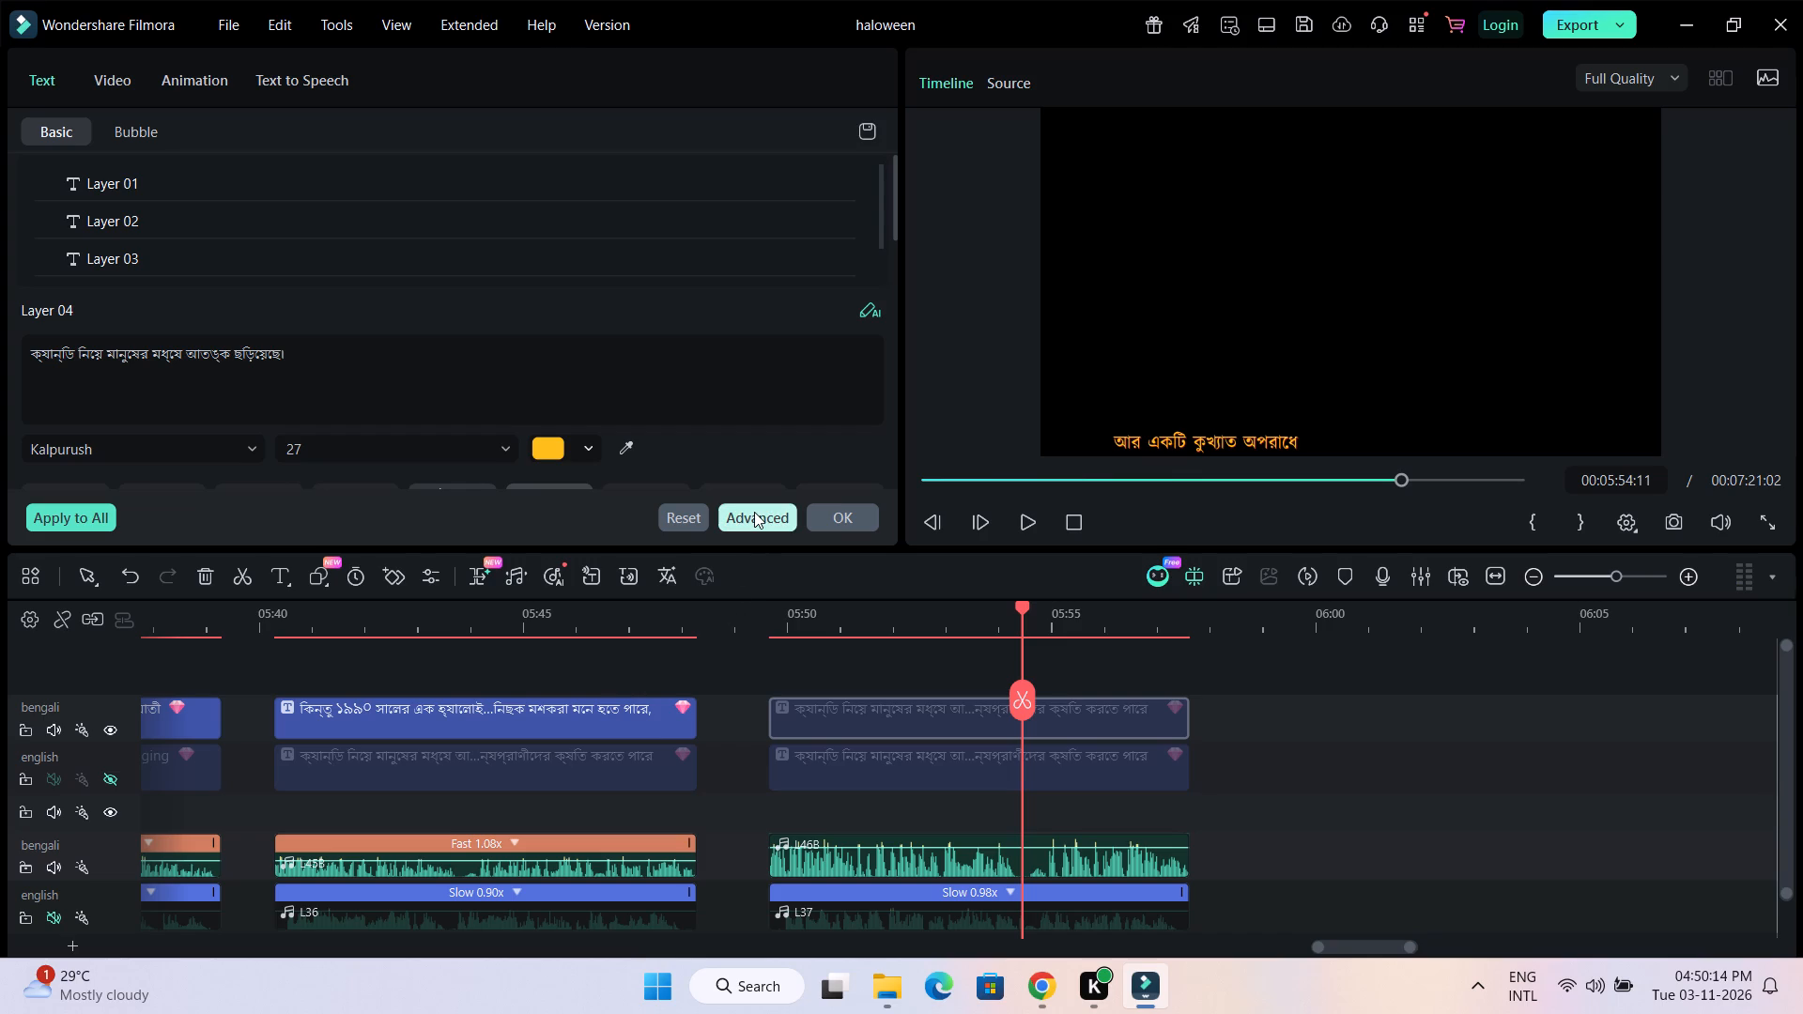
scroll(737, 682, "down", 2)
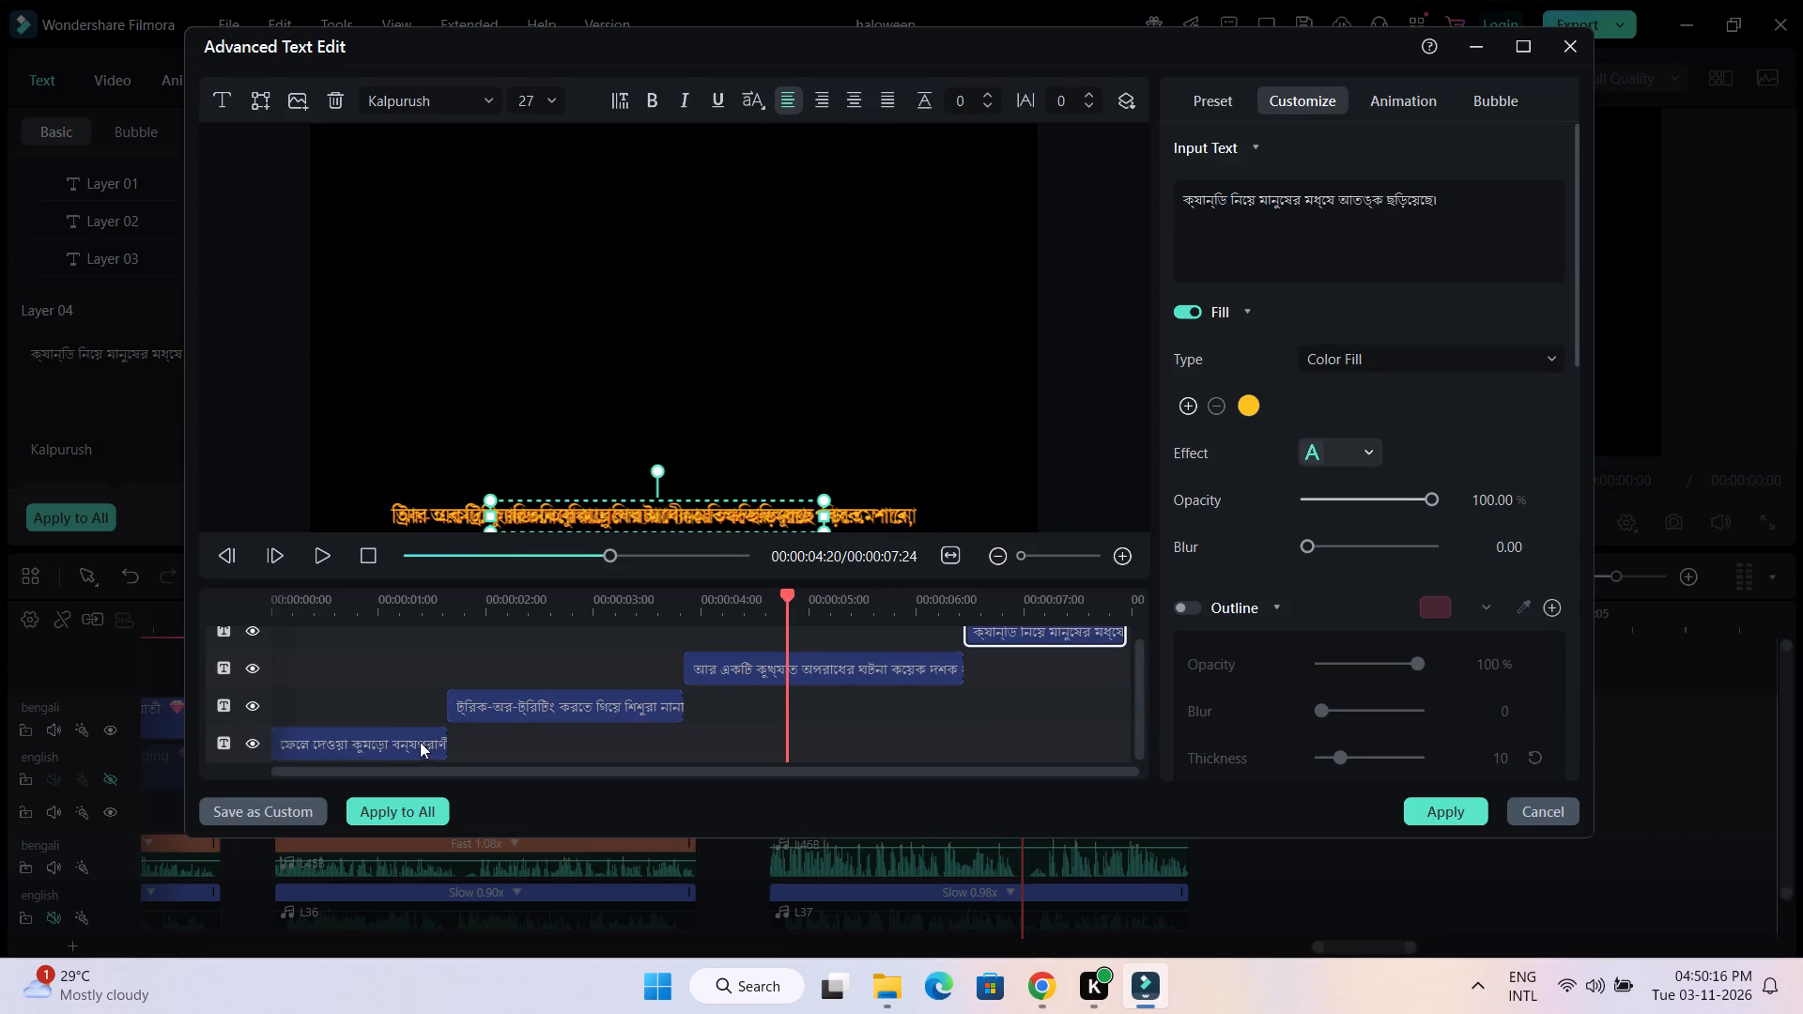
left_click_drag(433, 746, 606, 745)
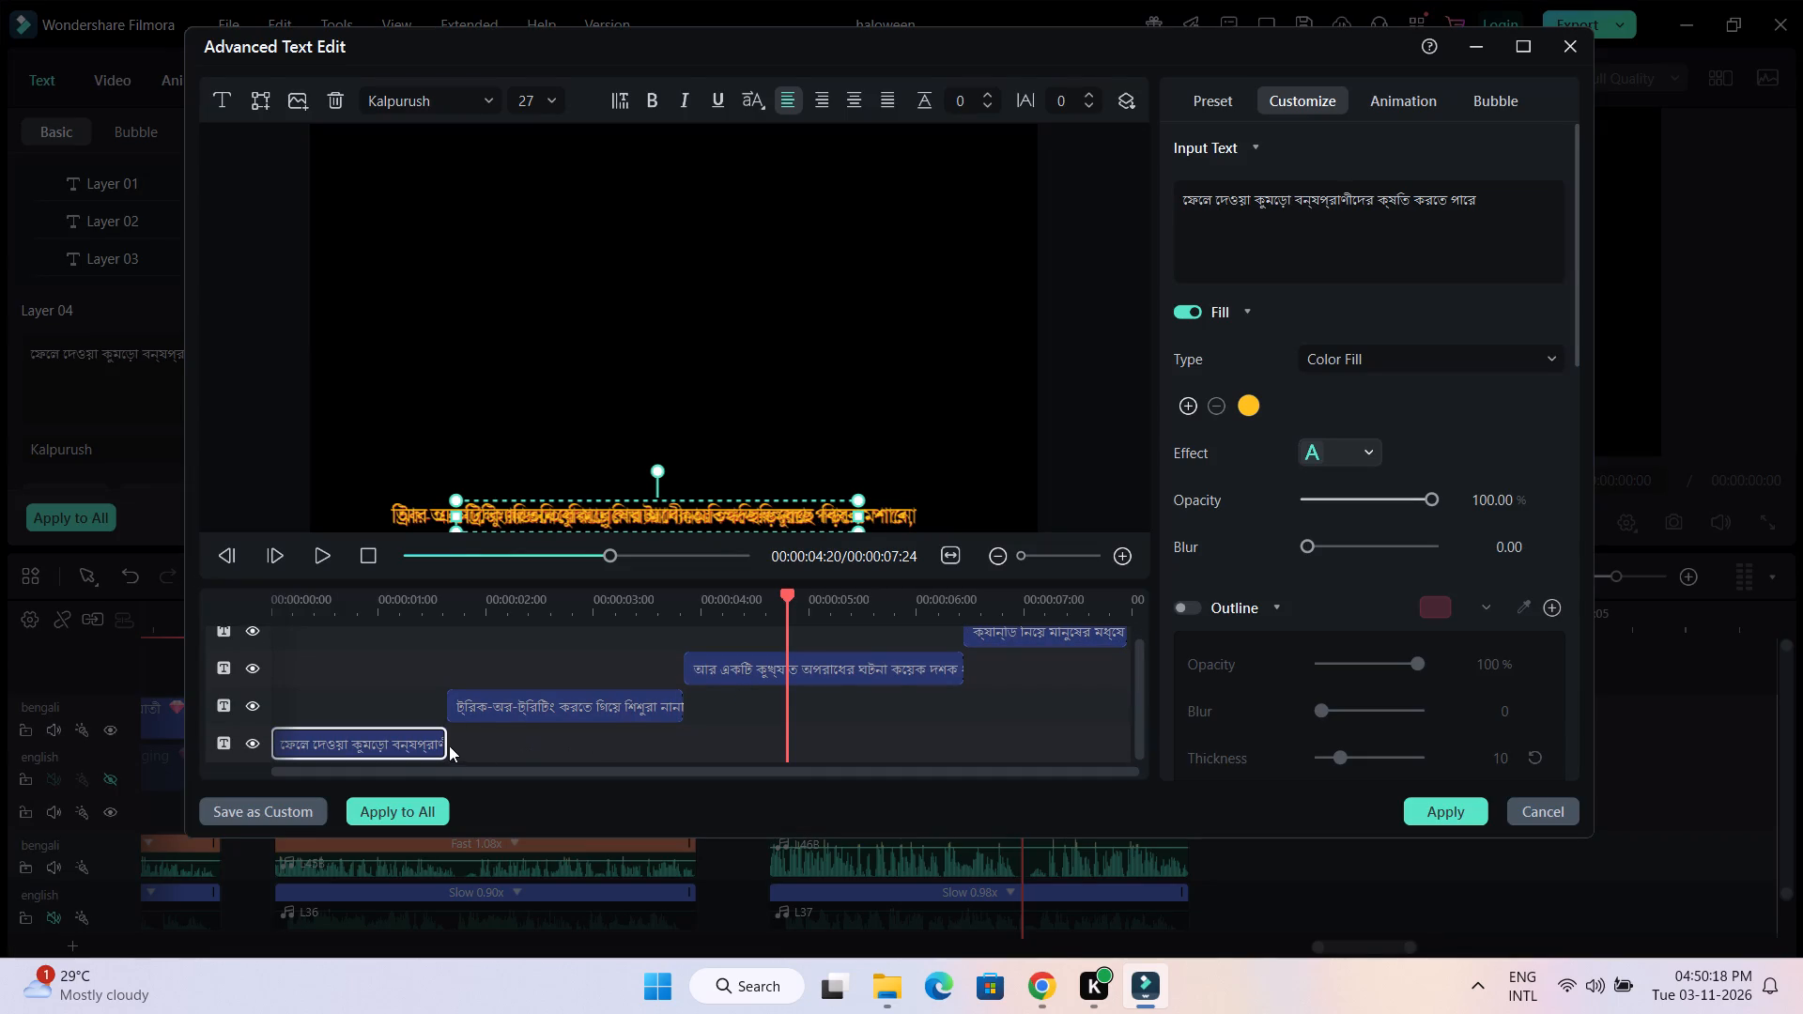
left_click_drag(444, 740, 778, 735)
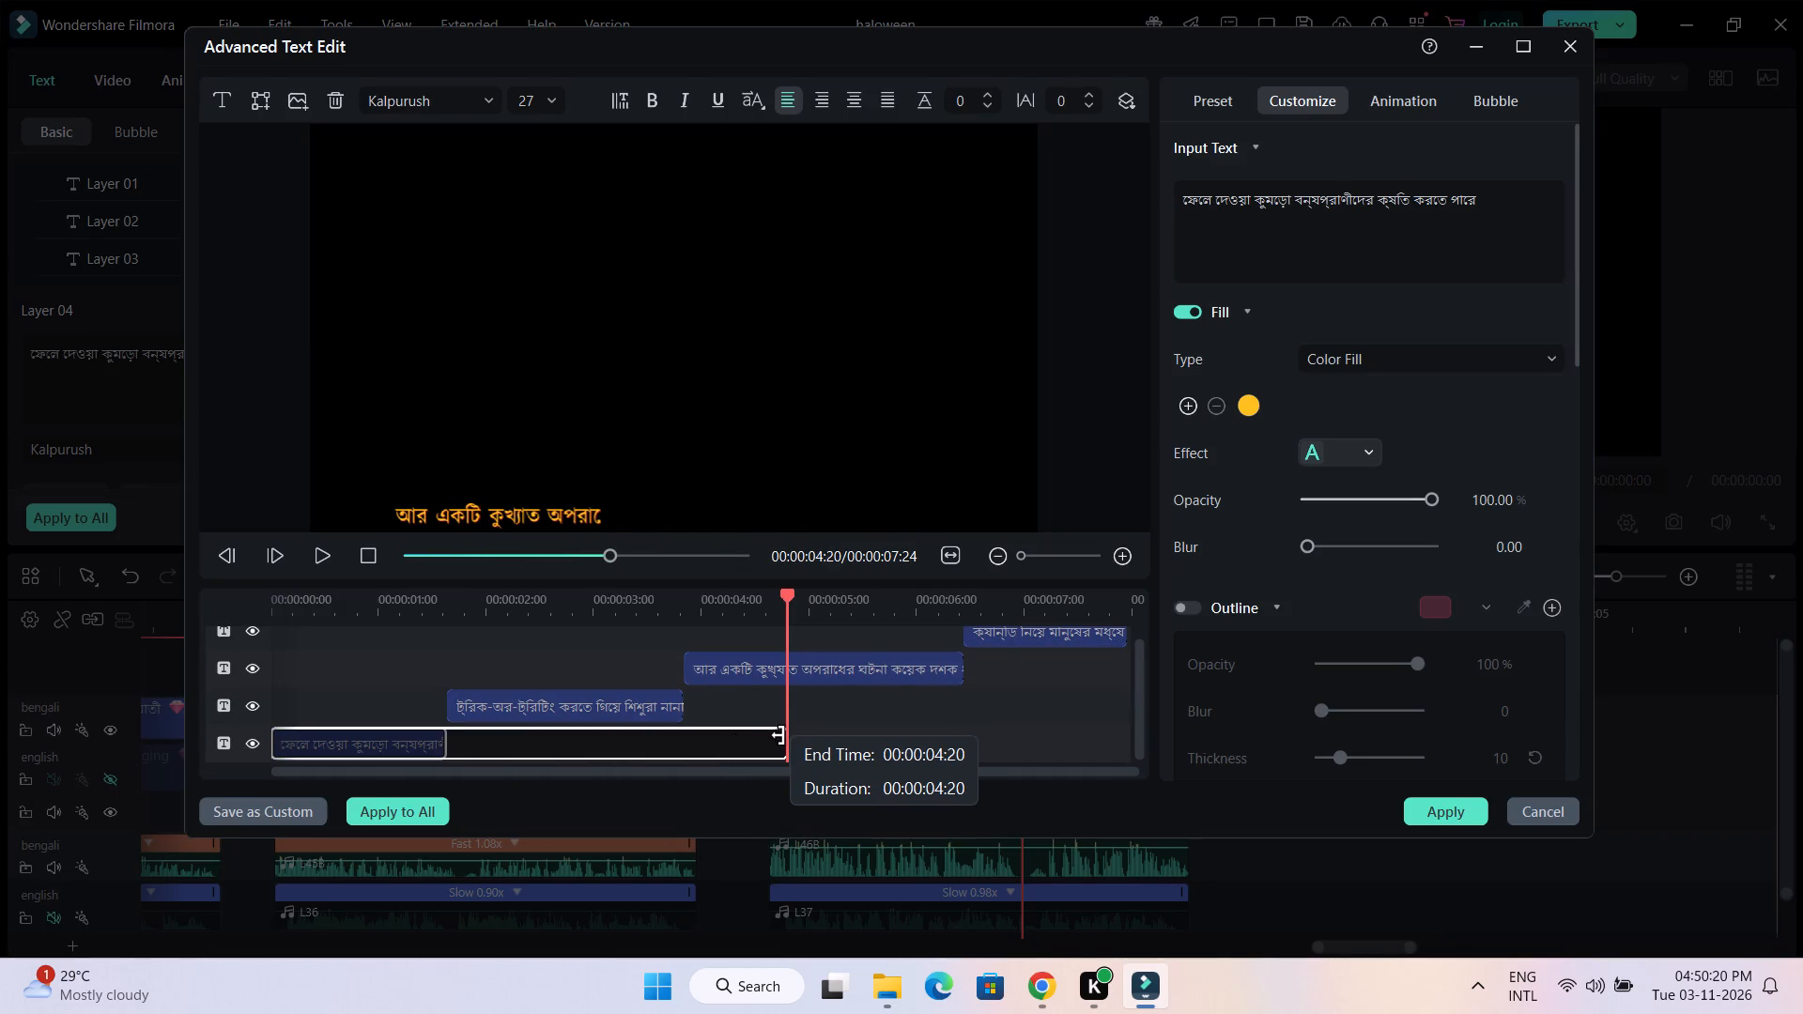
left_click_drag(778, 735, 781, 735)
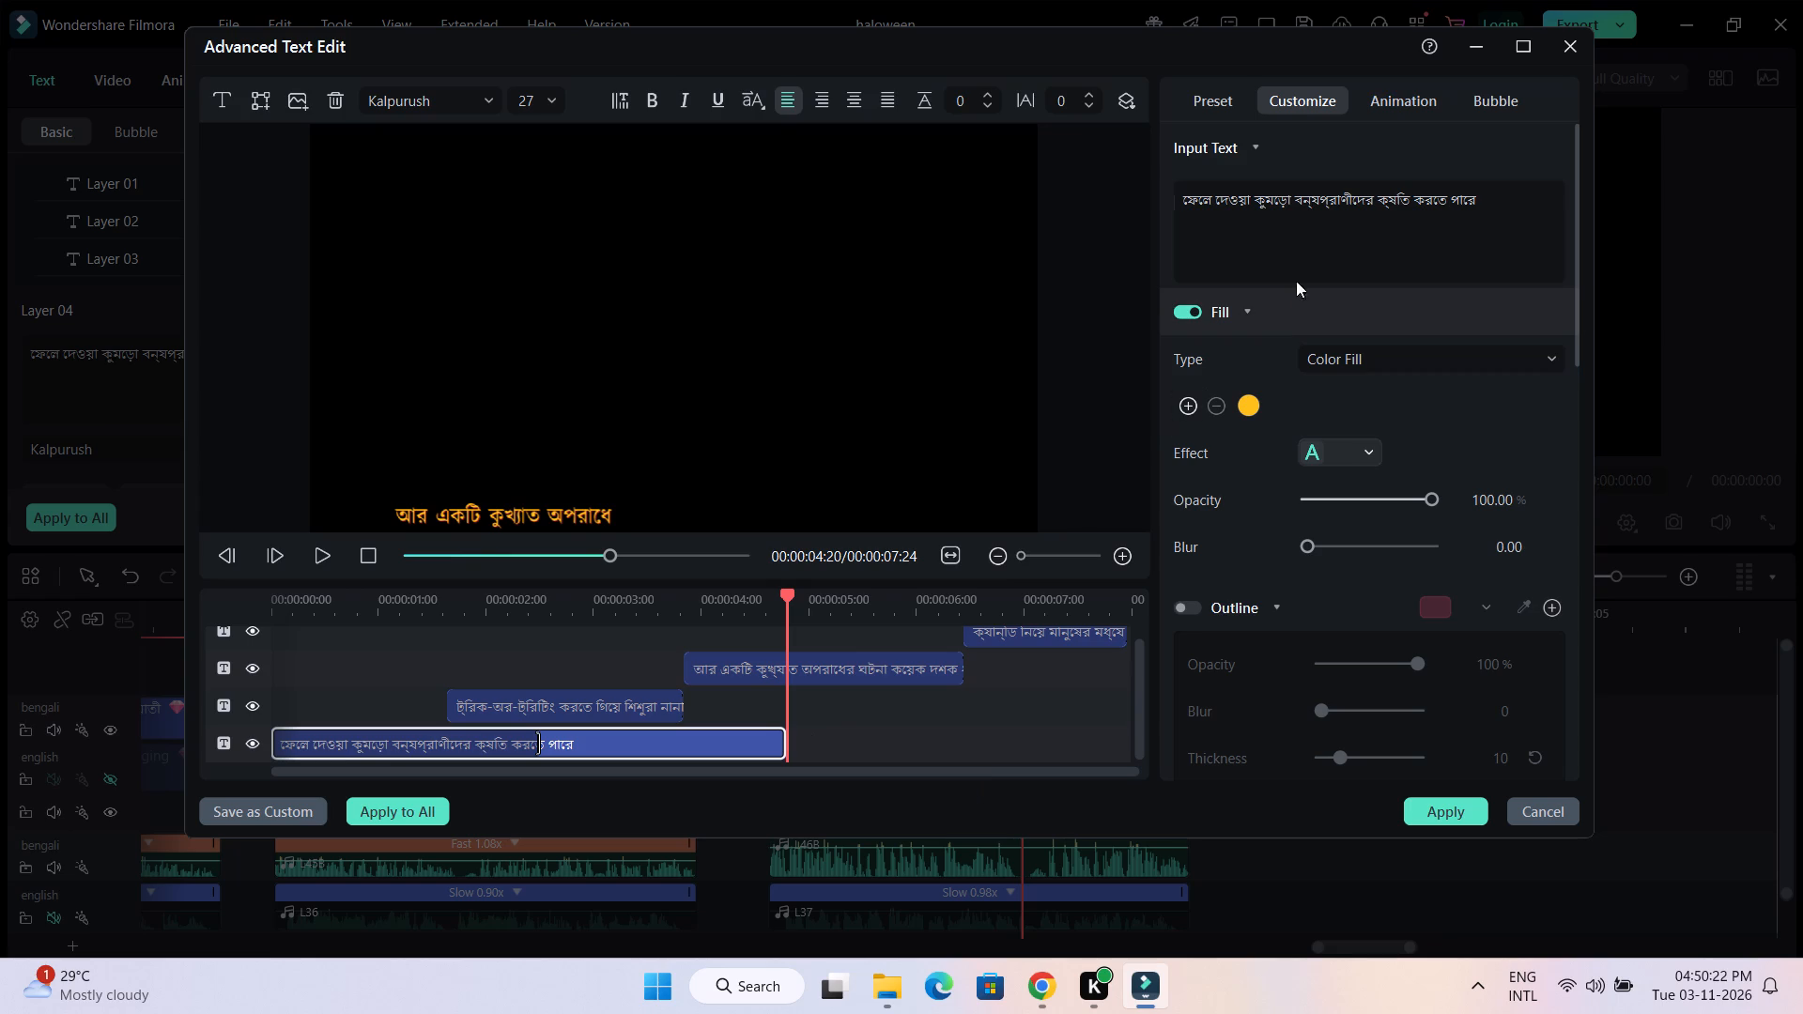
Replace the first phrase's text with "ম্যাসাচুসেটসের ম্যালডেনের একটি পার্কের কাছে একদল তরুণ ডিম ছুড়ছিল", without the trailing comma.
left_click_drag(1485, 201, 1179, 193)
key("ctrl+v")
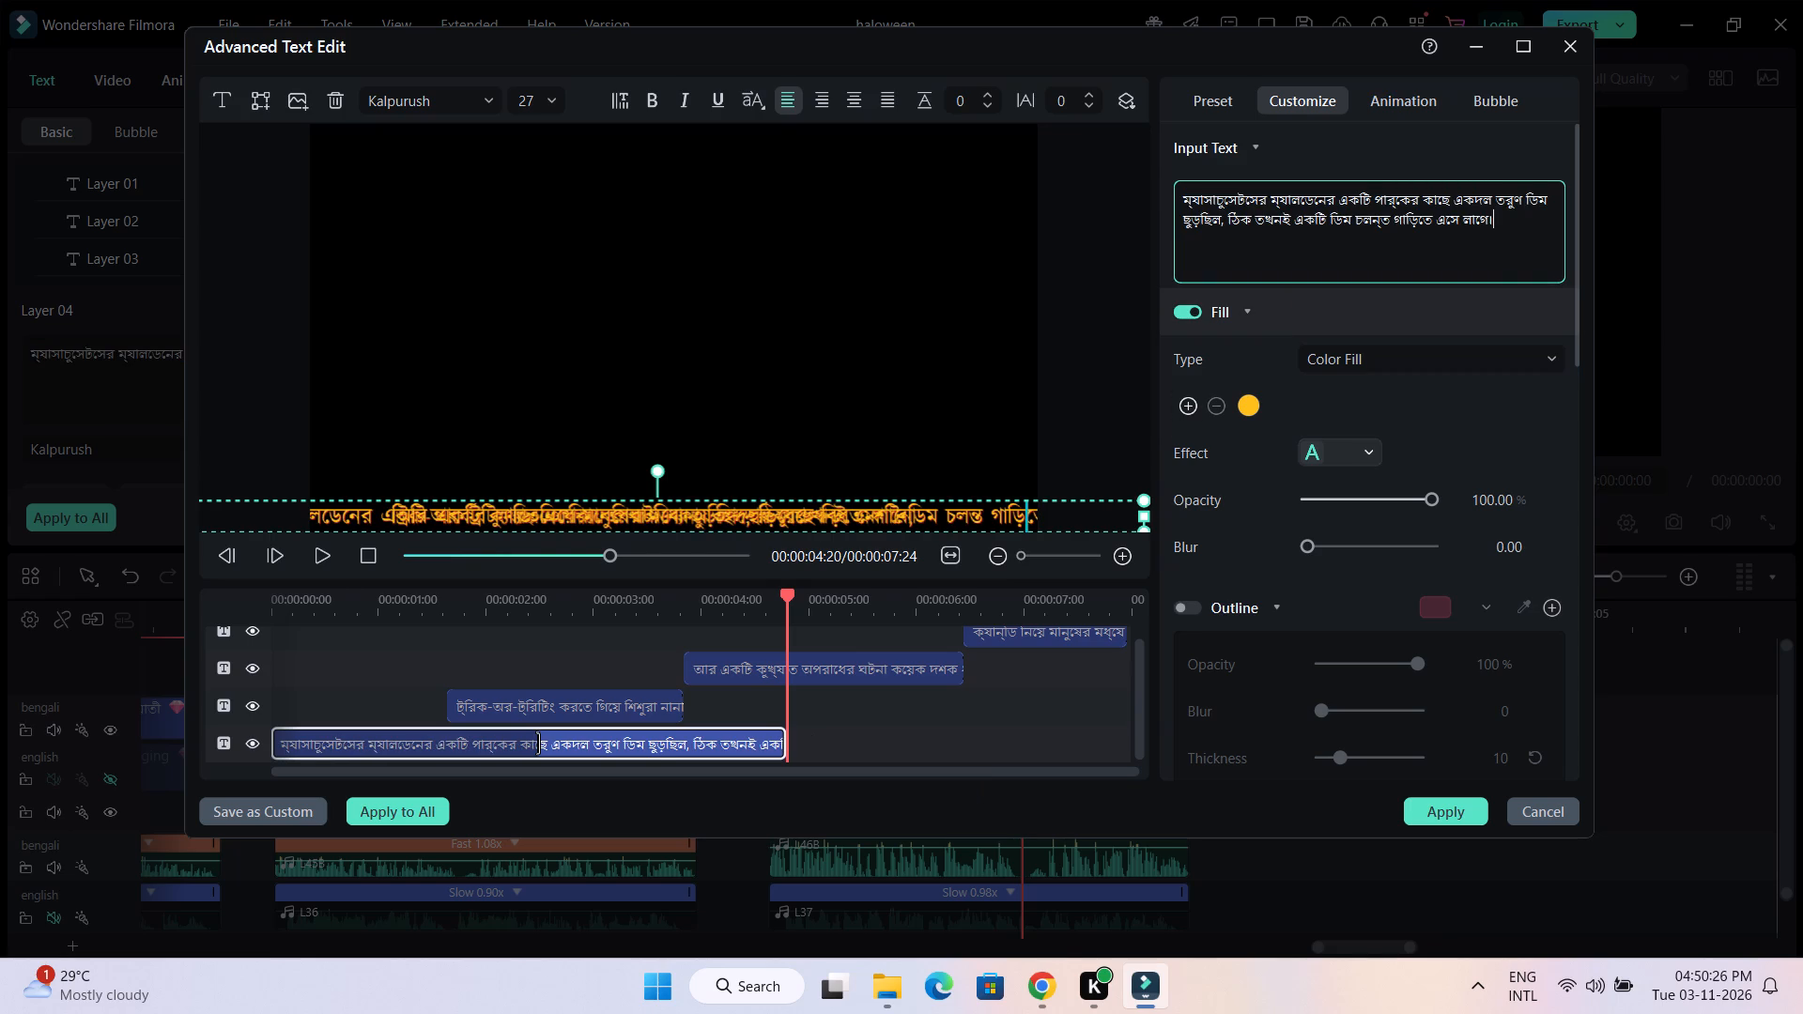
left_click_drag(1503, 221, 1261, 219)
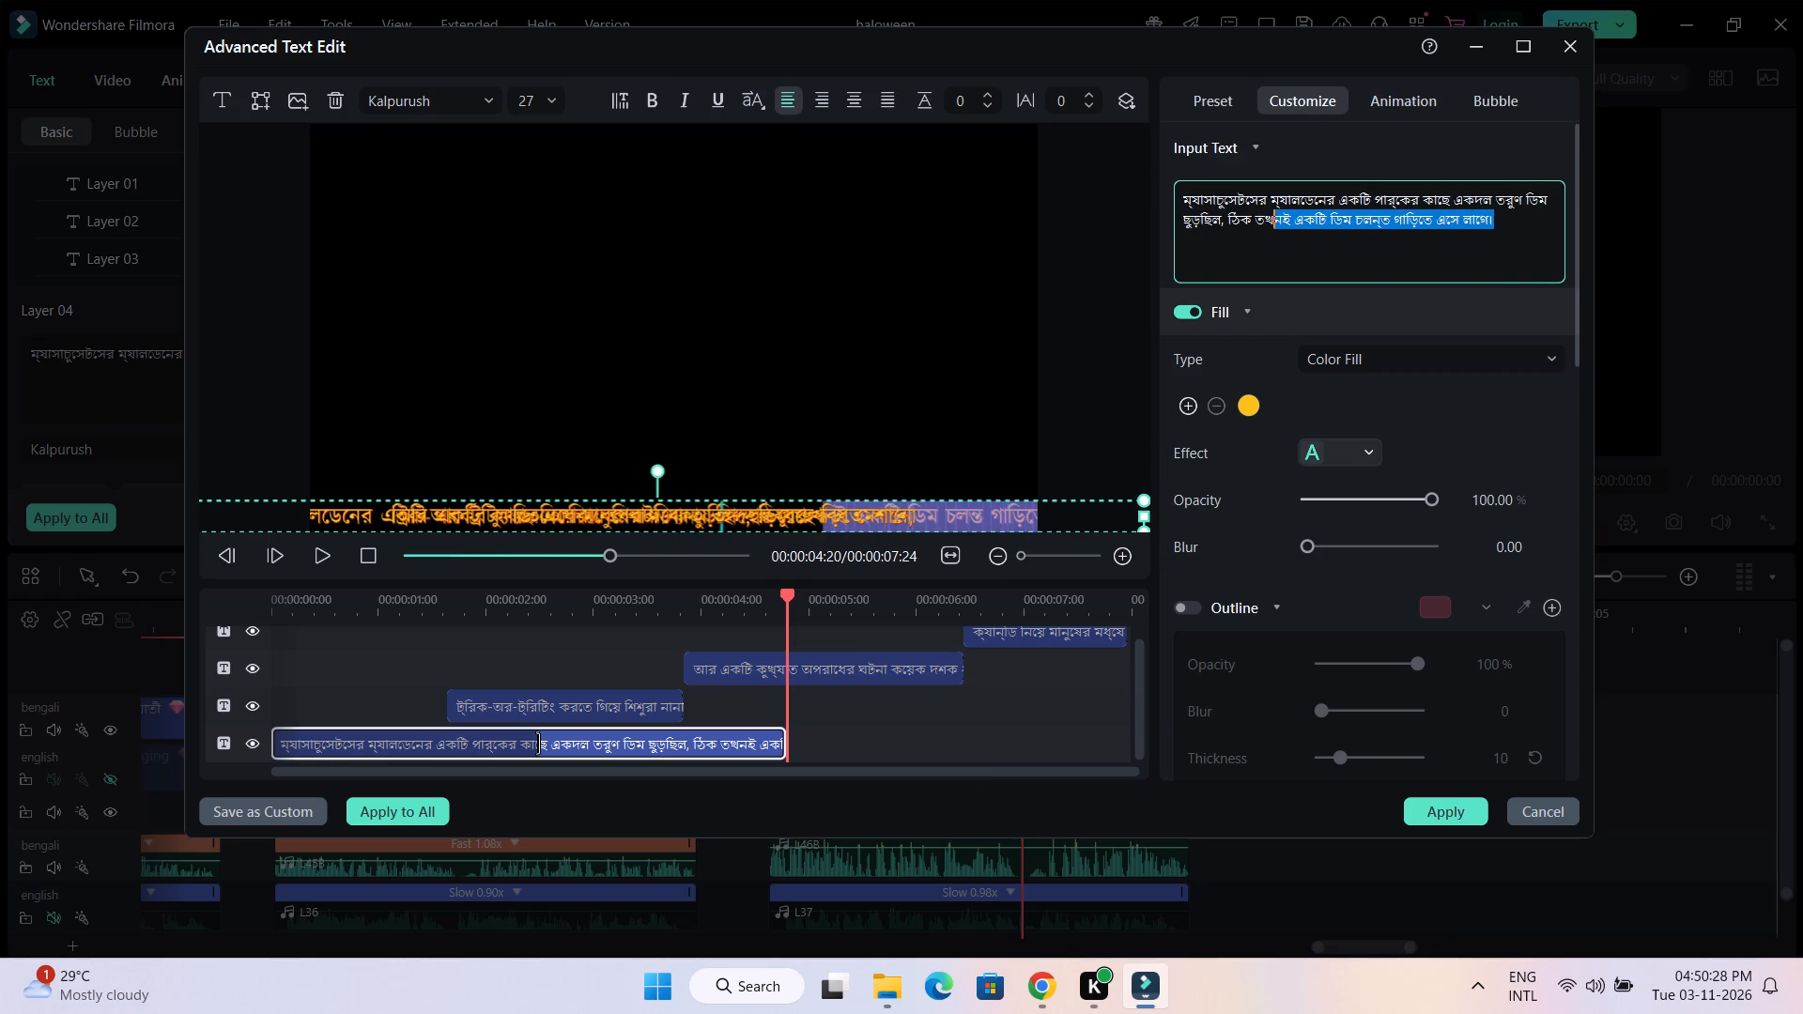
left_click_drag(1261, 219, 1229, 227)
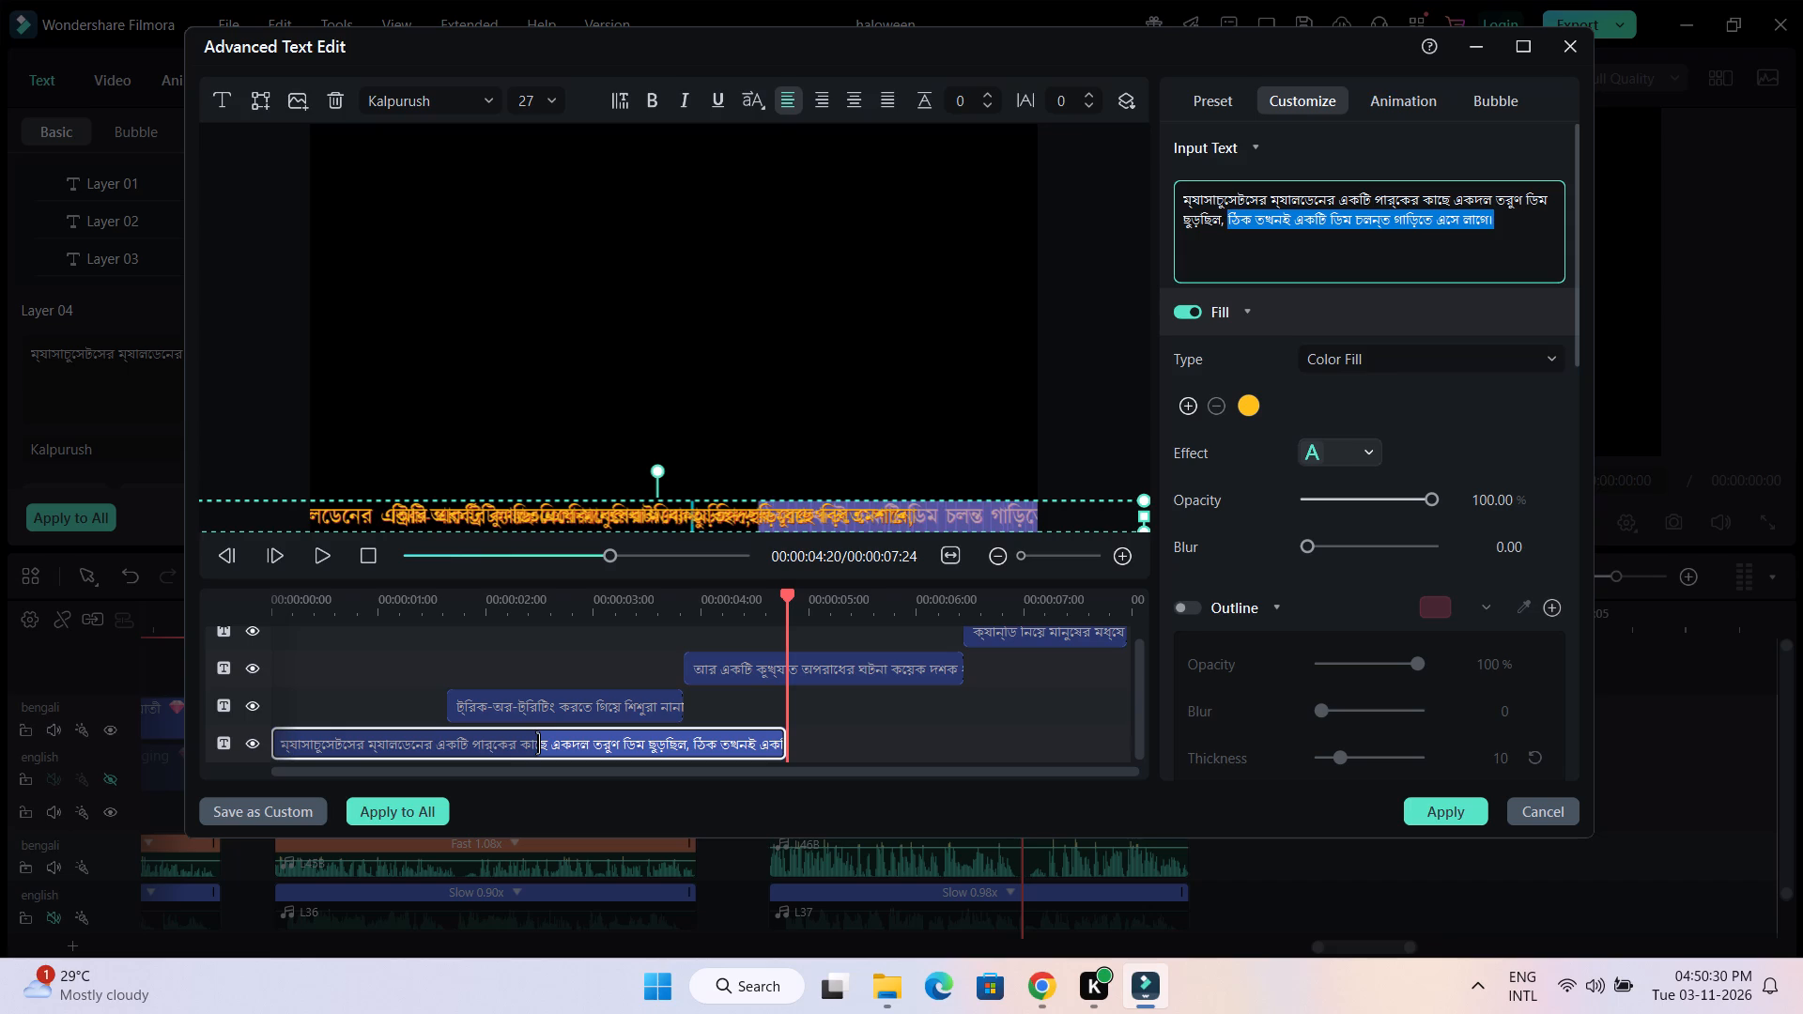
key("BackSpace")
key("BackSpace")
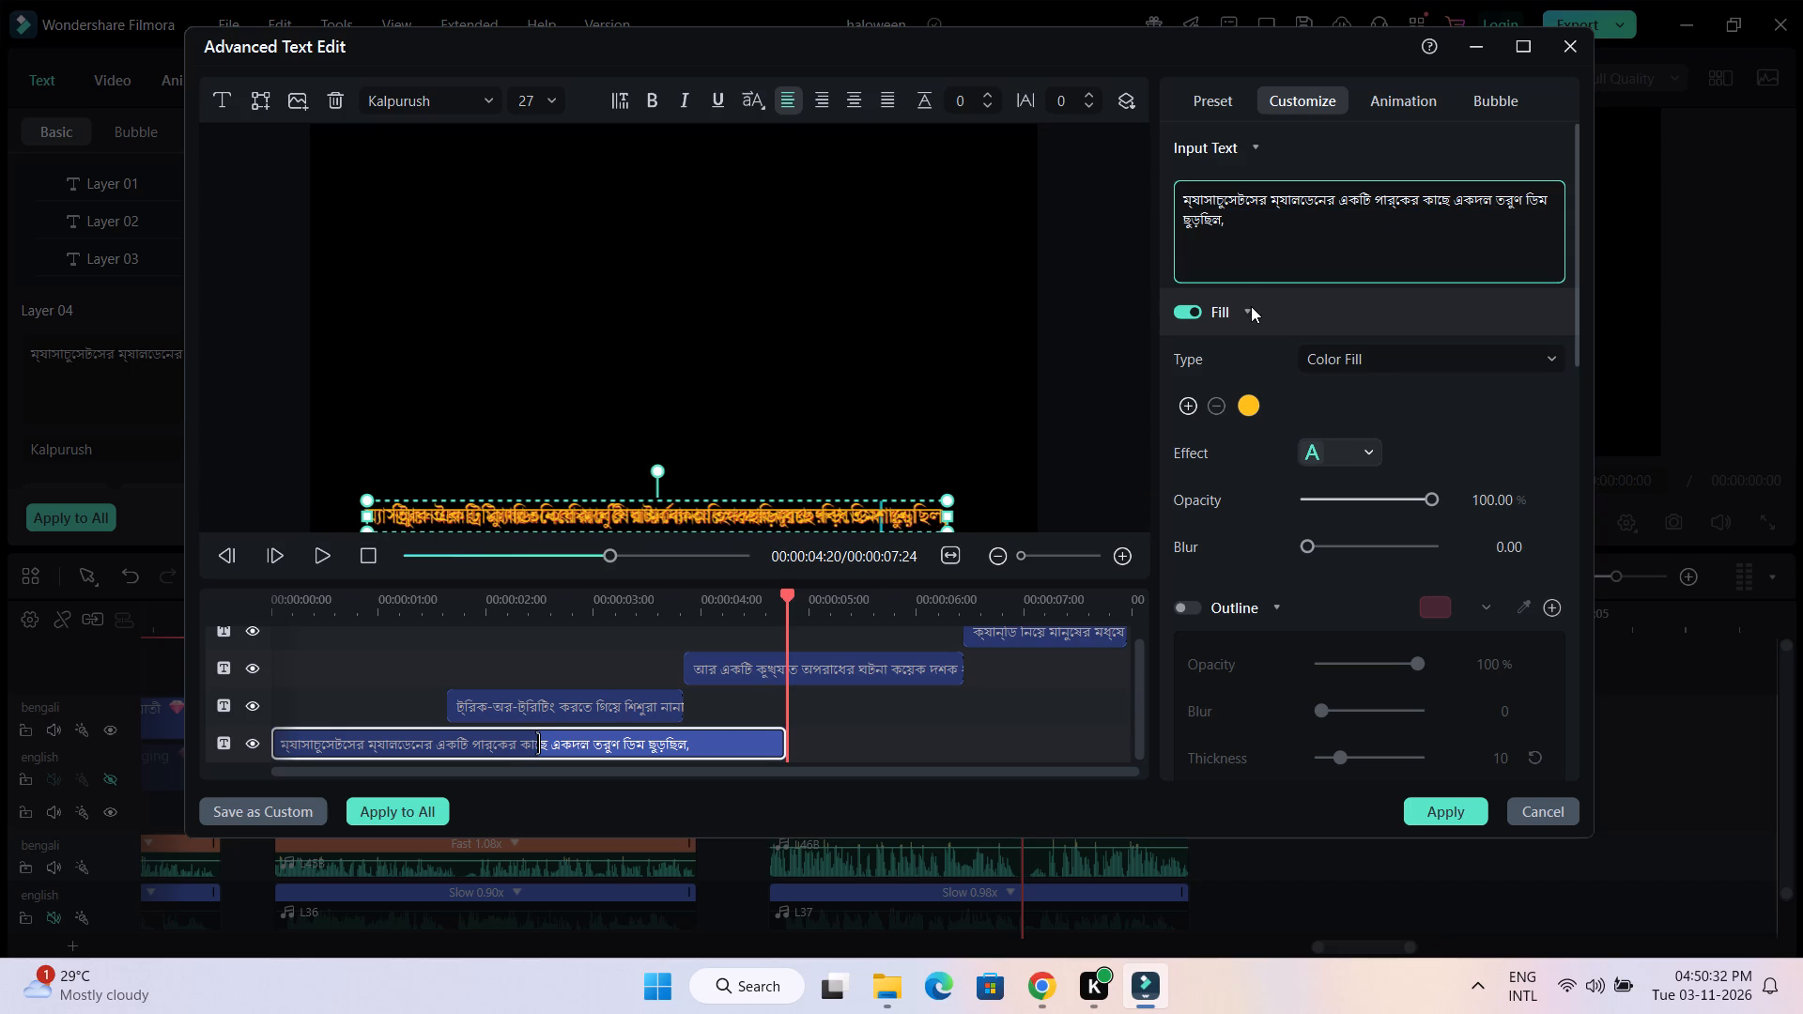
key("BackSpace")
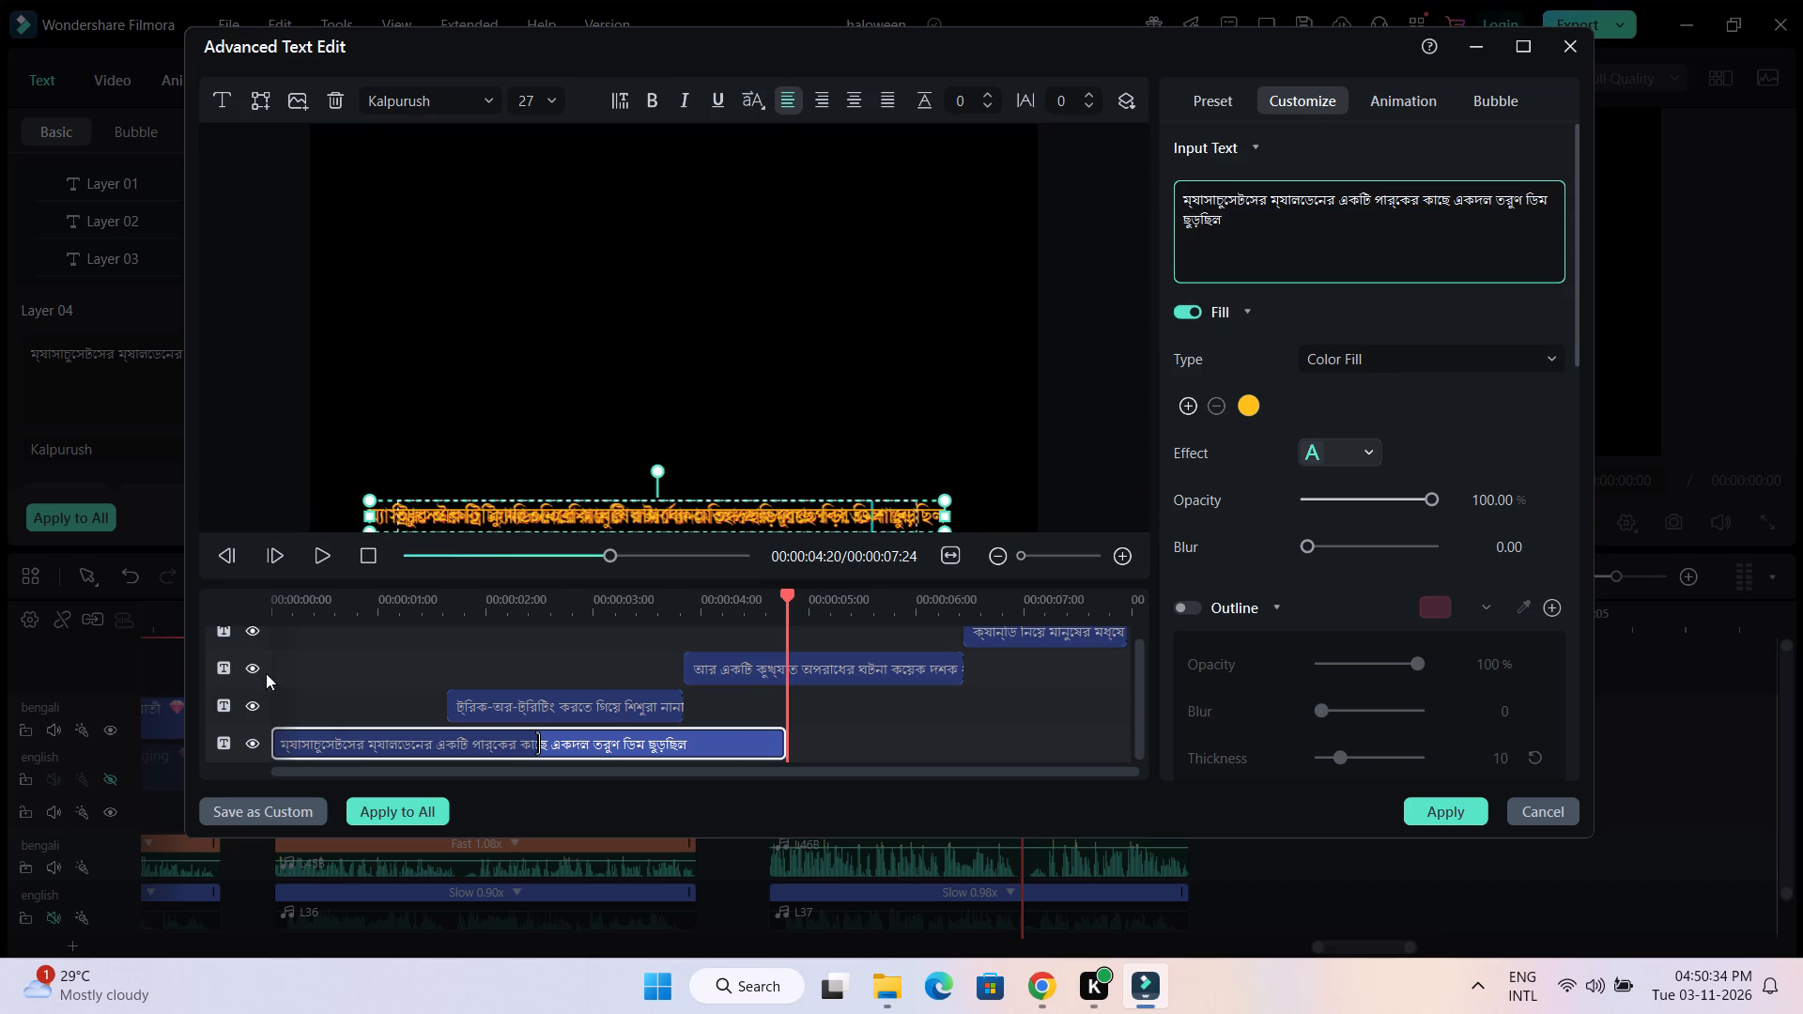
Hide the two unused phrase layers, the third and fourth phrases of the Bengali caption.
left_click(250, 668)
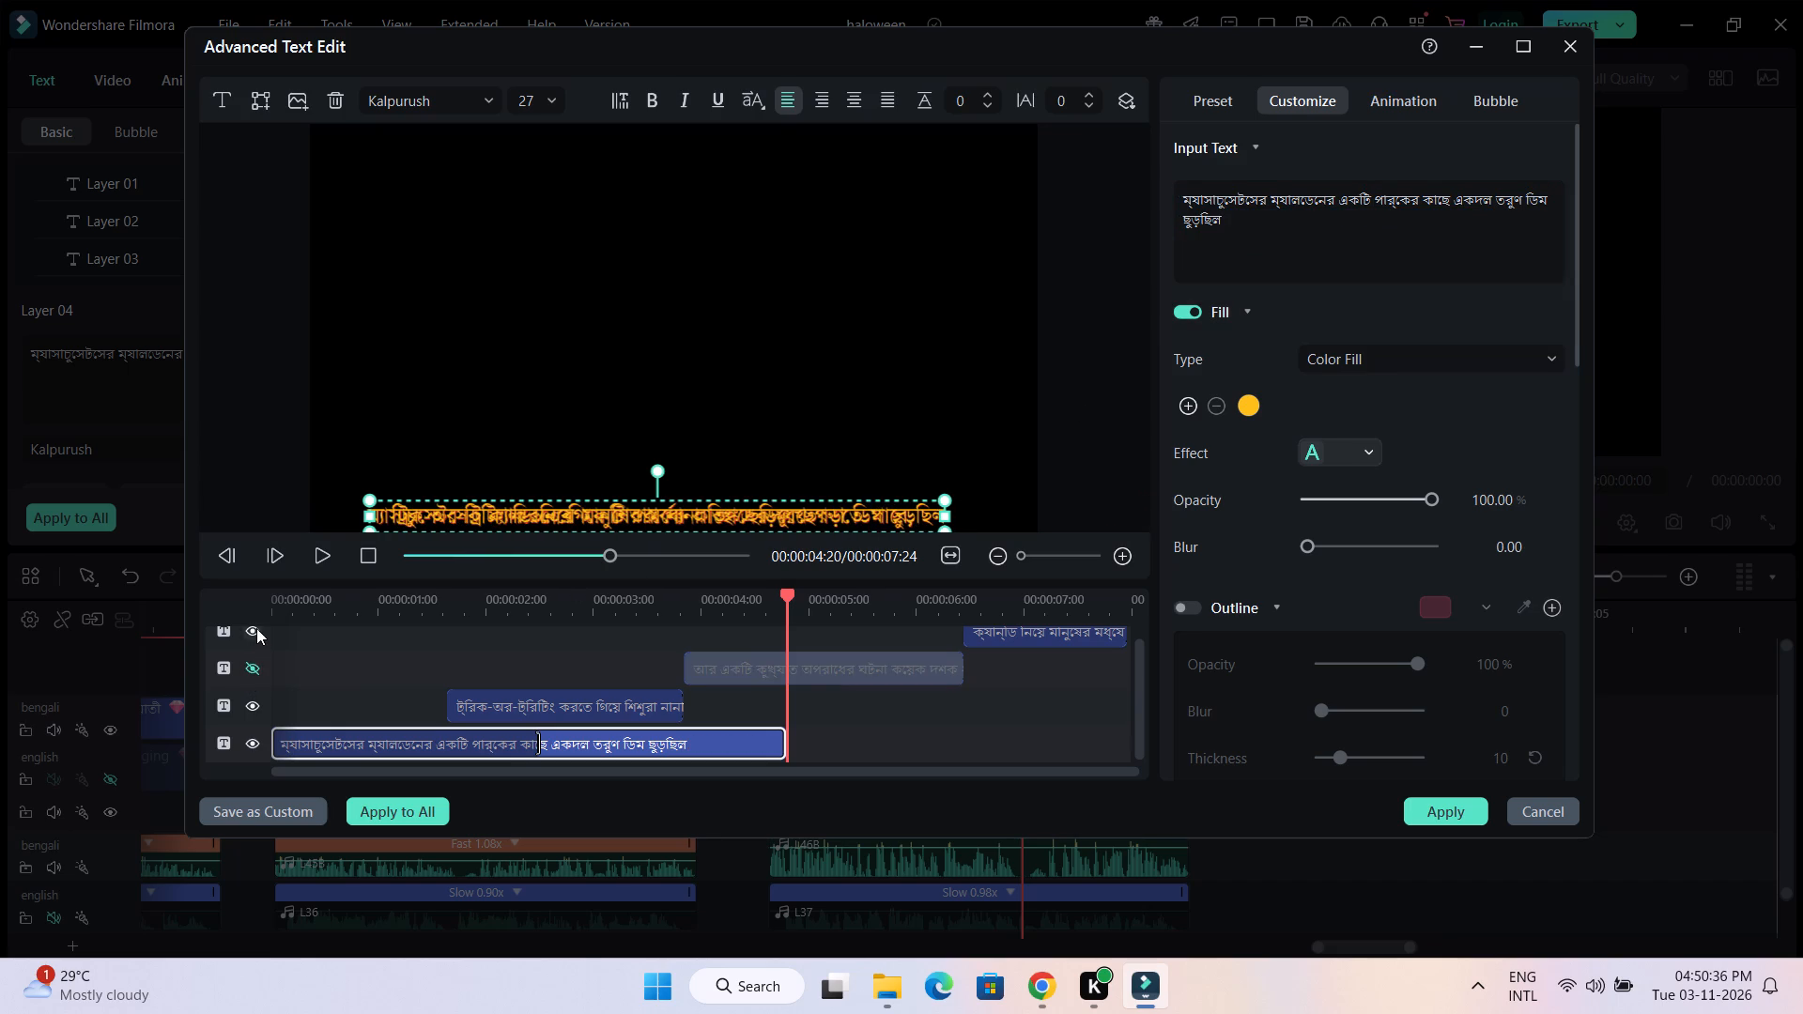
left_click(256, 627)
Lengthen the first phrase's opening text animation to run almost to the end of its layer.
left_click_drag(538, 746, 754, 757)
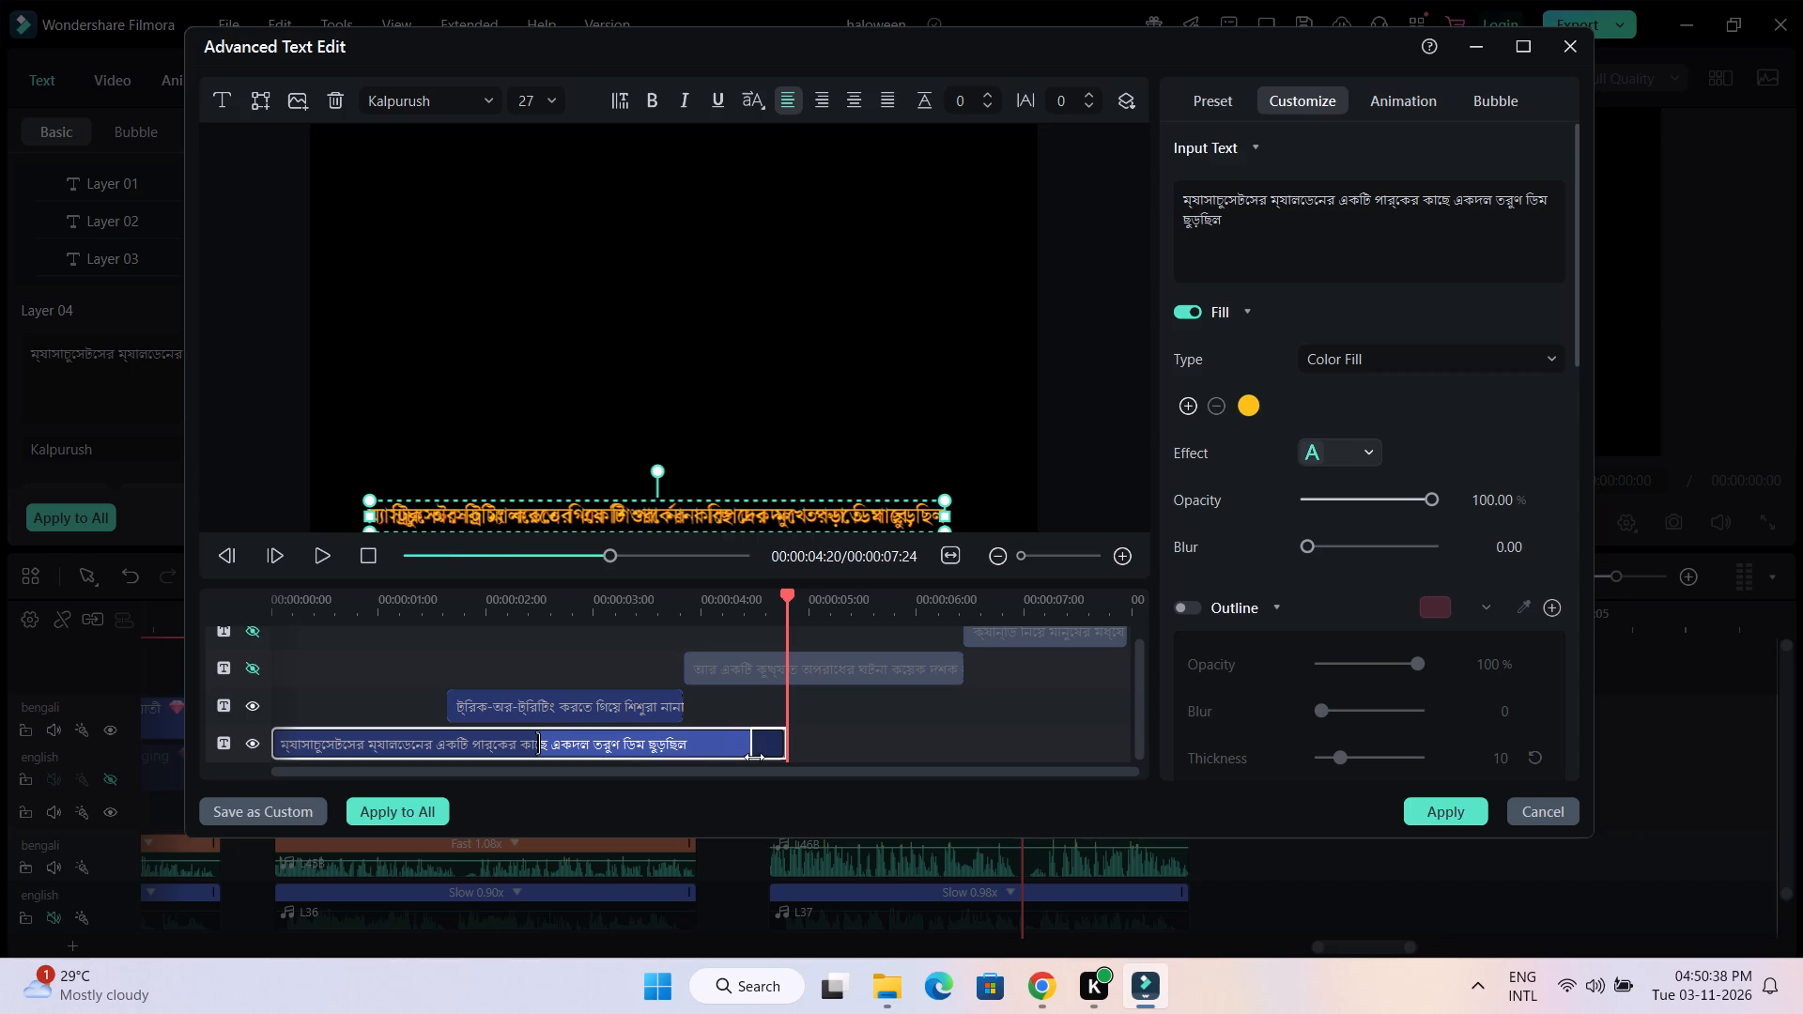
left_click_drag(754, 757, 763, 758)
Move the second phrase layer to start at 00:00:04:20 and extend it to the end of the caption.
left_click_drag(596, 699, 956, 728)
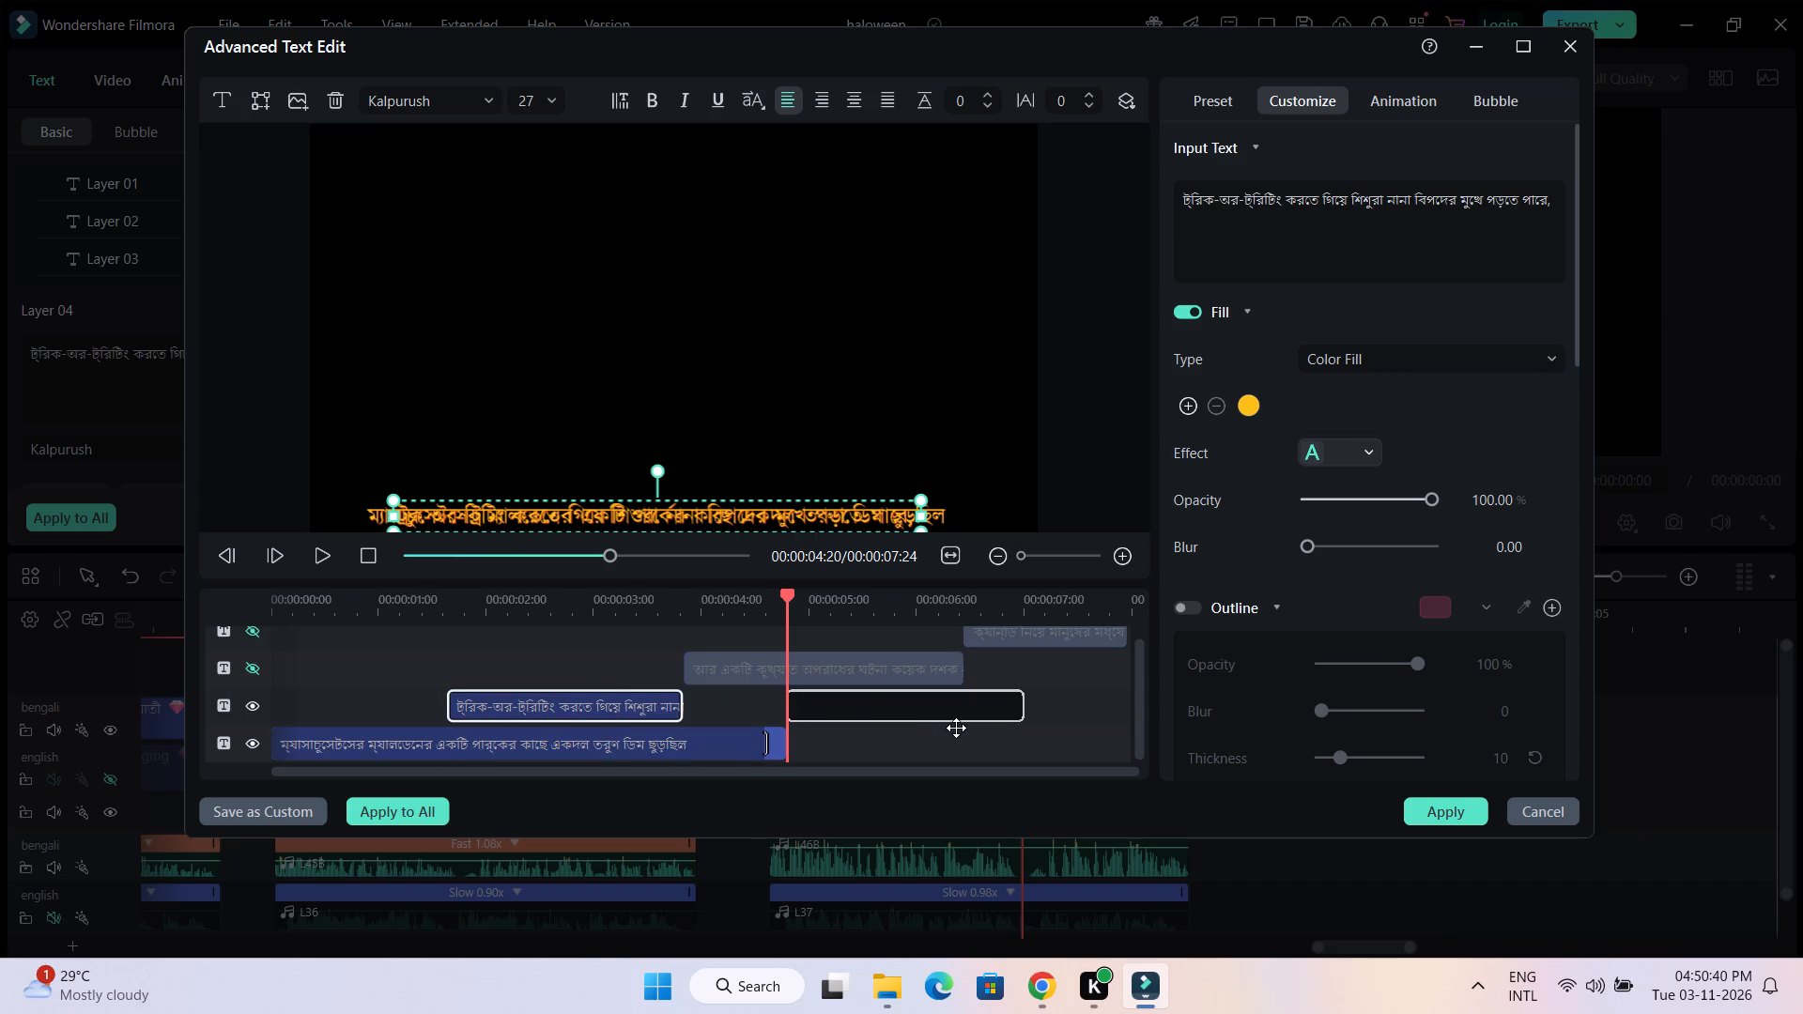
left_click_drag(956, 728, 957, 728)
left_click_drag(1015, 701, 1174, 706)
Replace the second phrase's text with "ঠিক তখনই একটি ডিম চলন্ত গাড়িতে এসে লাগে।", without a leading space.
double_click(968, 705)
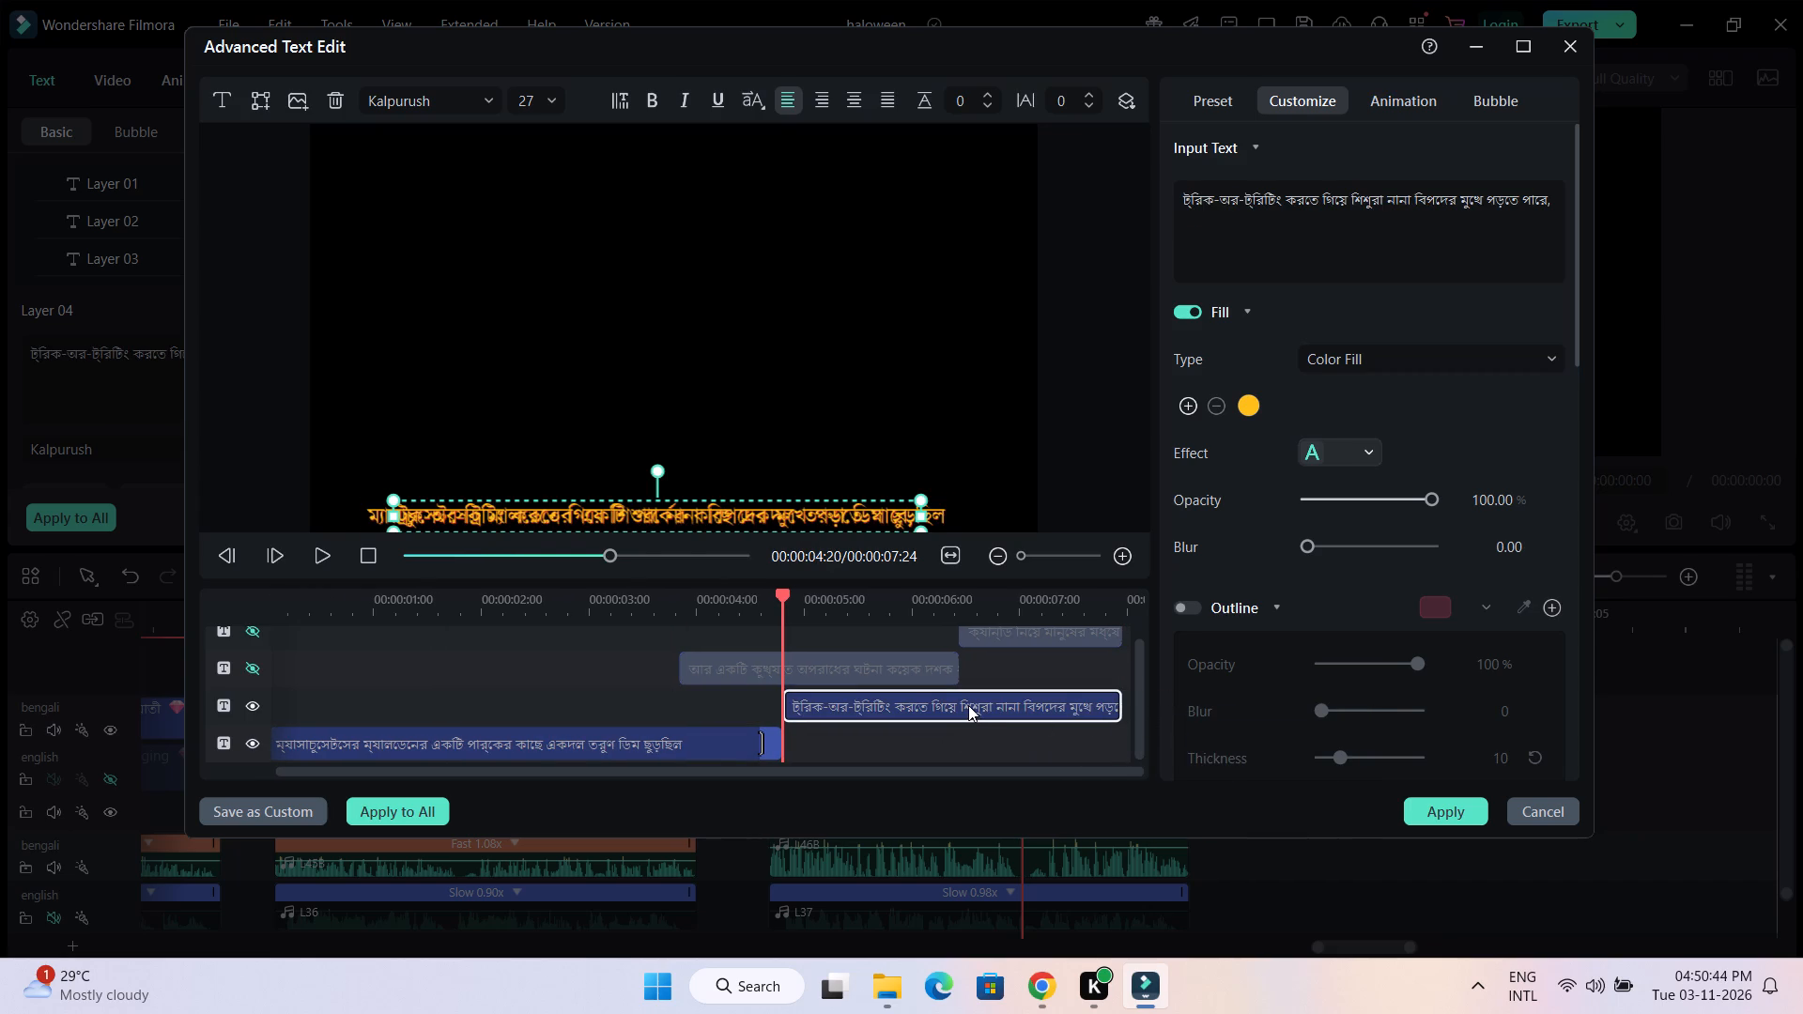
left_click_drag(1557, 199, 1480, 190)
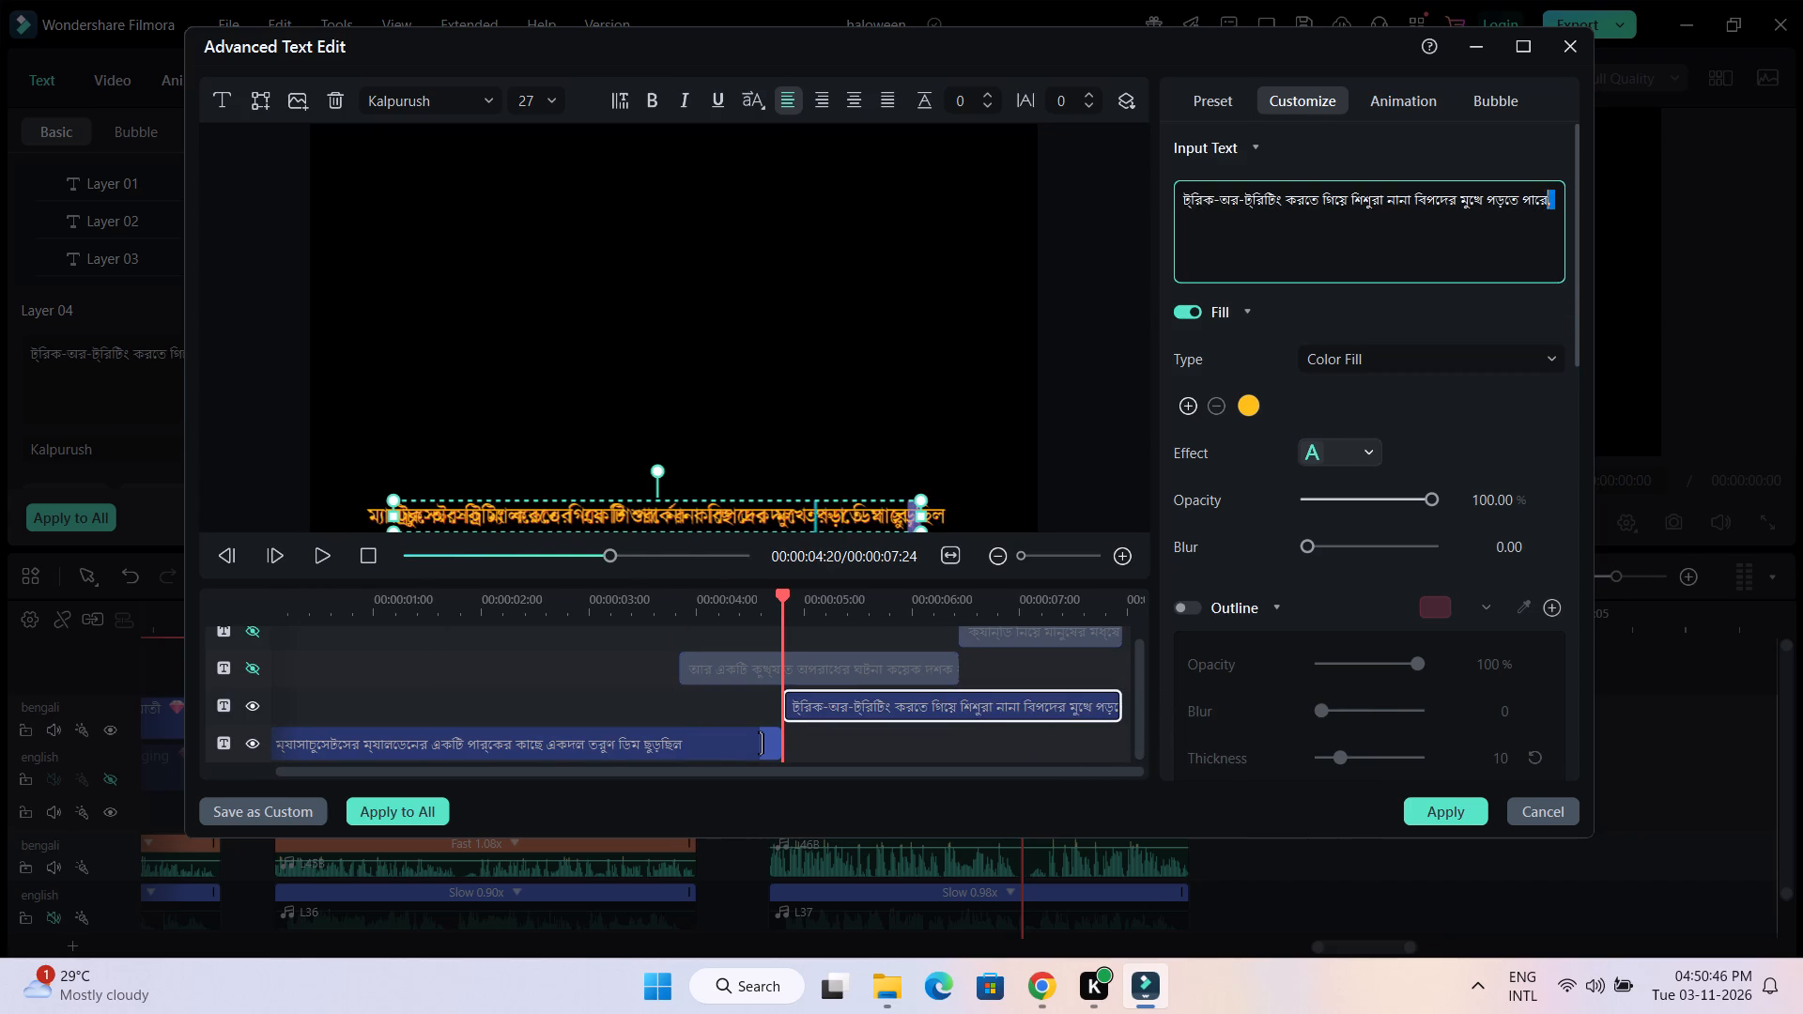
left_click_drag(1480, 190, 1182, 179)
key("ctrl+v")
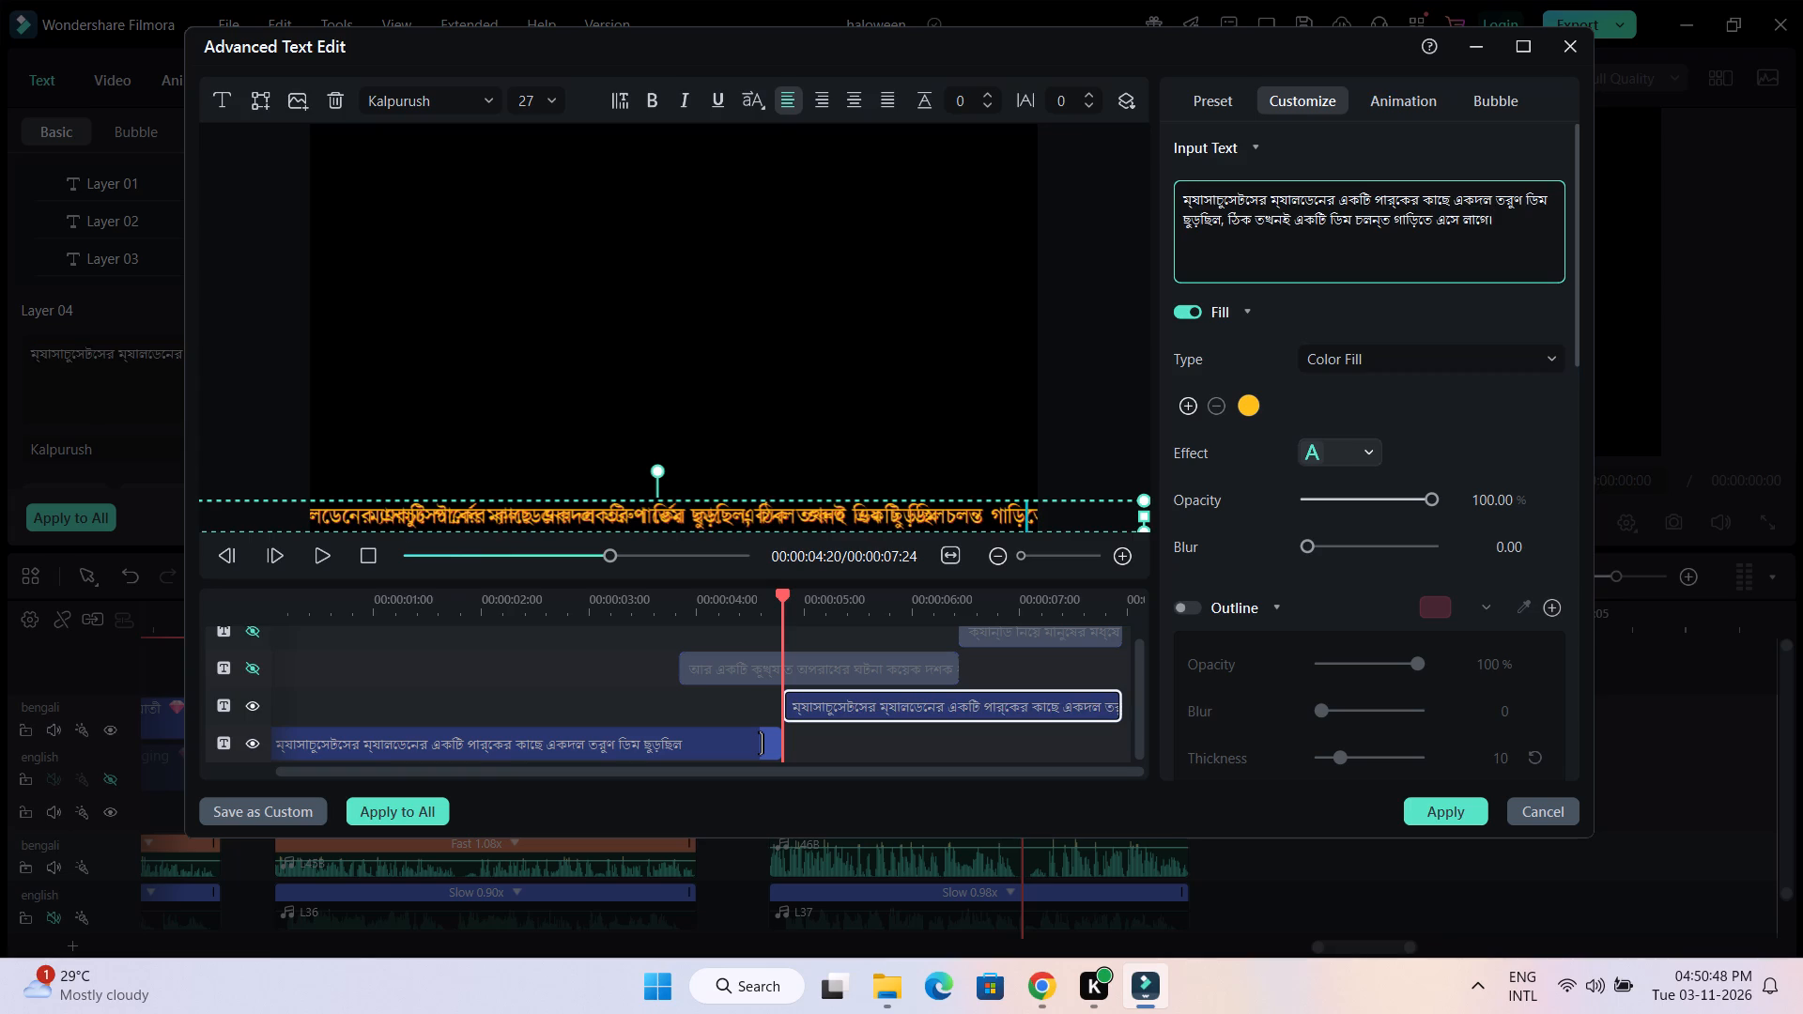
left_click_drag(1225, 222, 1154, 182)
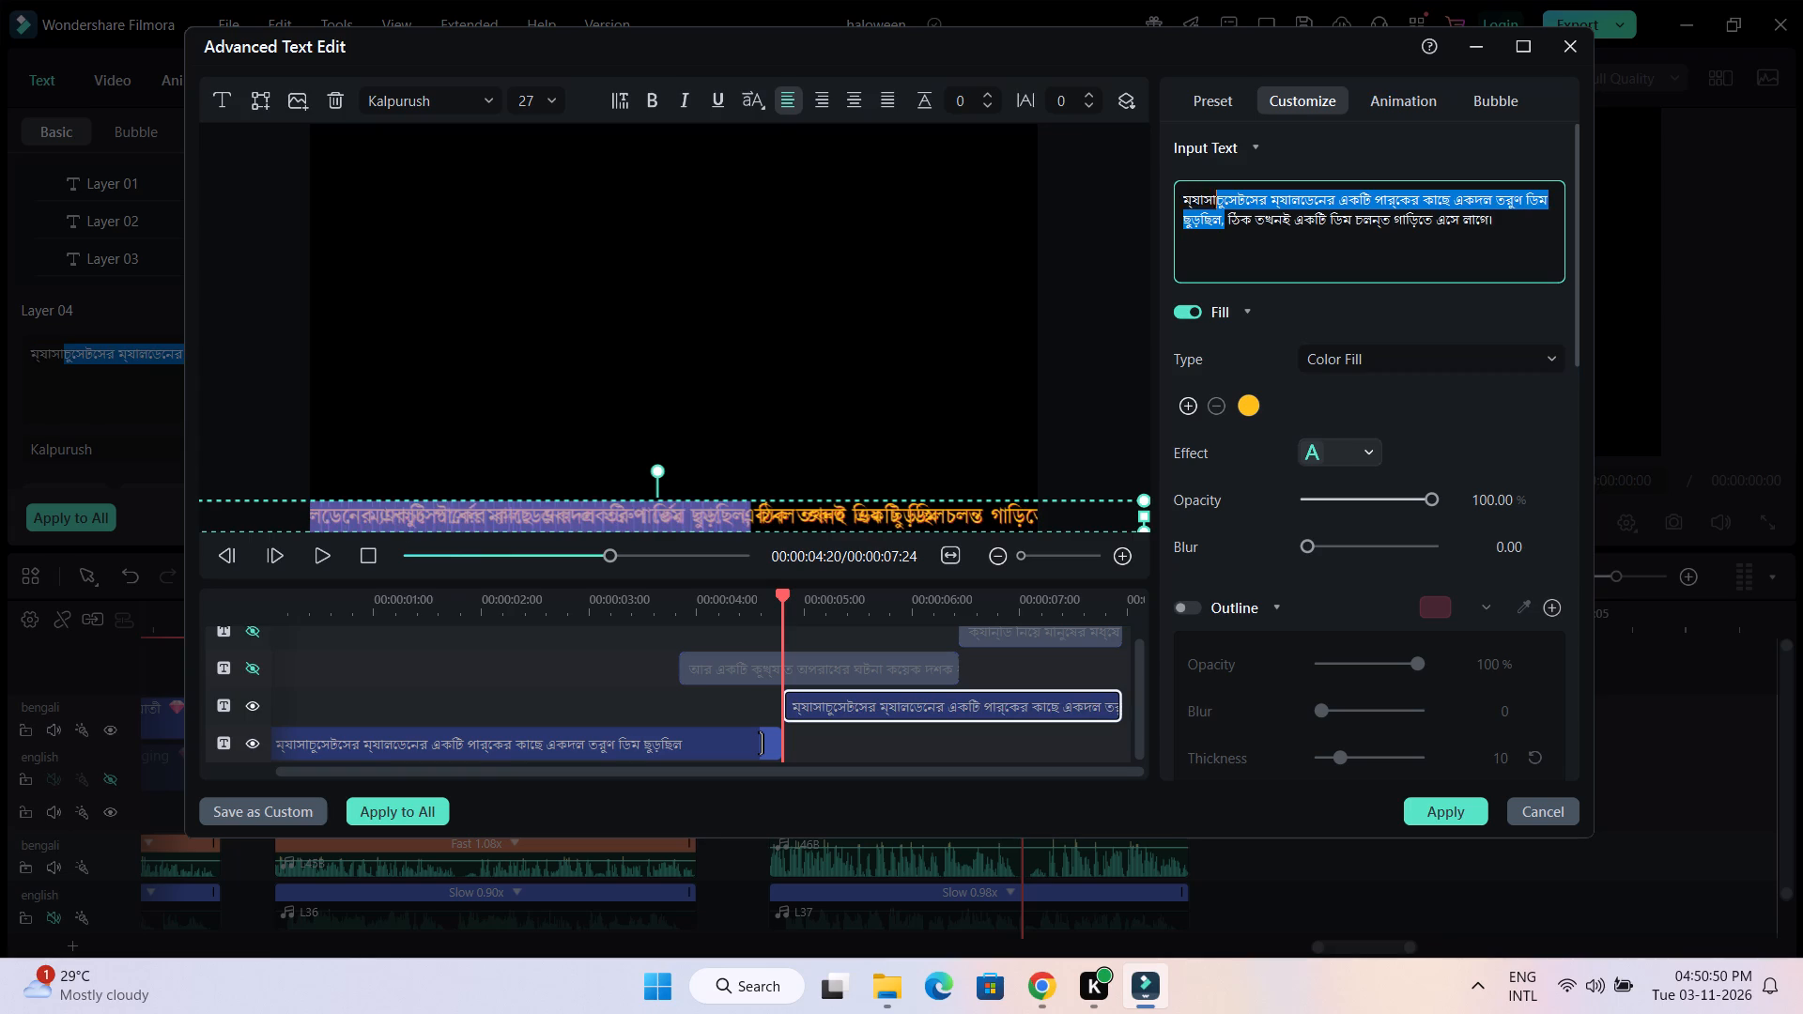
left_click_drag(1154, 182, 1148, 181)
key("BackSpace")
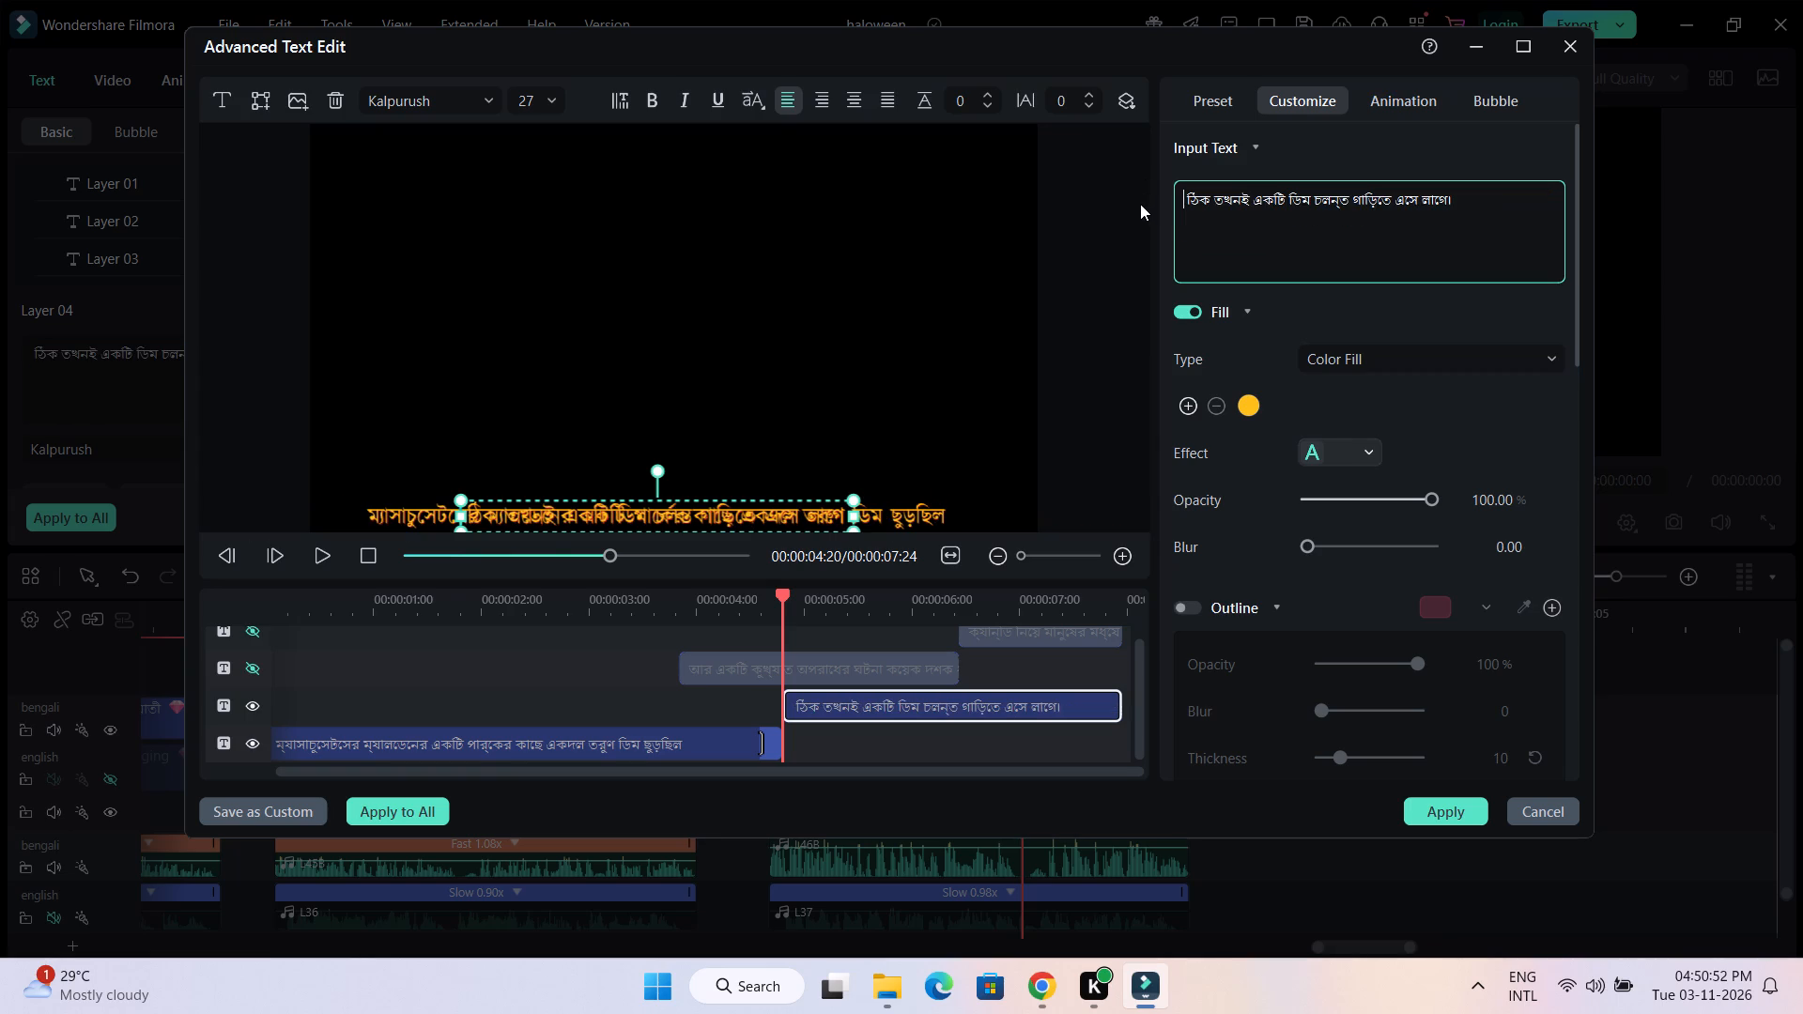
key("Right")
key("BackSpace")
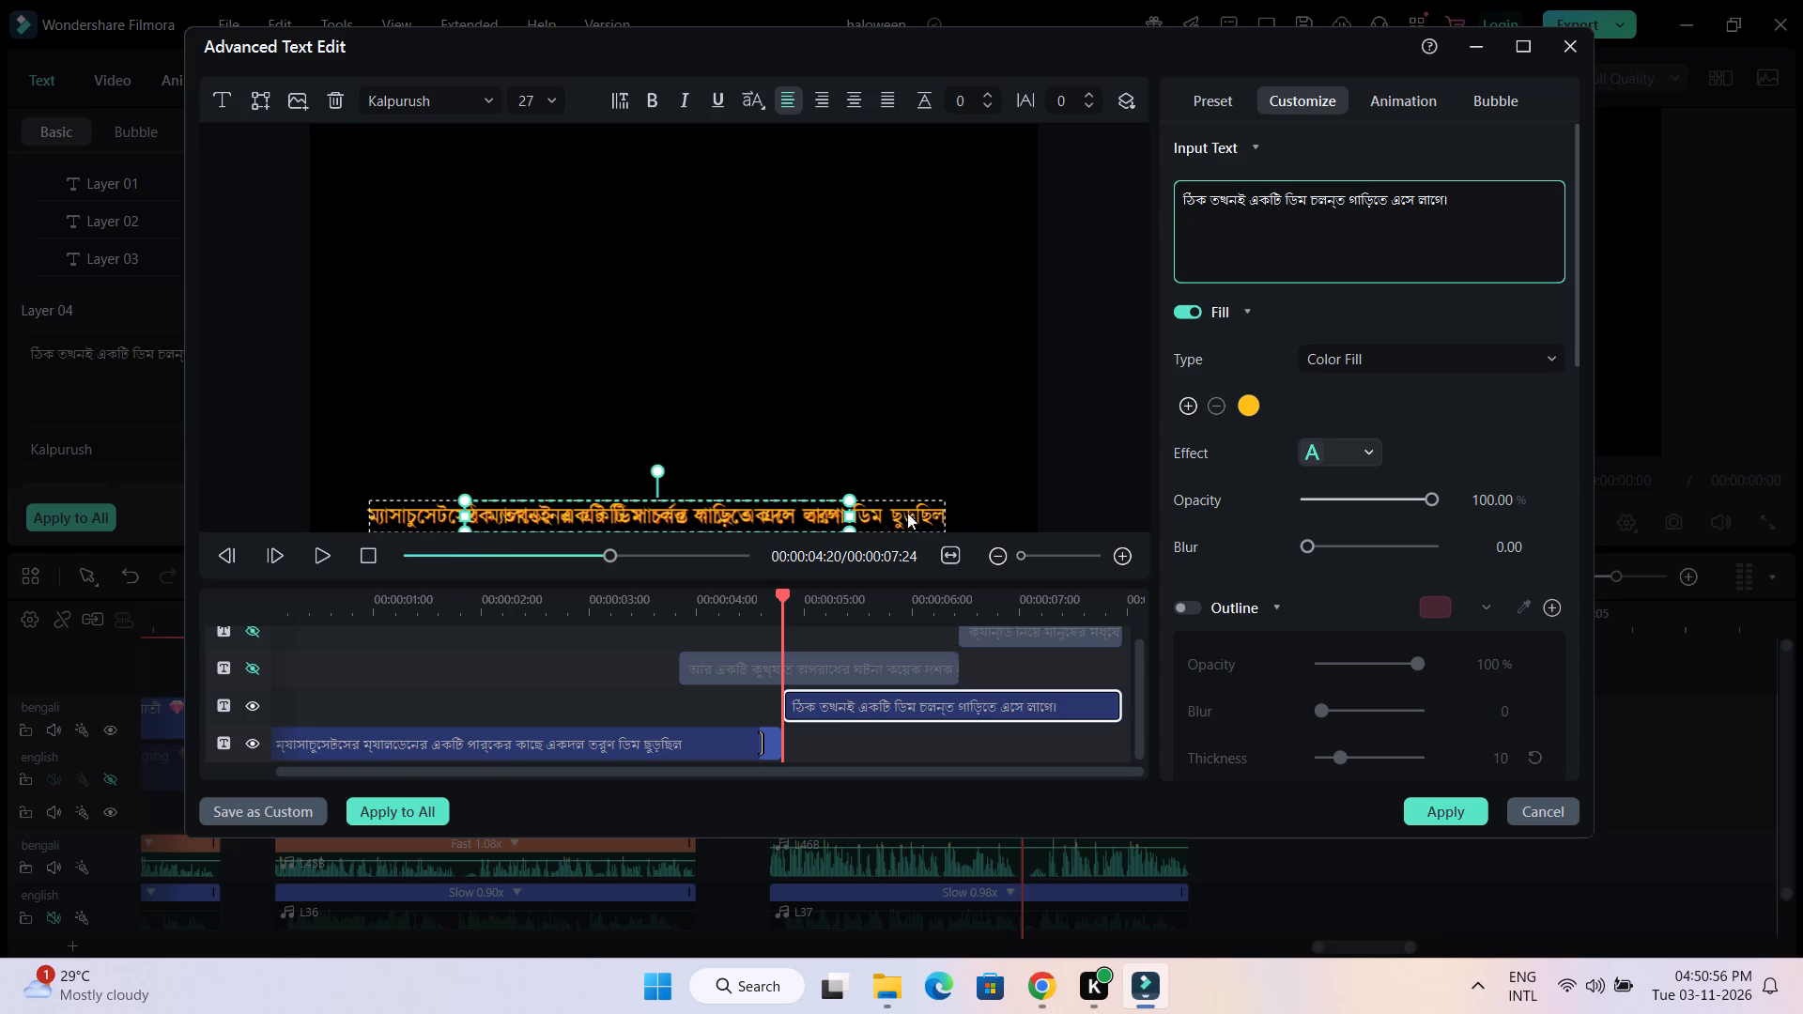
Play the Bengali caption from its start to check the timing of its two phrases.
left_click_drag(783, 601, 54, 607)
left_click(324, 554)
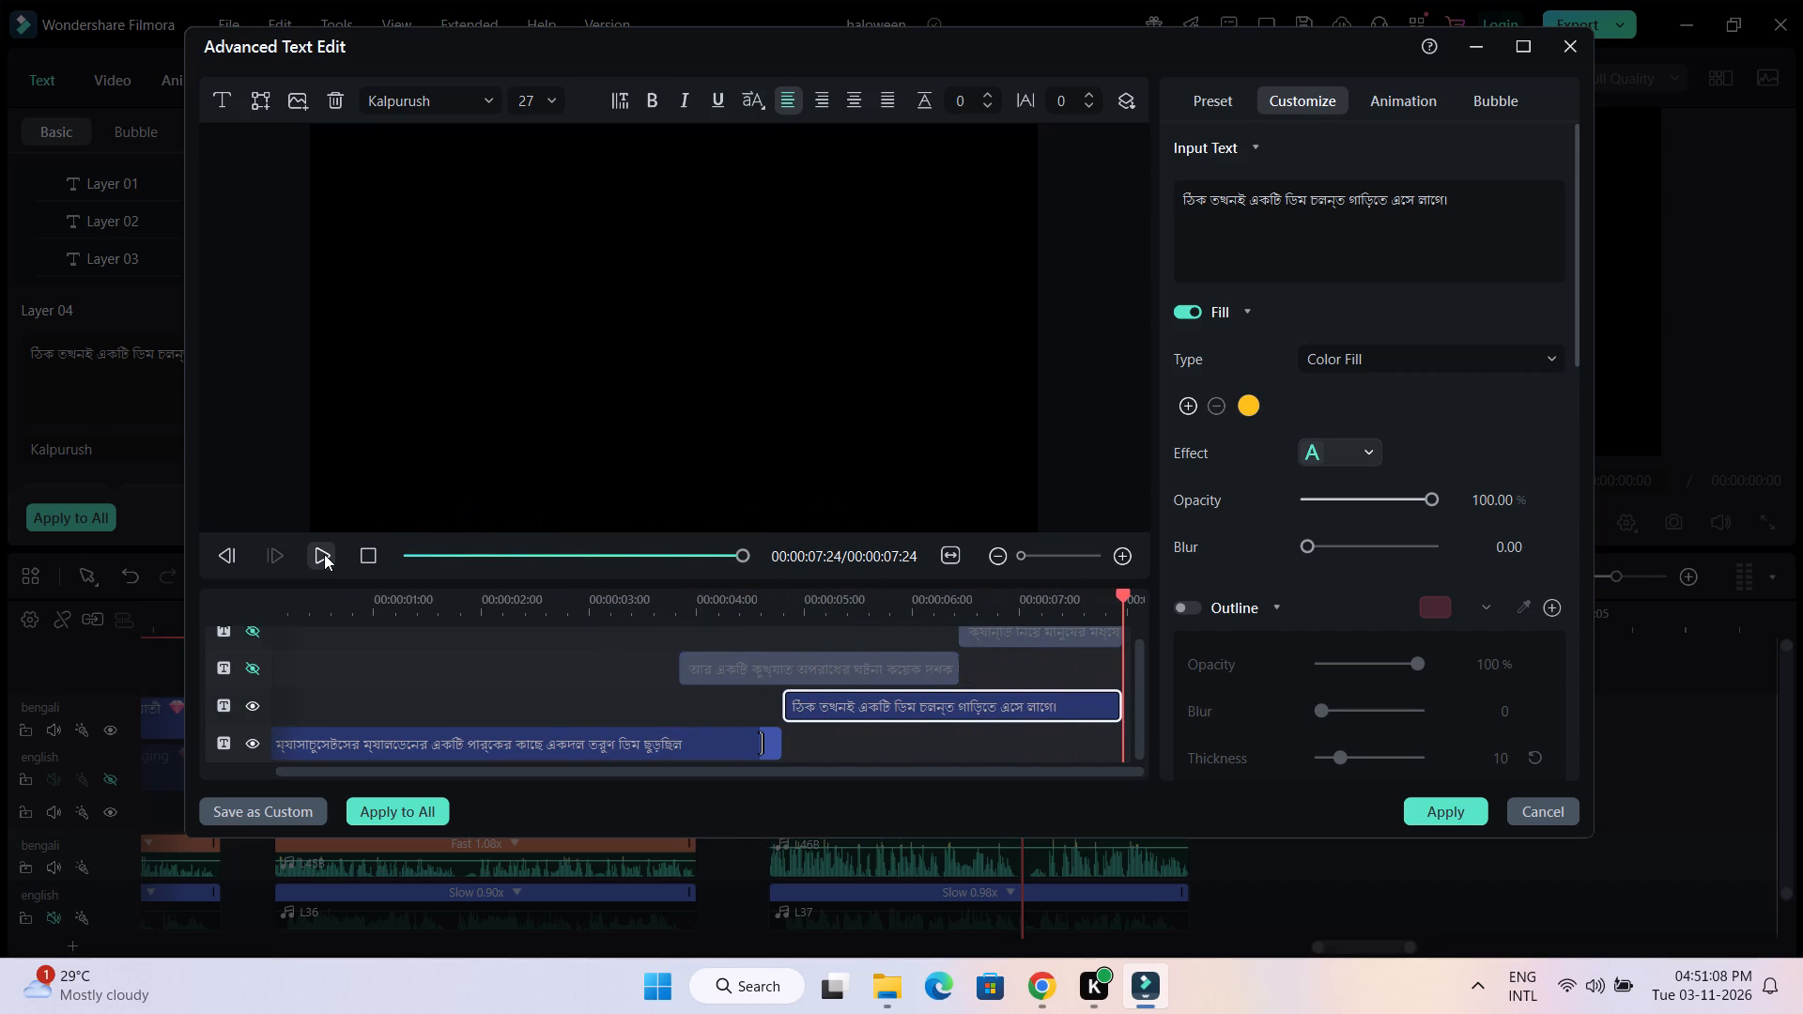
left_click_drag(771, 607, 515, 607)
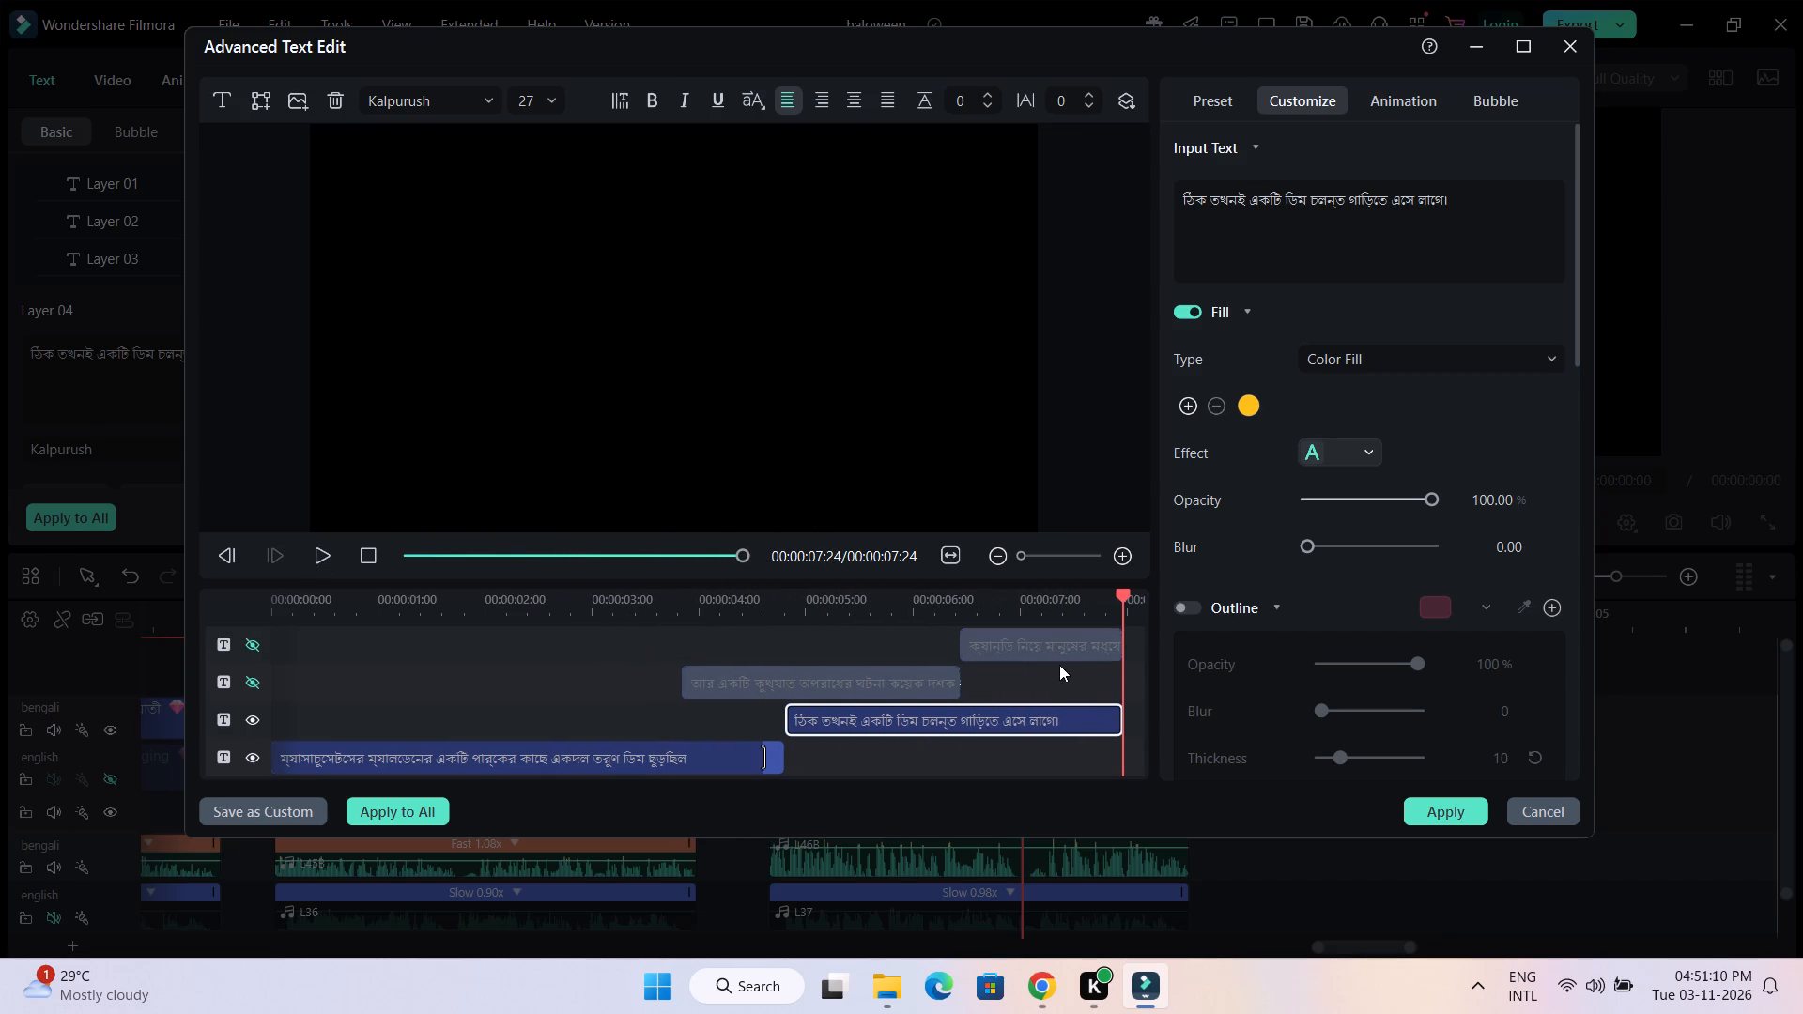
Delete the two hidden leftover text layers from the Bengali caption and apply the advanced text edit.
left_click(1064, 645)
key("Delete")
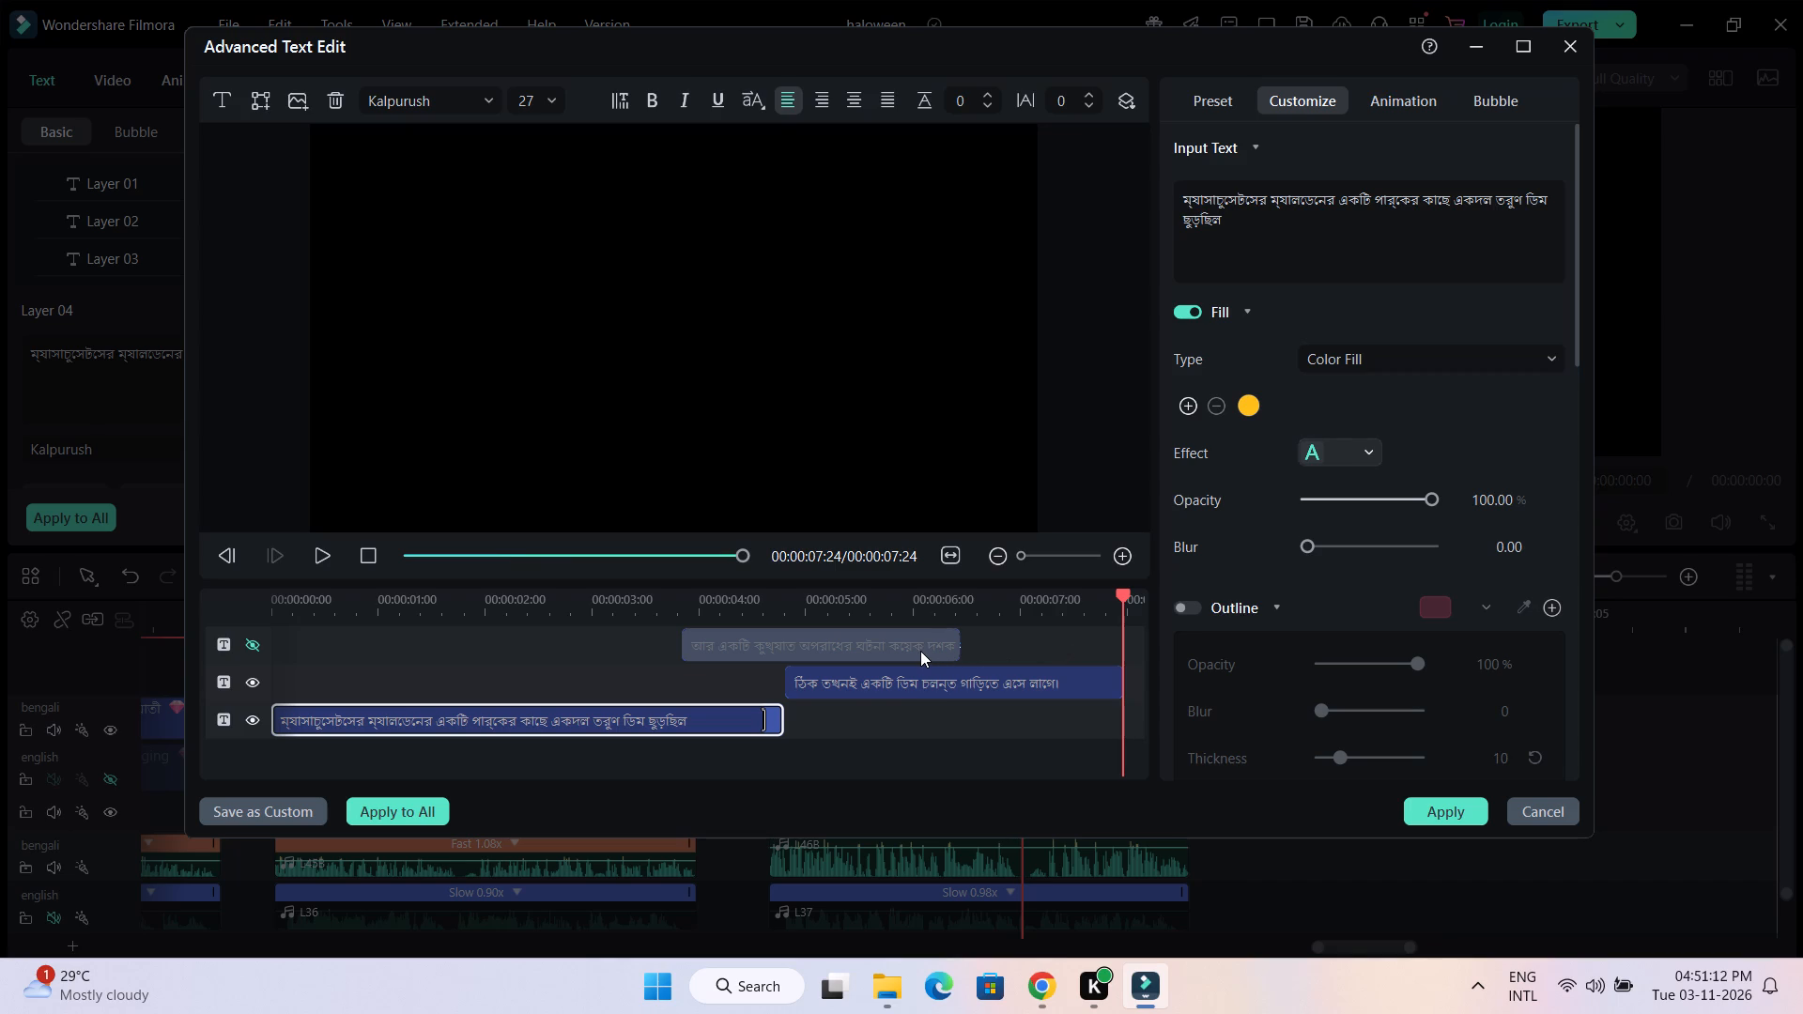
left_click(919, 647)
key("Delete")
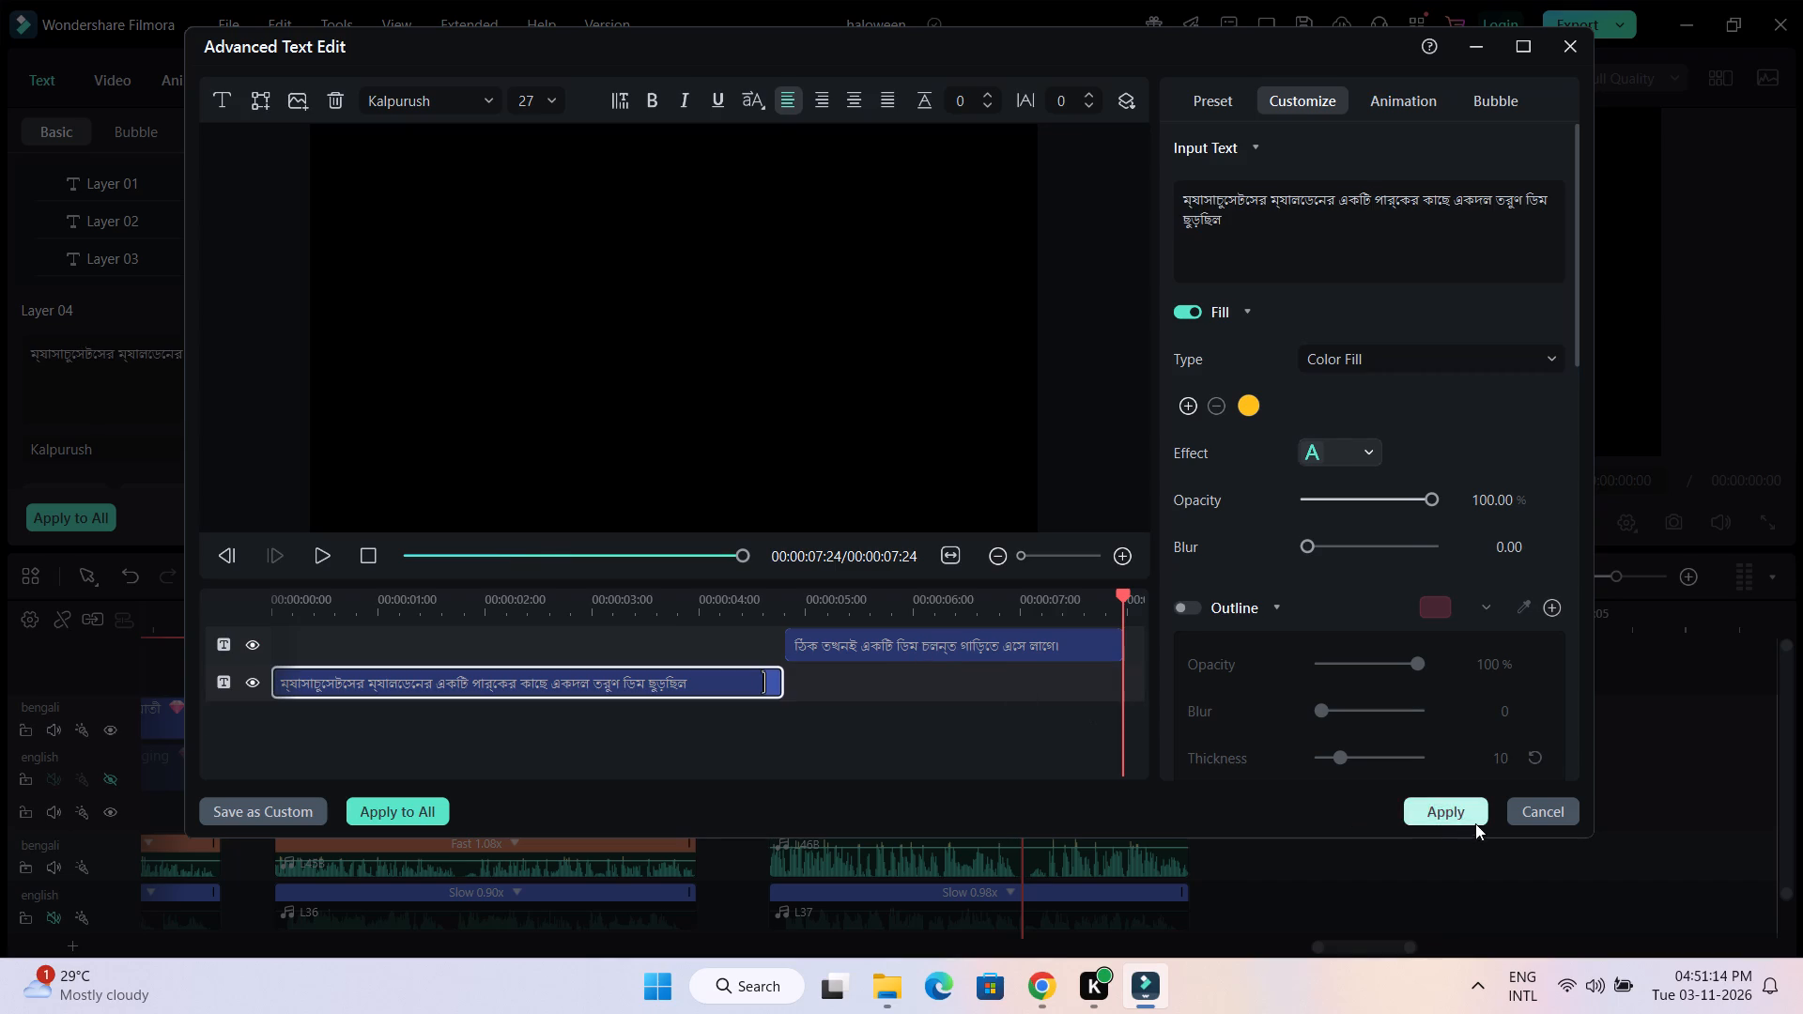
left_click(1467, 812)
left_click(865, 515)
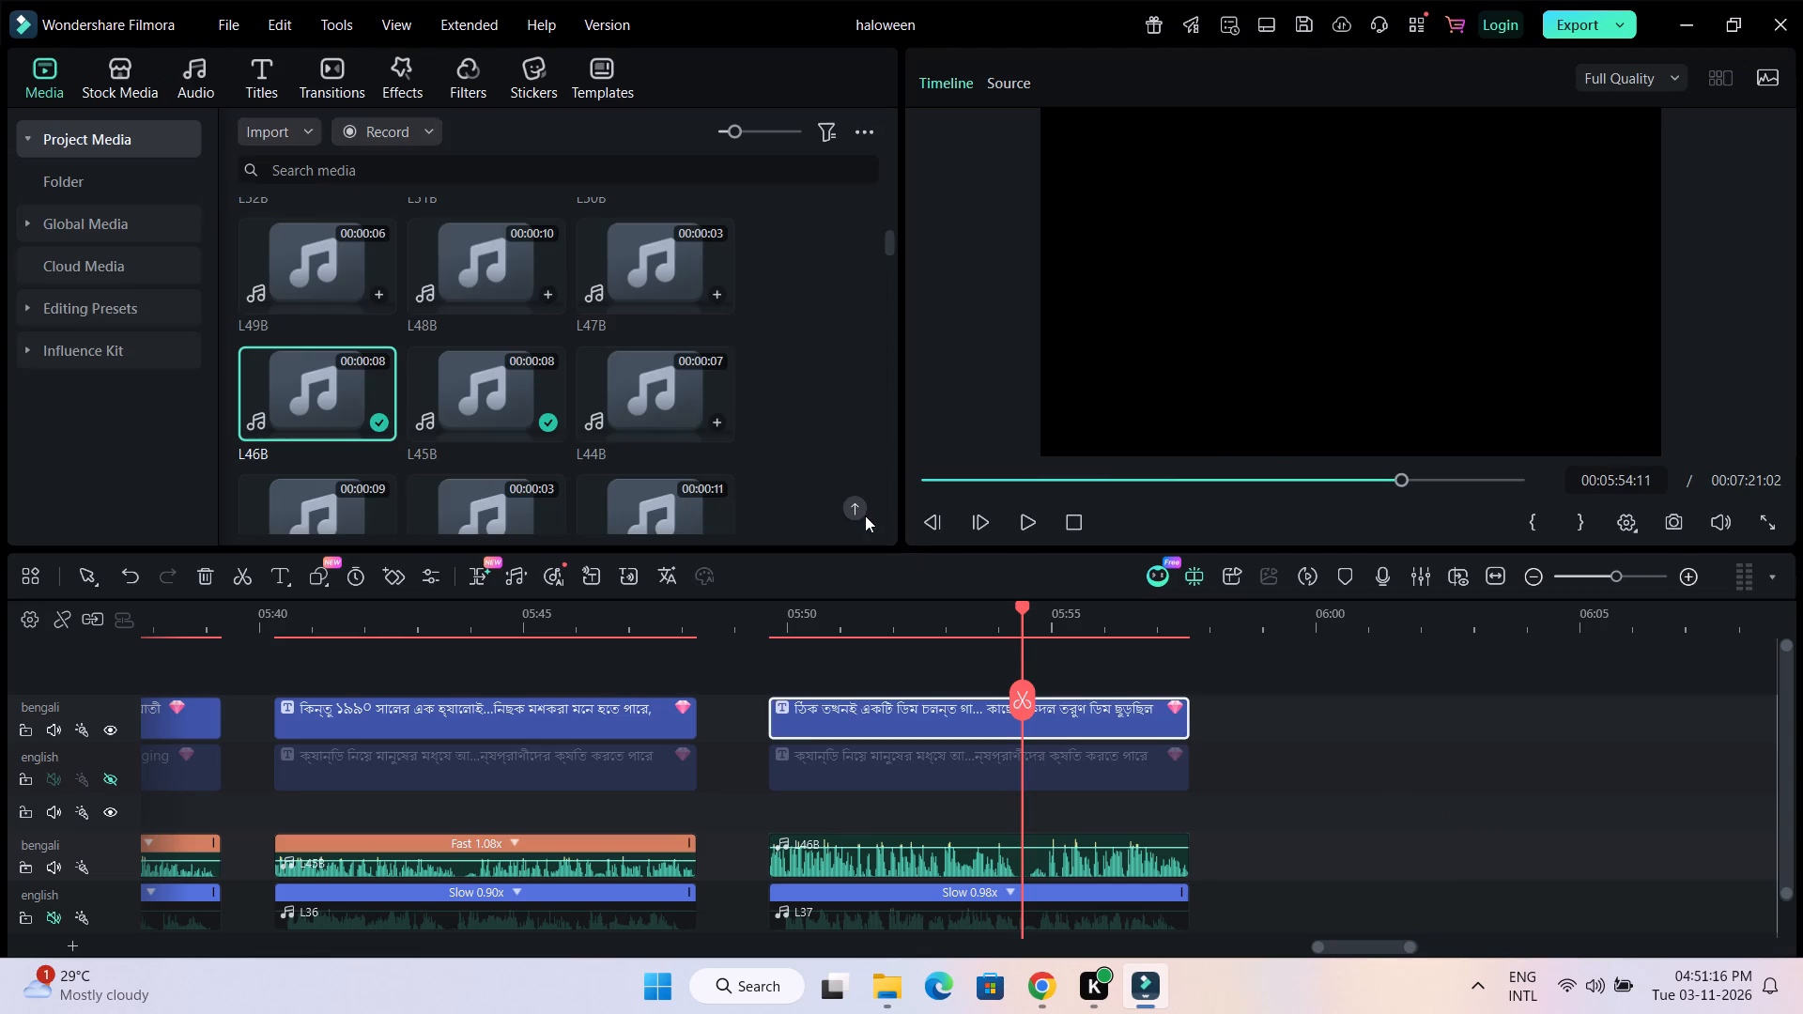
Place the playhead at the end of the L46B Bengali caption, at 00:05:57:15.
left_click_drag(1022, 604, 1192, 629)
left_click_drag(1352, 945, 1362, 945)
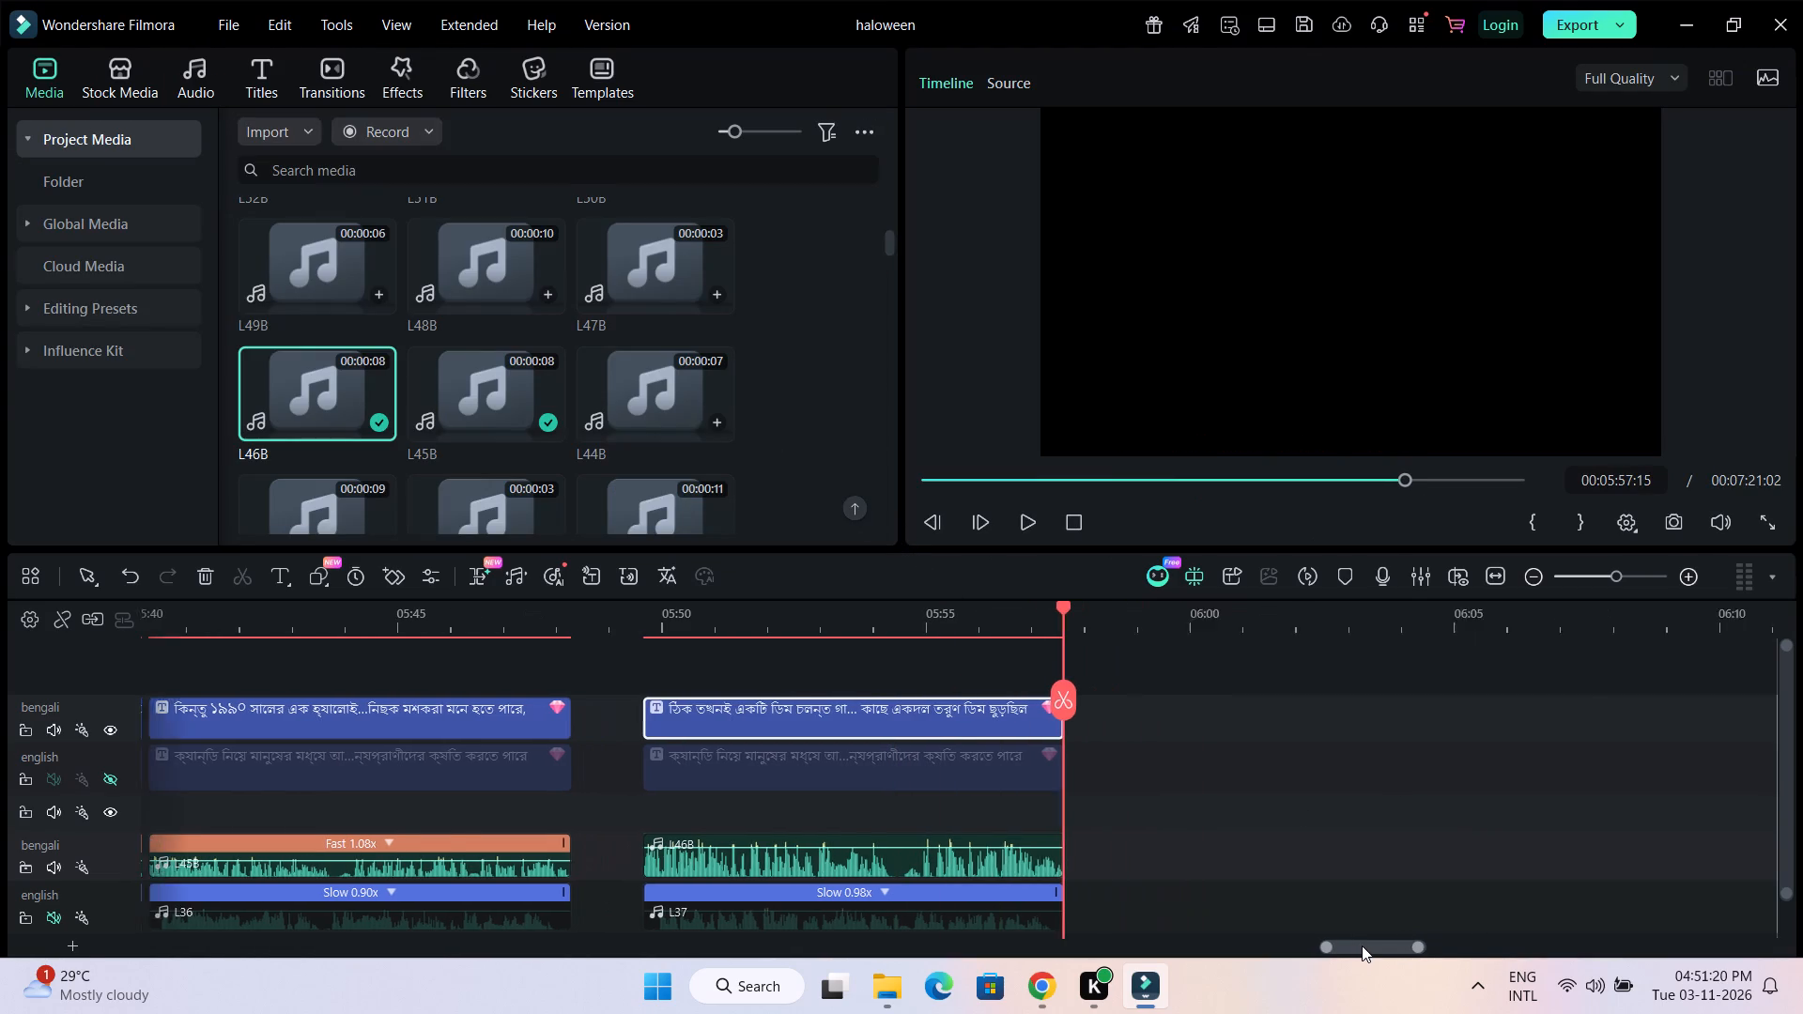
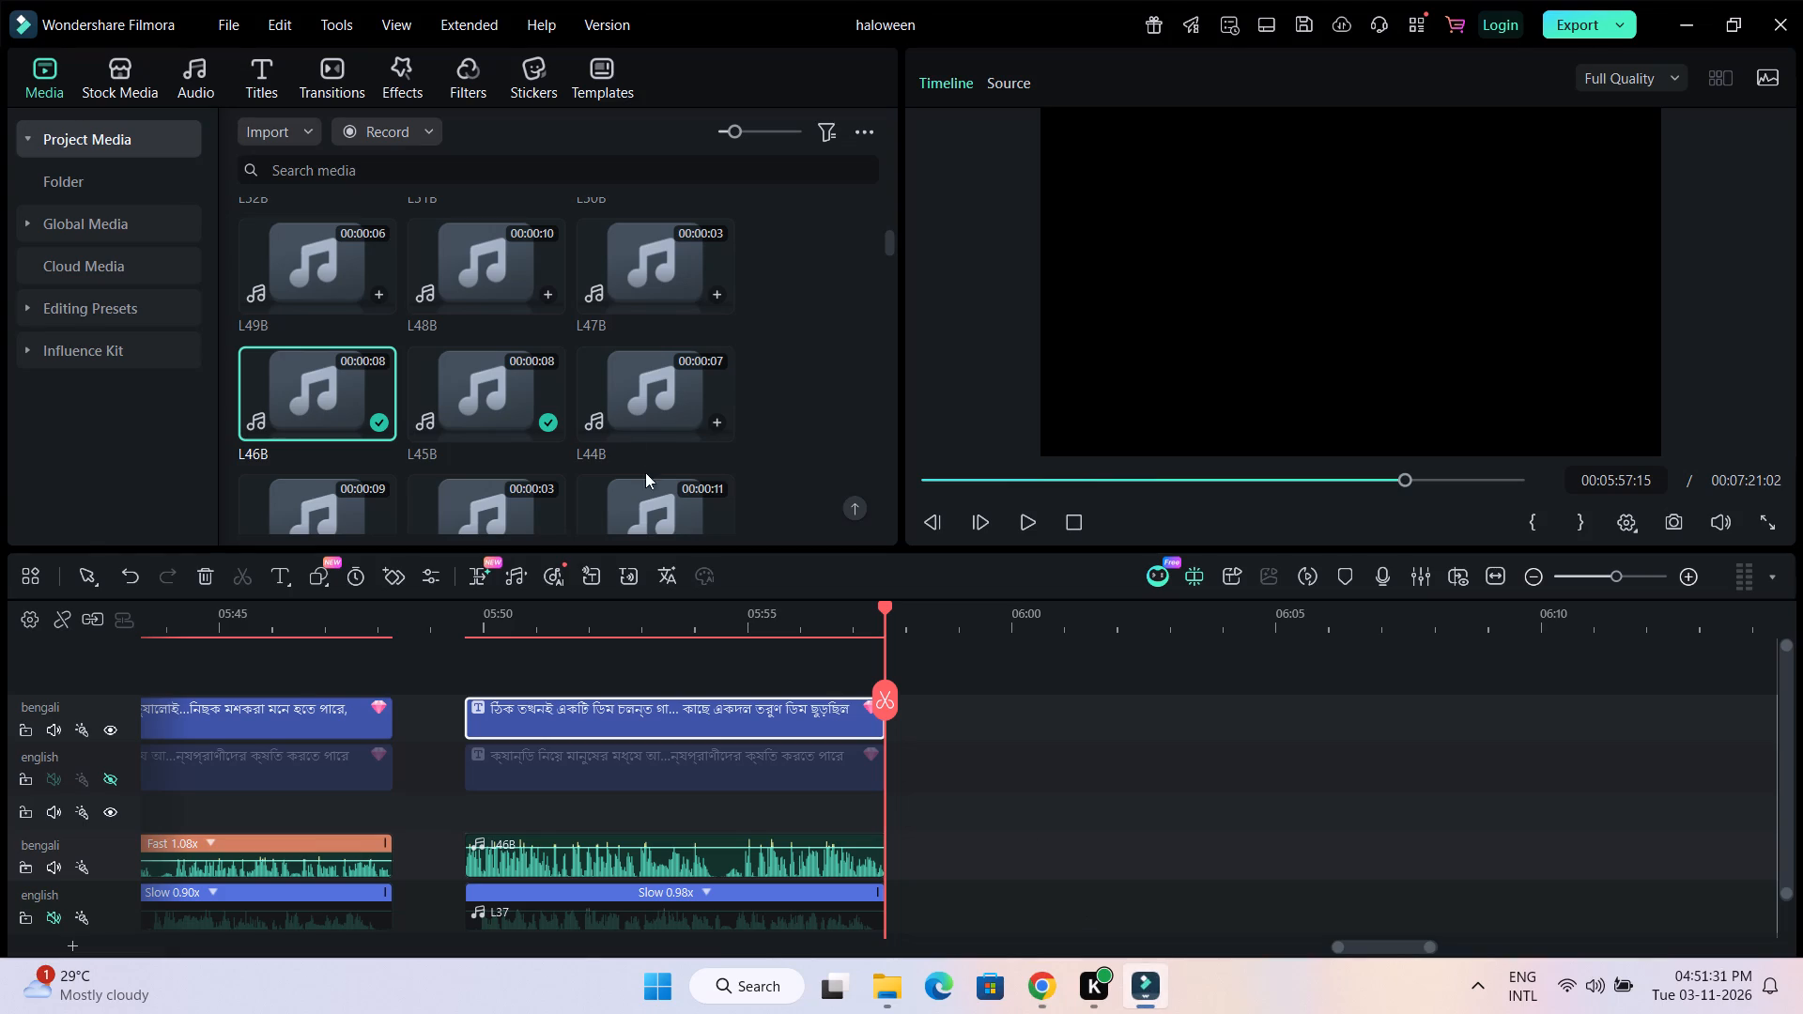
left_click(1039, 982)
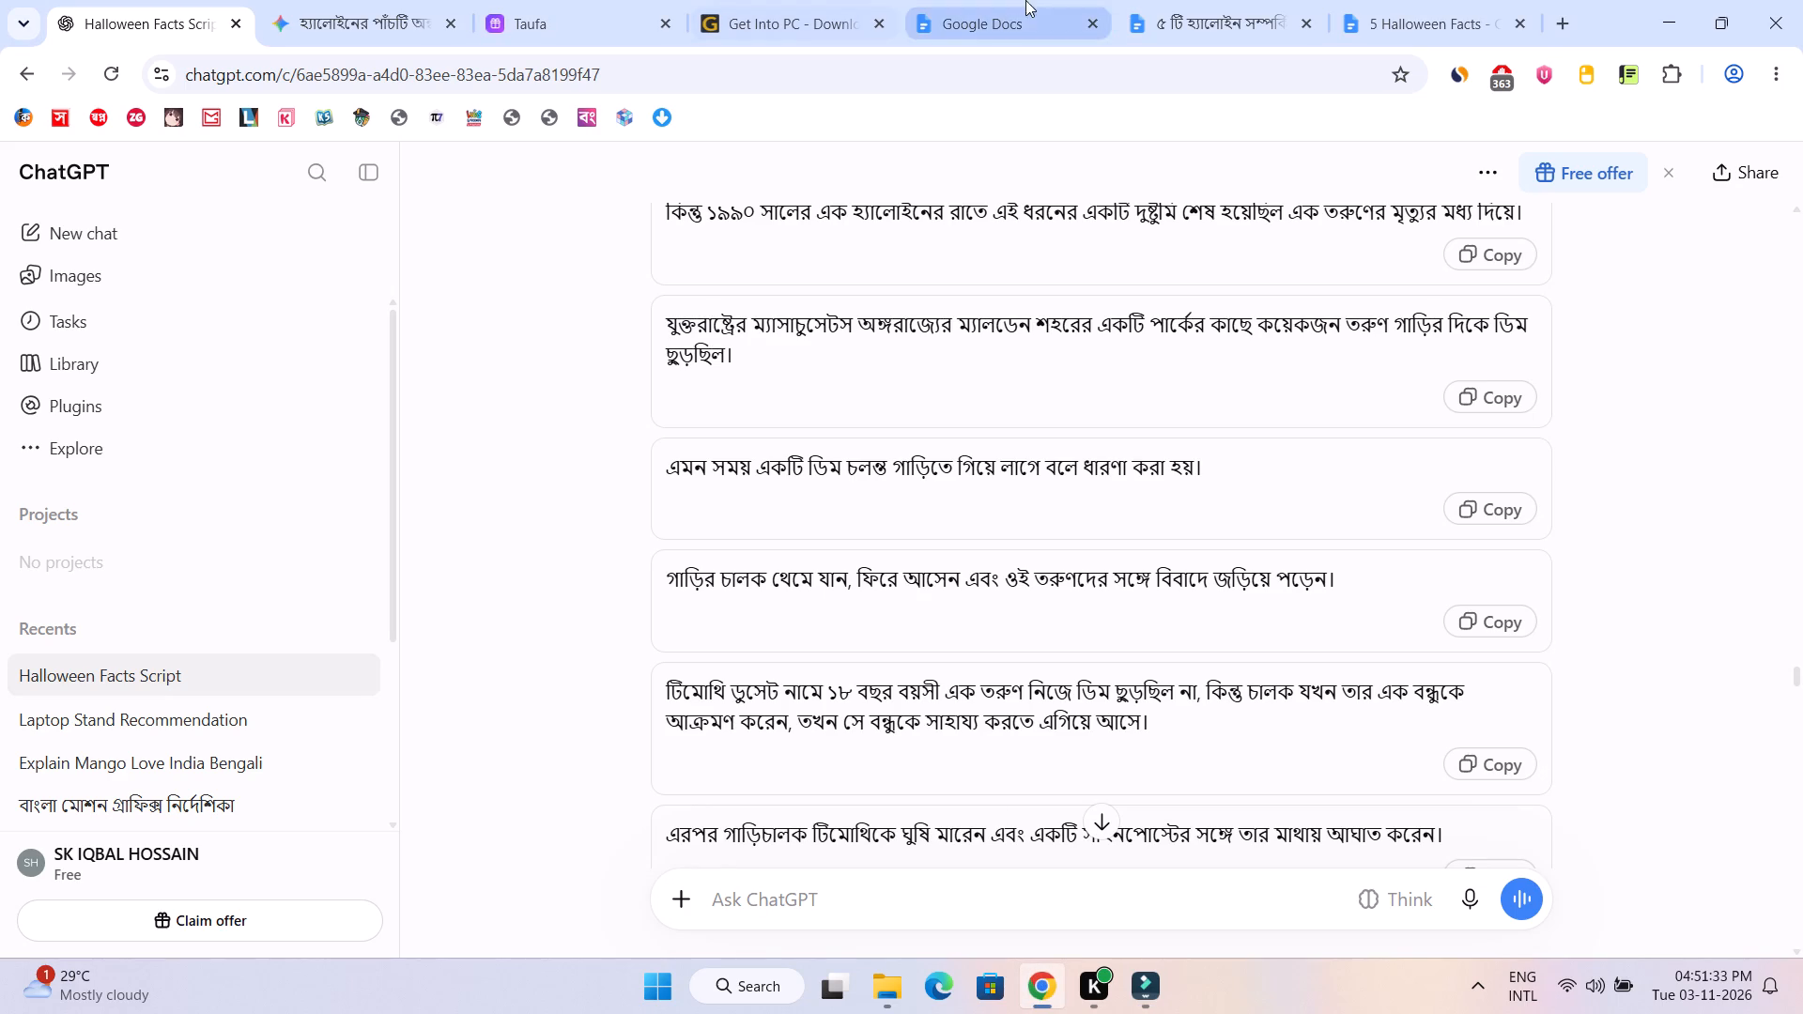
left_click(1394, 0)
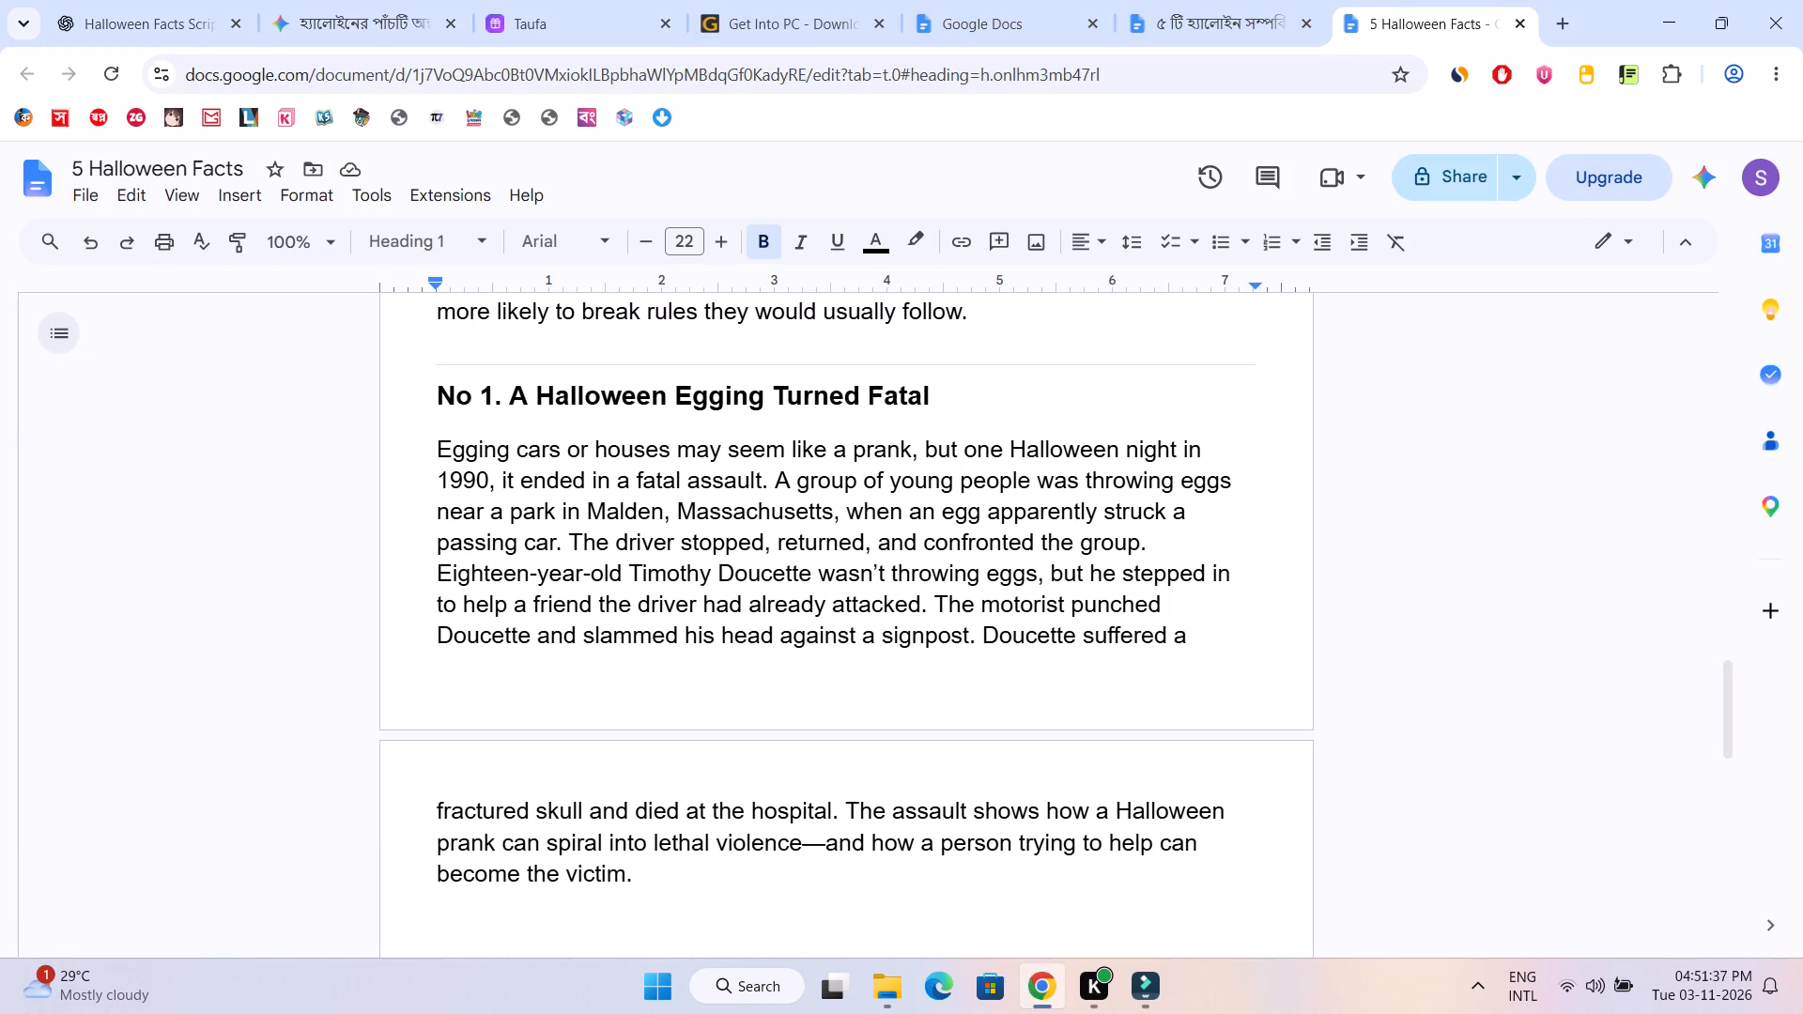
Back in Filmora, preview L47B and L48B and place L47B on the Bengali audio track after L46B, at about 00:05:58.
left_click(1153, 980)
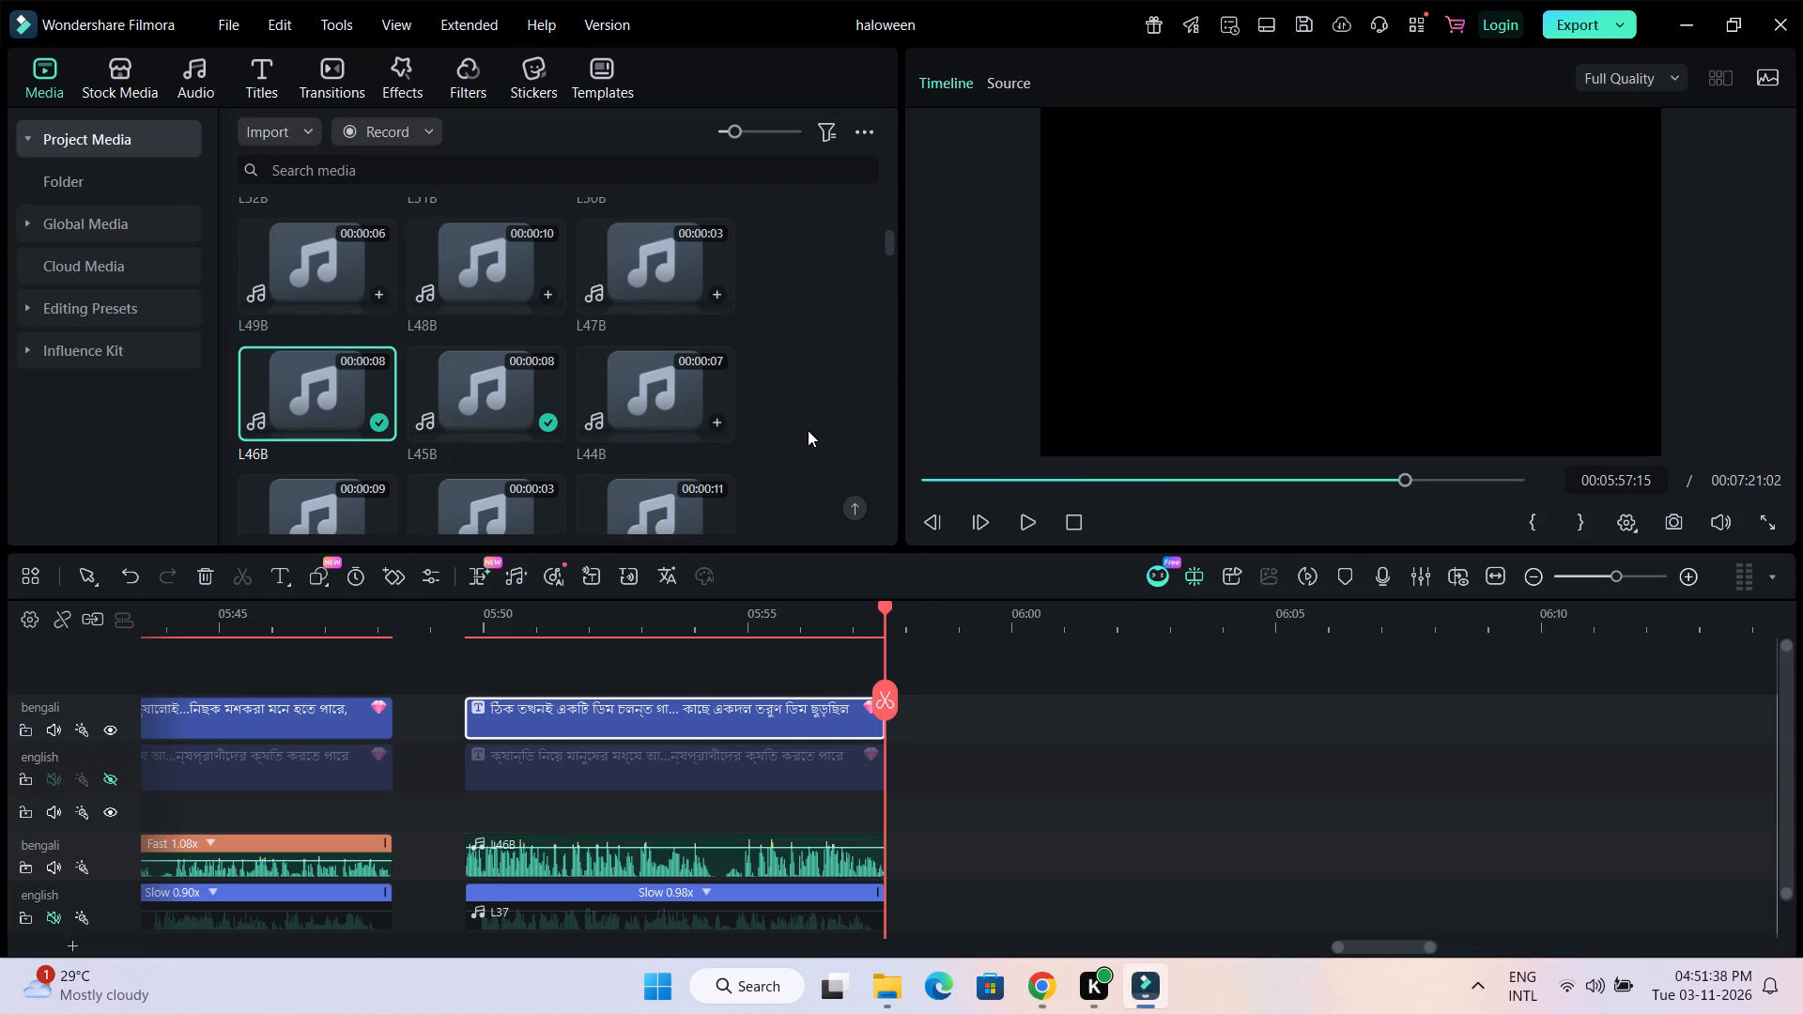
left_click(653, 249)
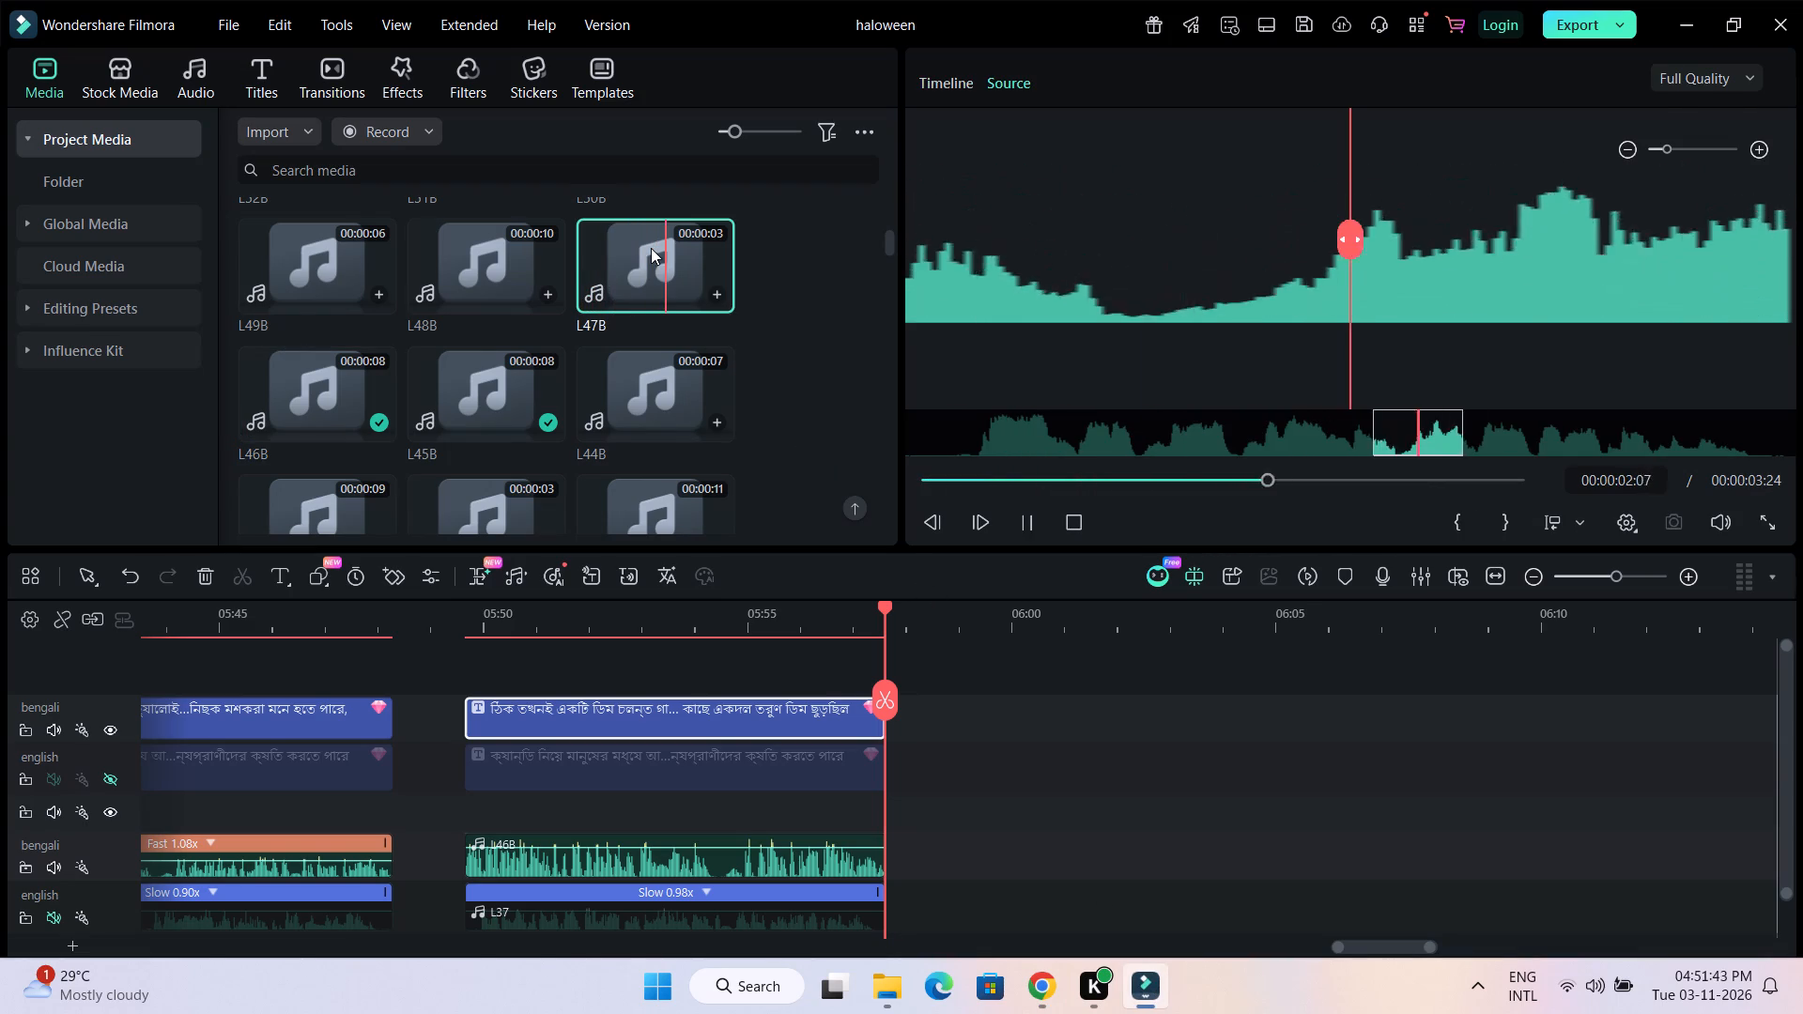
left_click(474, 269)
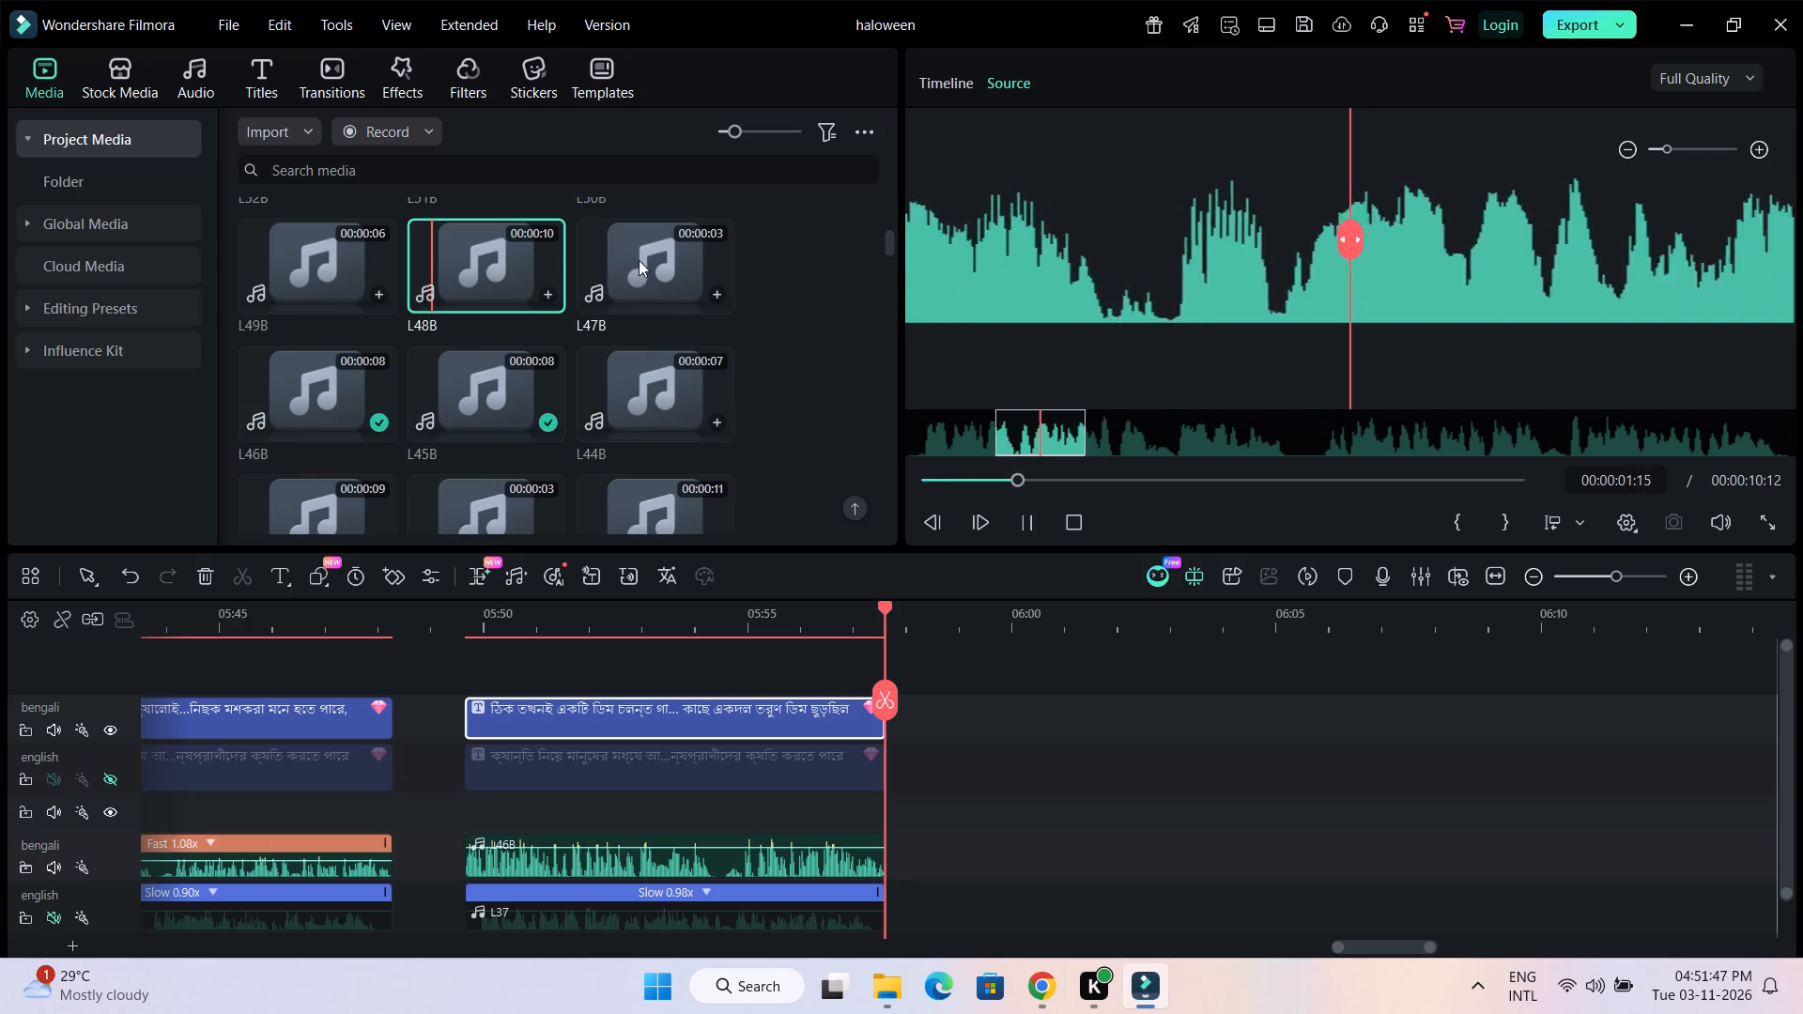
left_click_drag(663, 258, 964, 739)
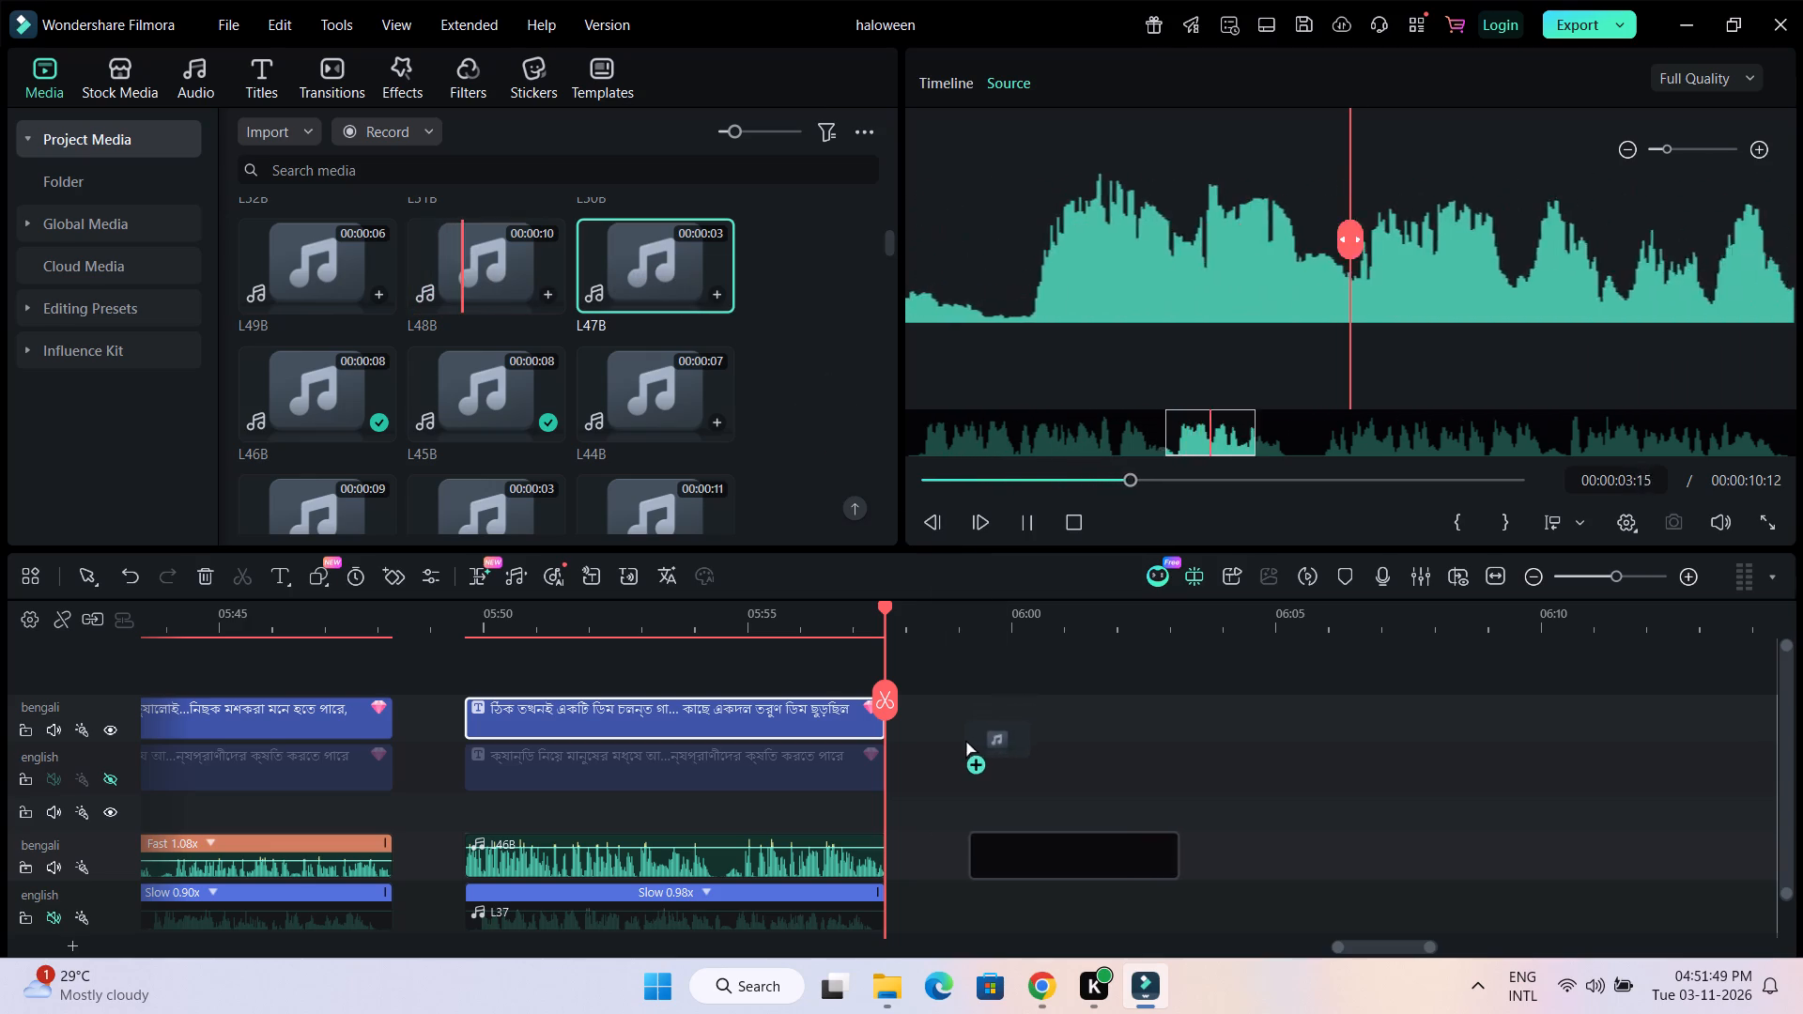
left_click_drag(964, 739, 931, 750)
Find and preview the English voice clip L38 and place it on the English audio track, aligned with the start of L47B.
scroll(794, 447, "up", 1)
scroll(794, 447, "down", 6)
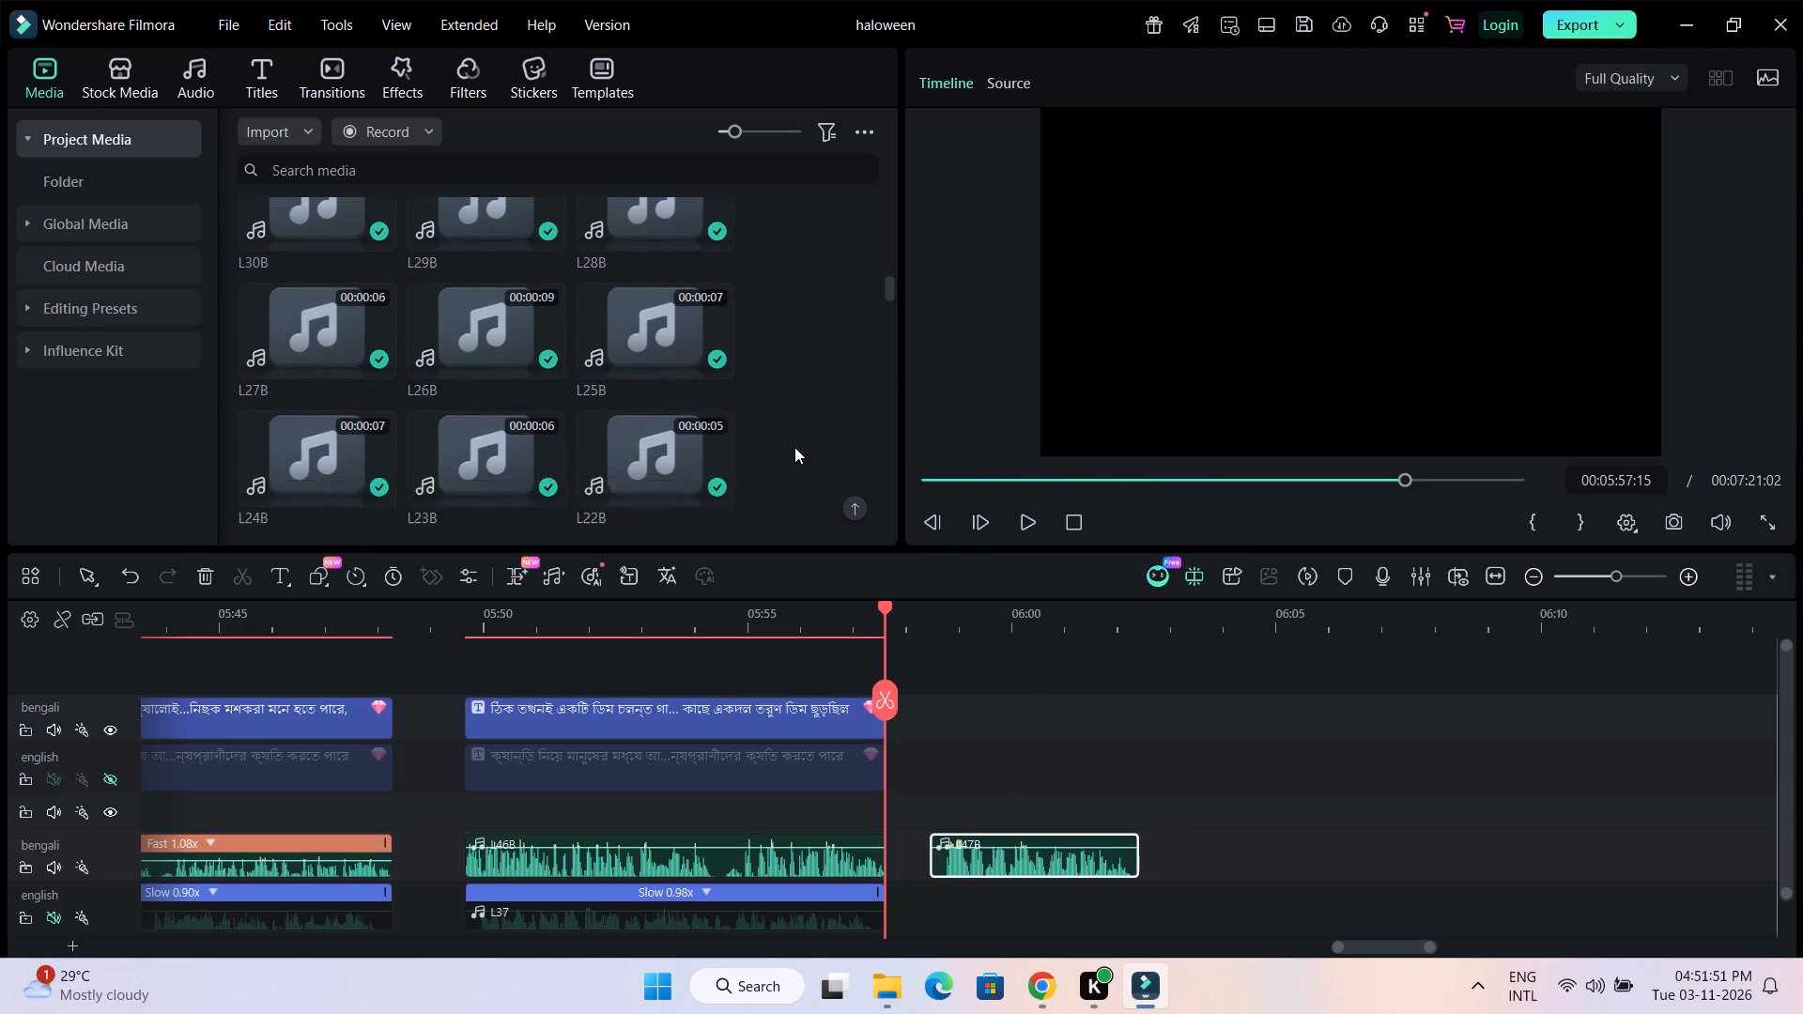
scroll(794, 447, "down", 5)
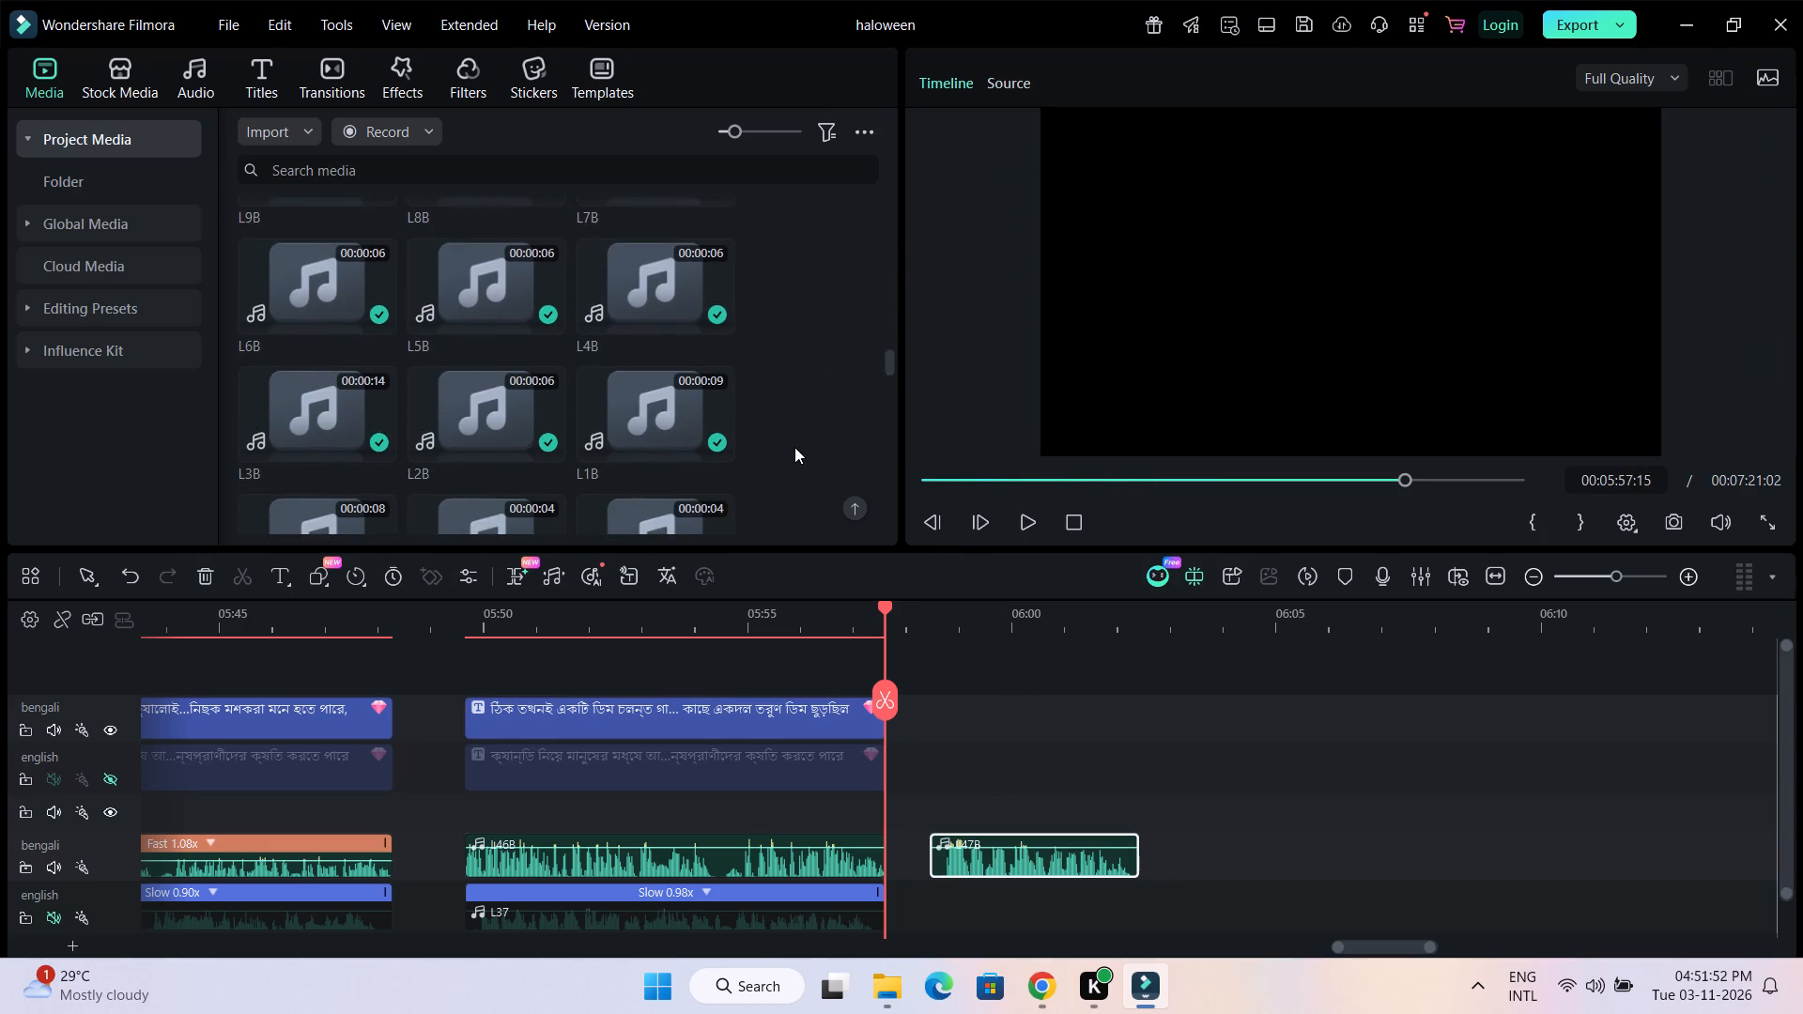
scroll(794, 447, "down", 2)
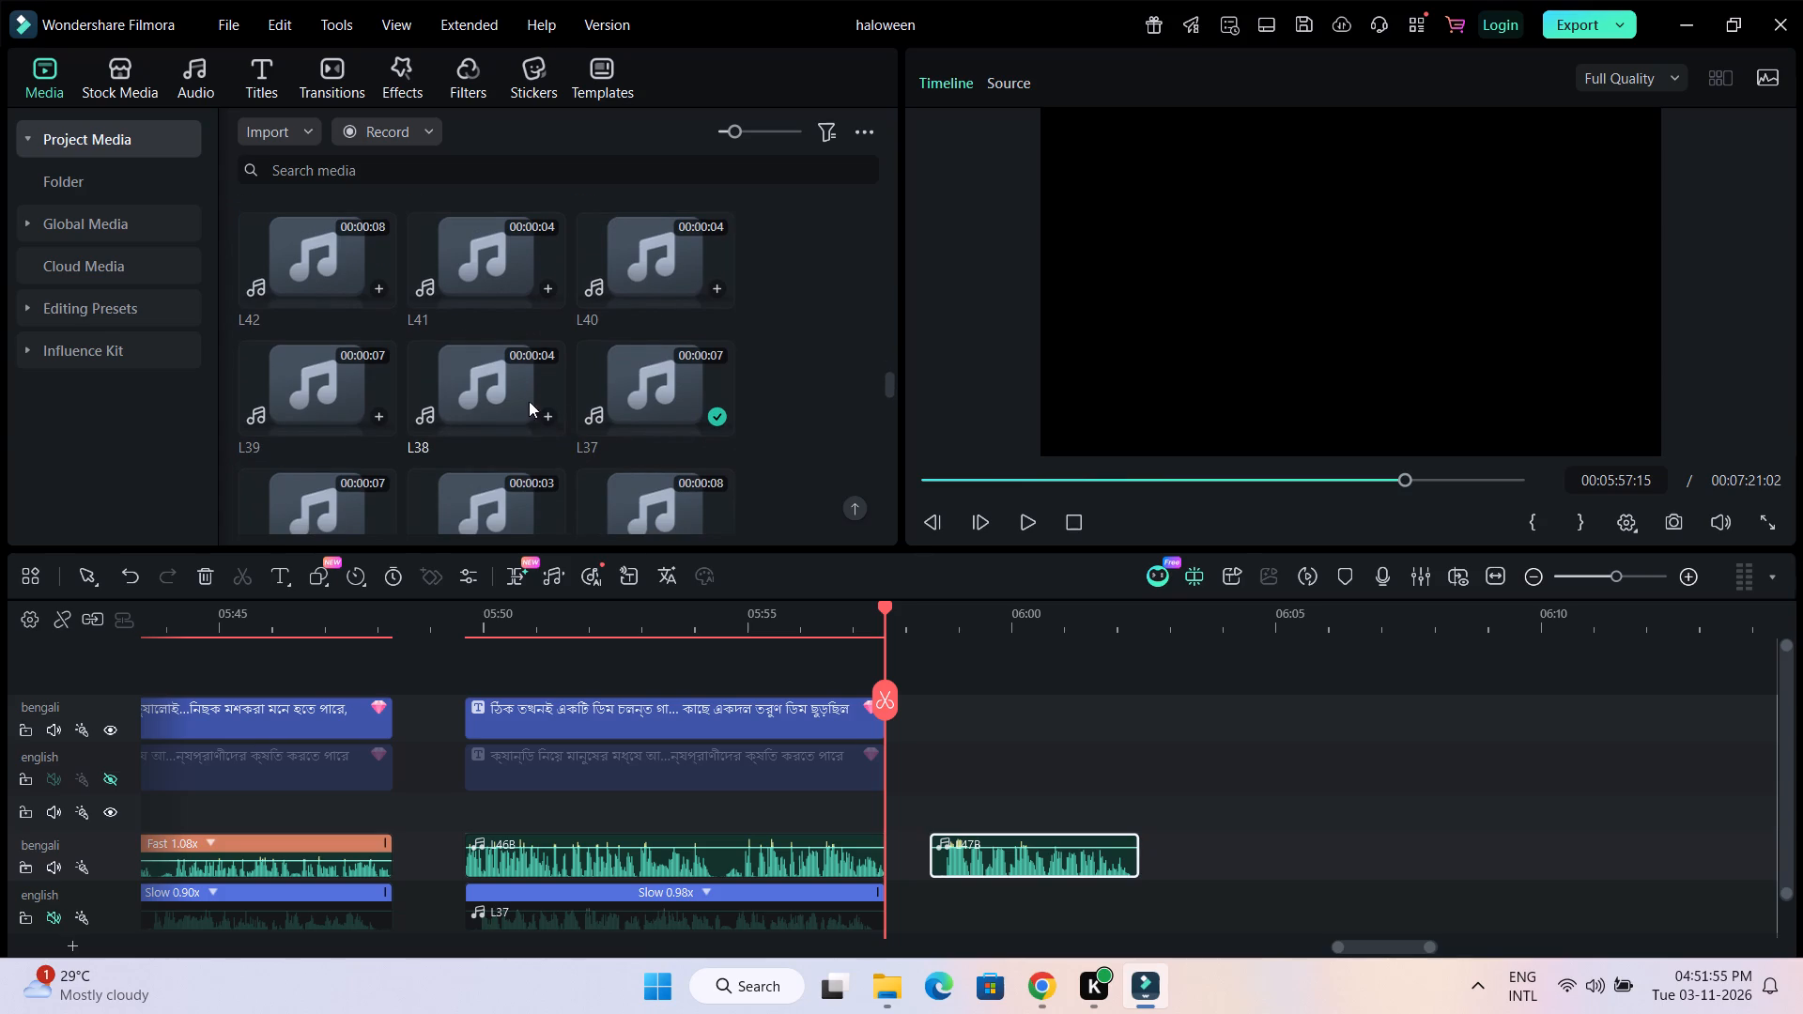
left_click(501, 396)
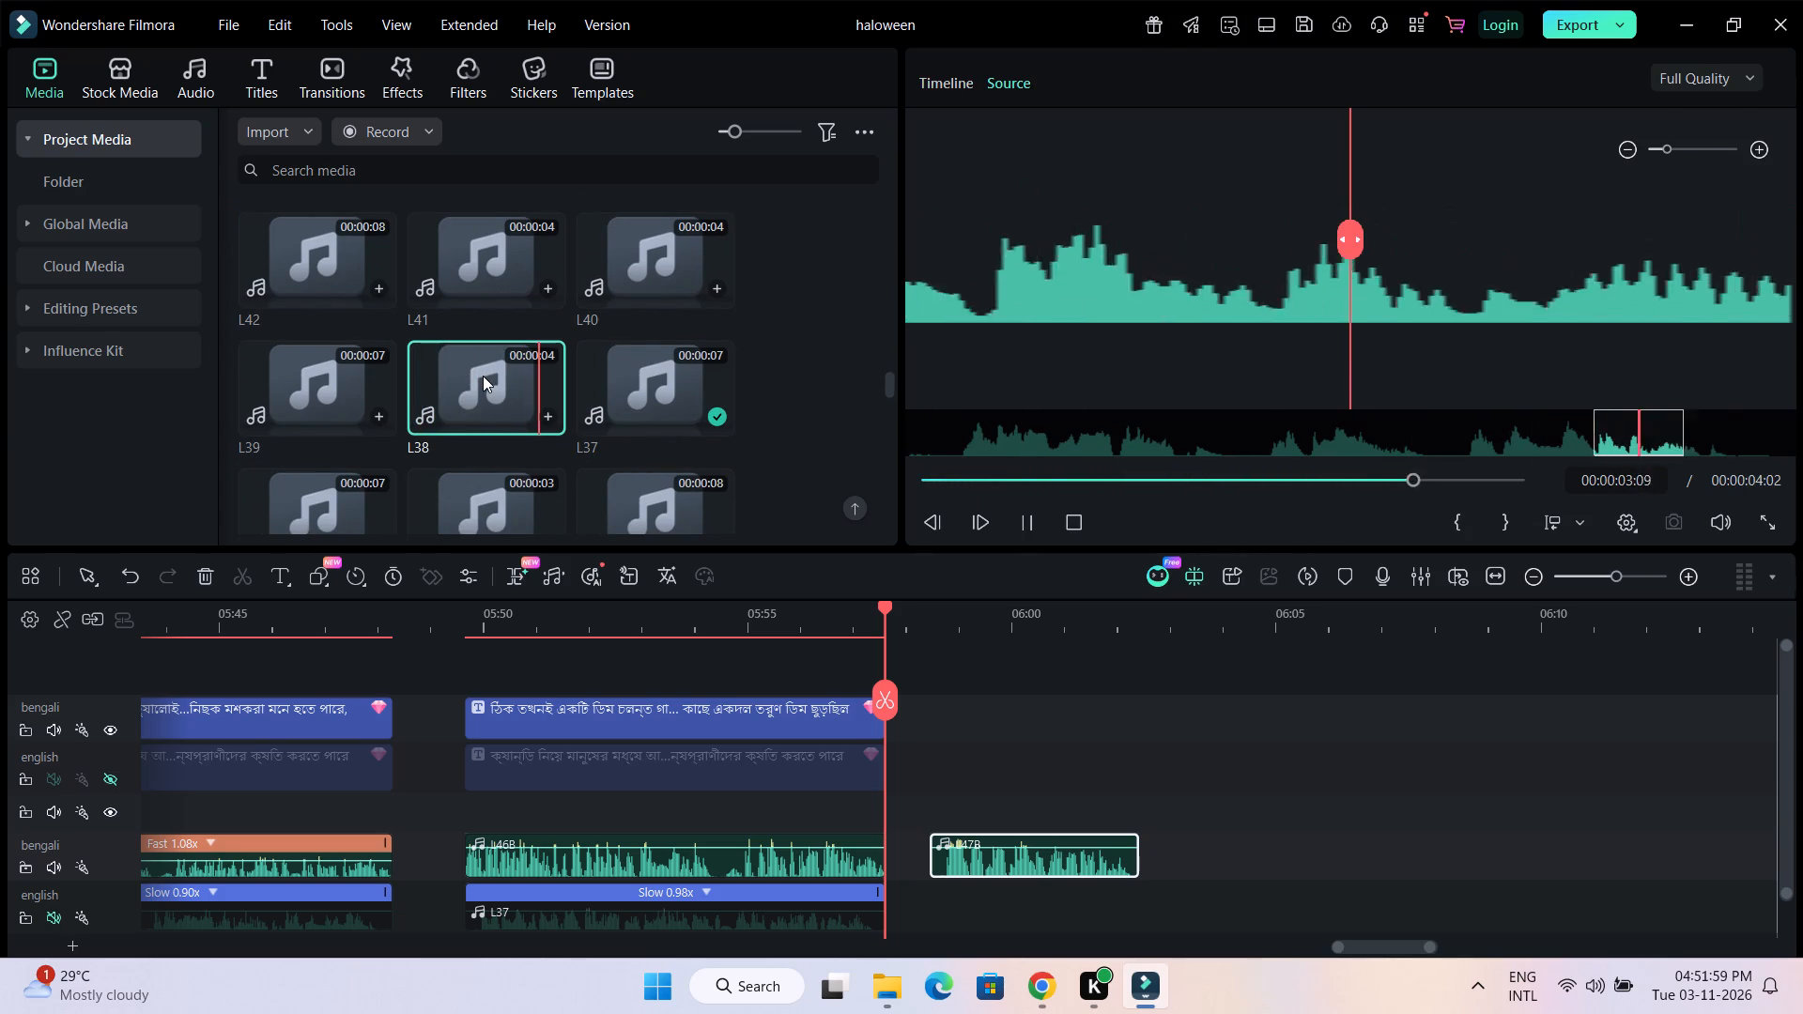
left_click_drag(483, 375, 967, 845)
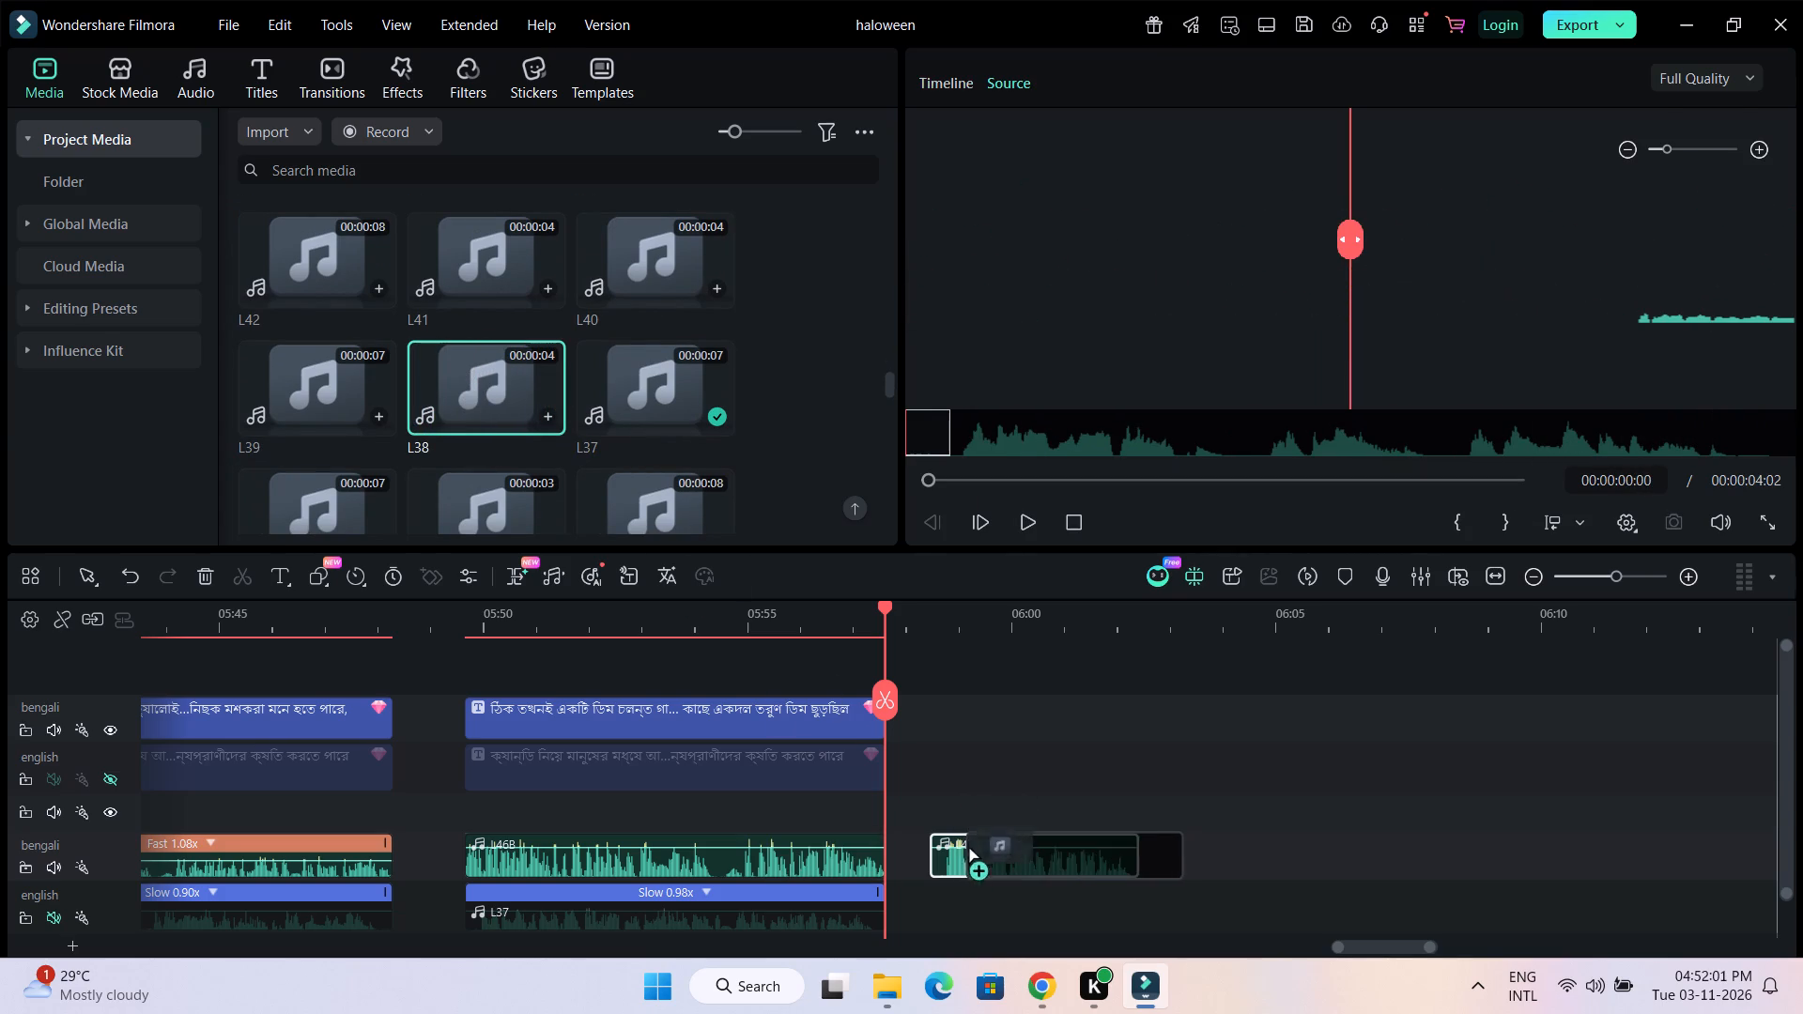
left_click_drag(967, 845, 937, 915)
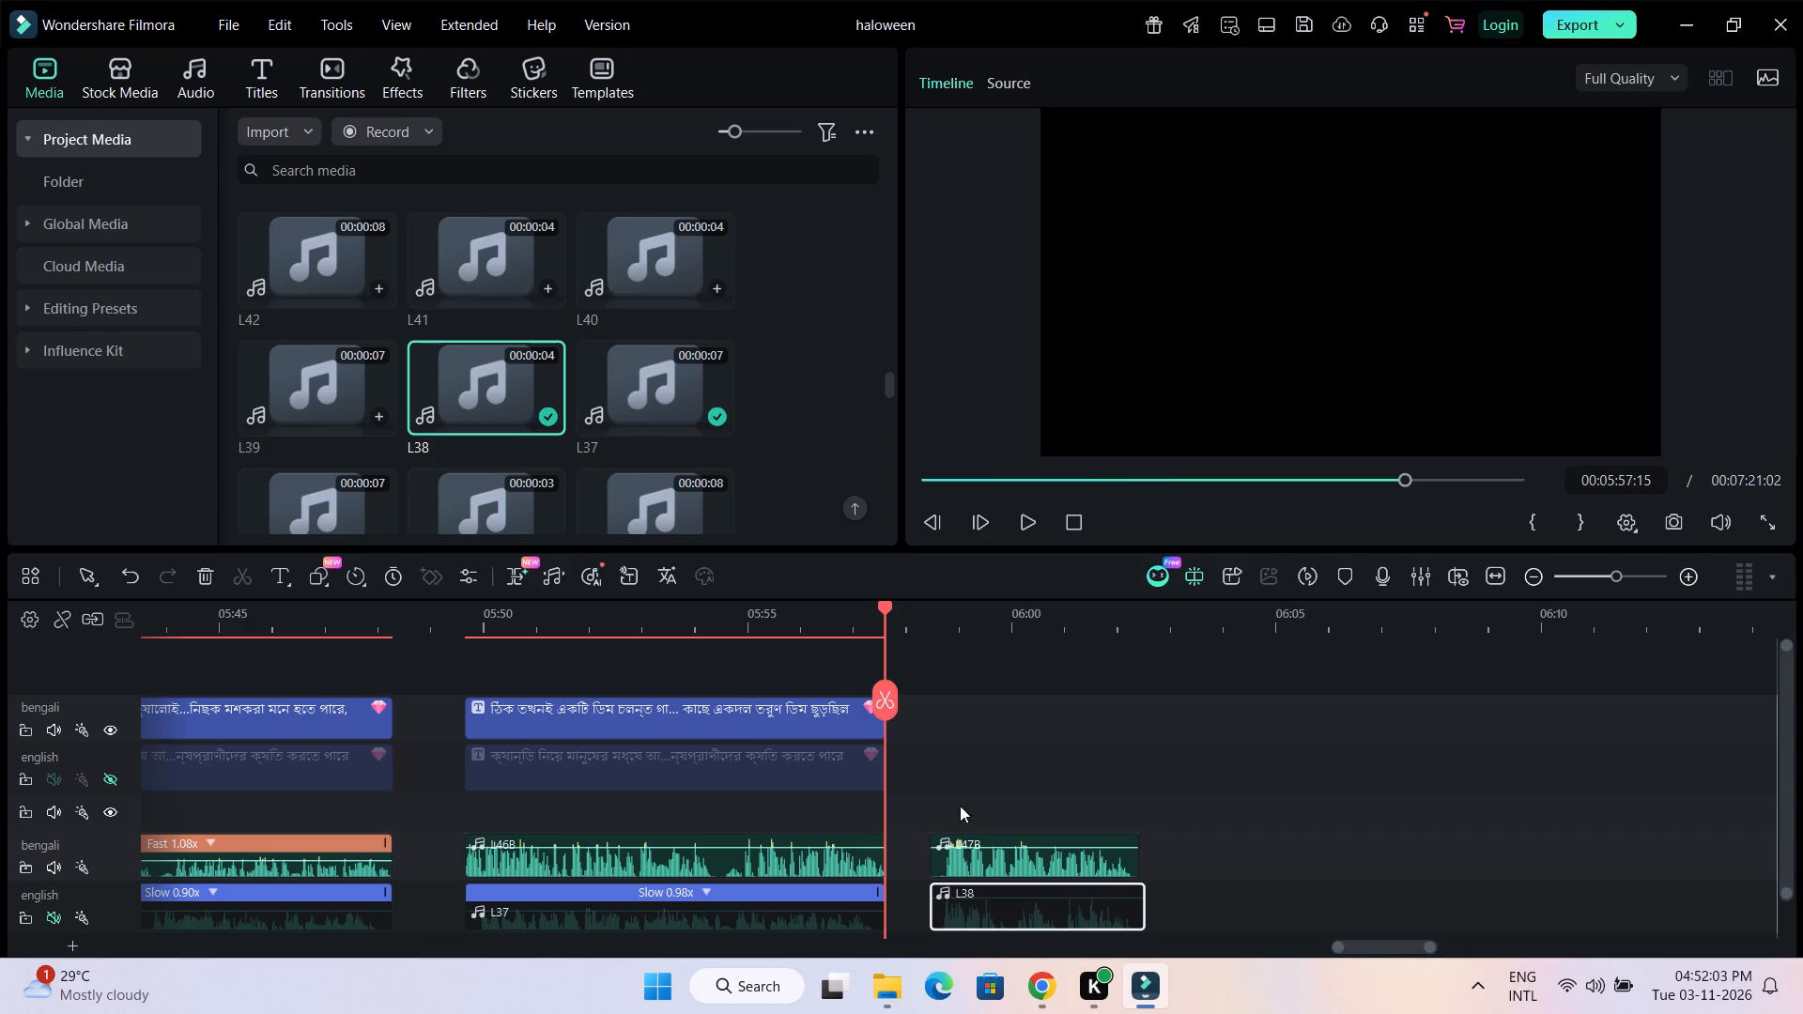
Trim the end of the English clip L38 to match the end of the Bengali clip L47B.
left_click(934, 625)
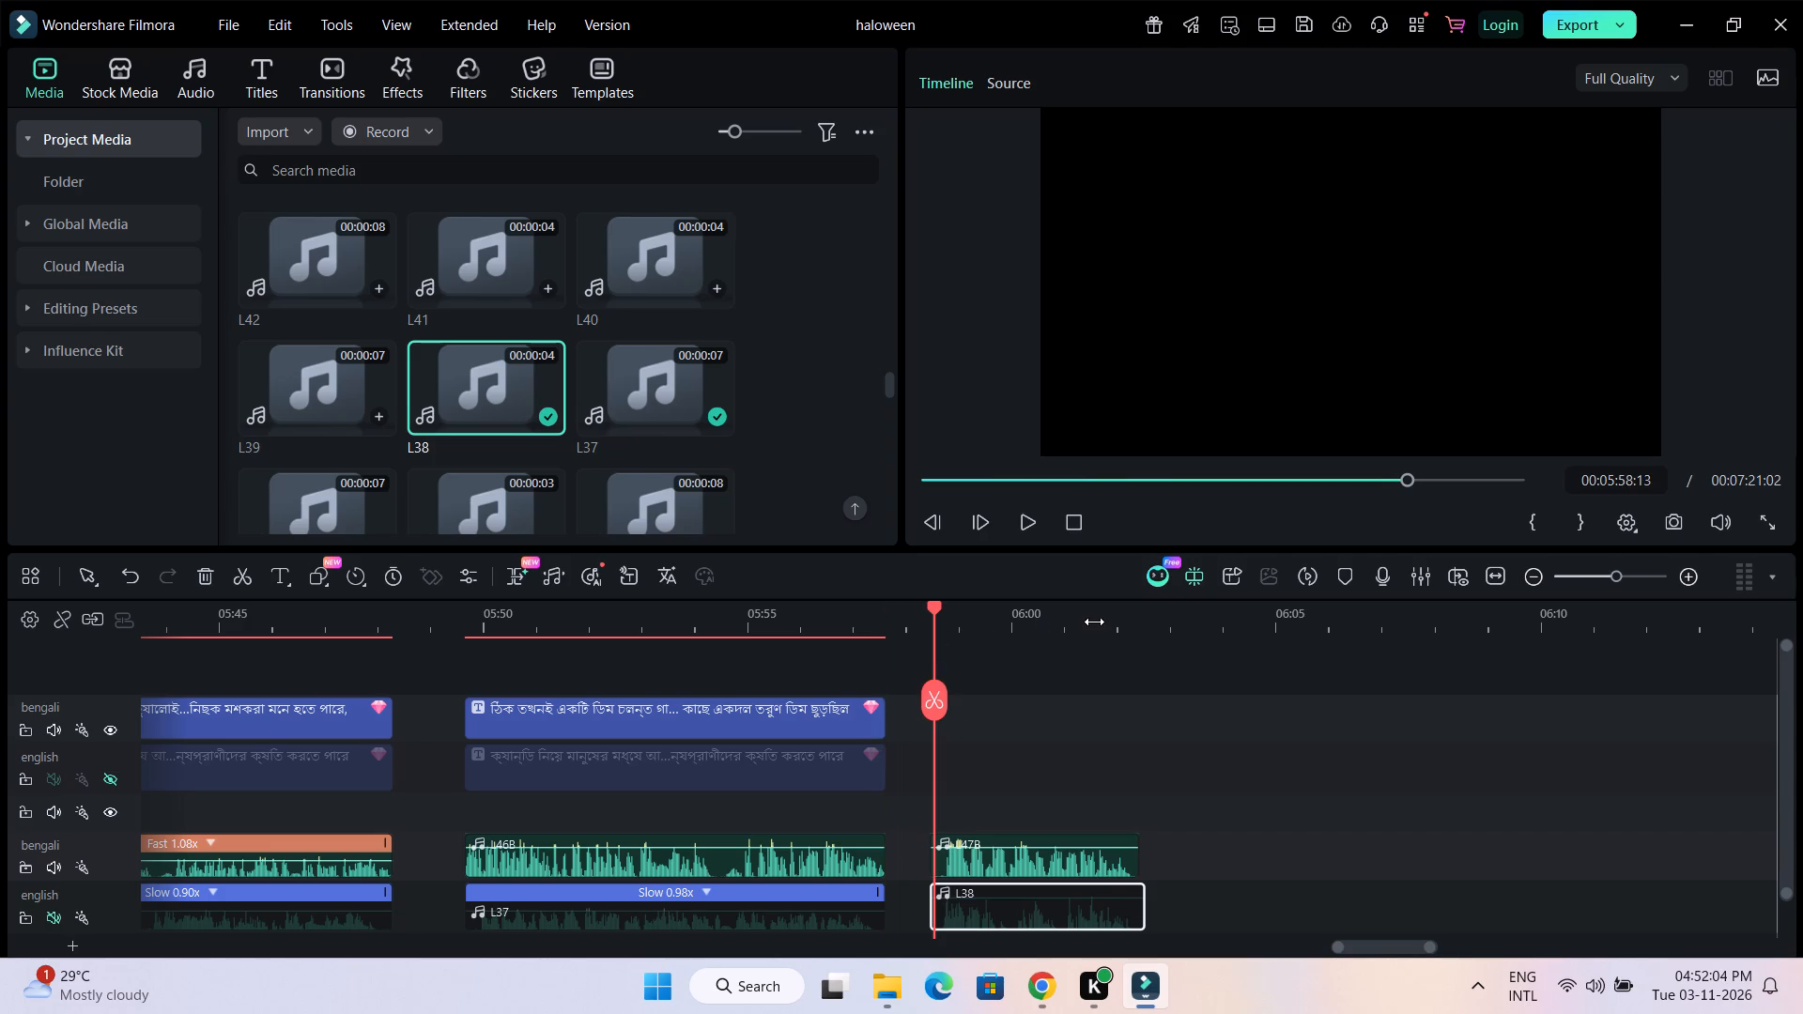
left_click_drag(1041, 616, 1300, 621)
left_click(1182, 792)
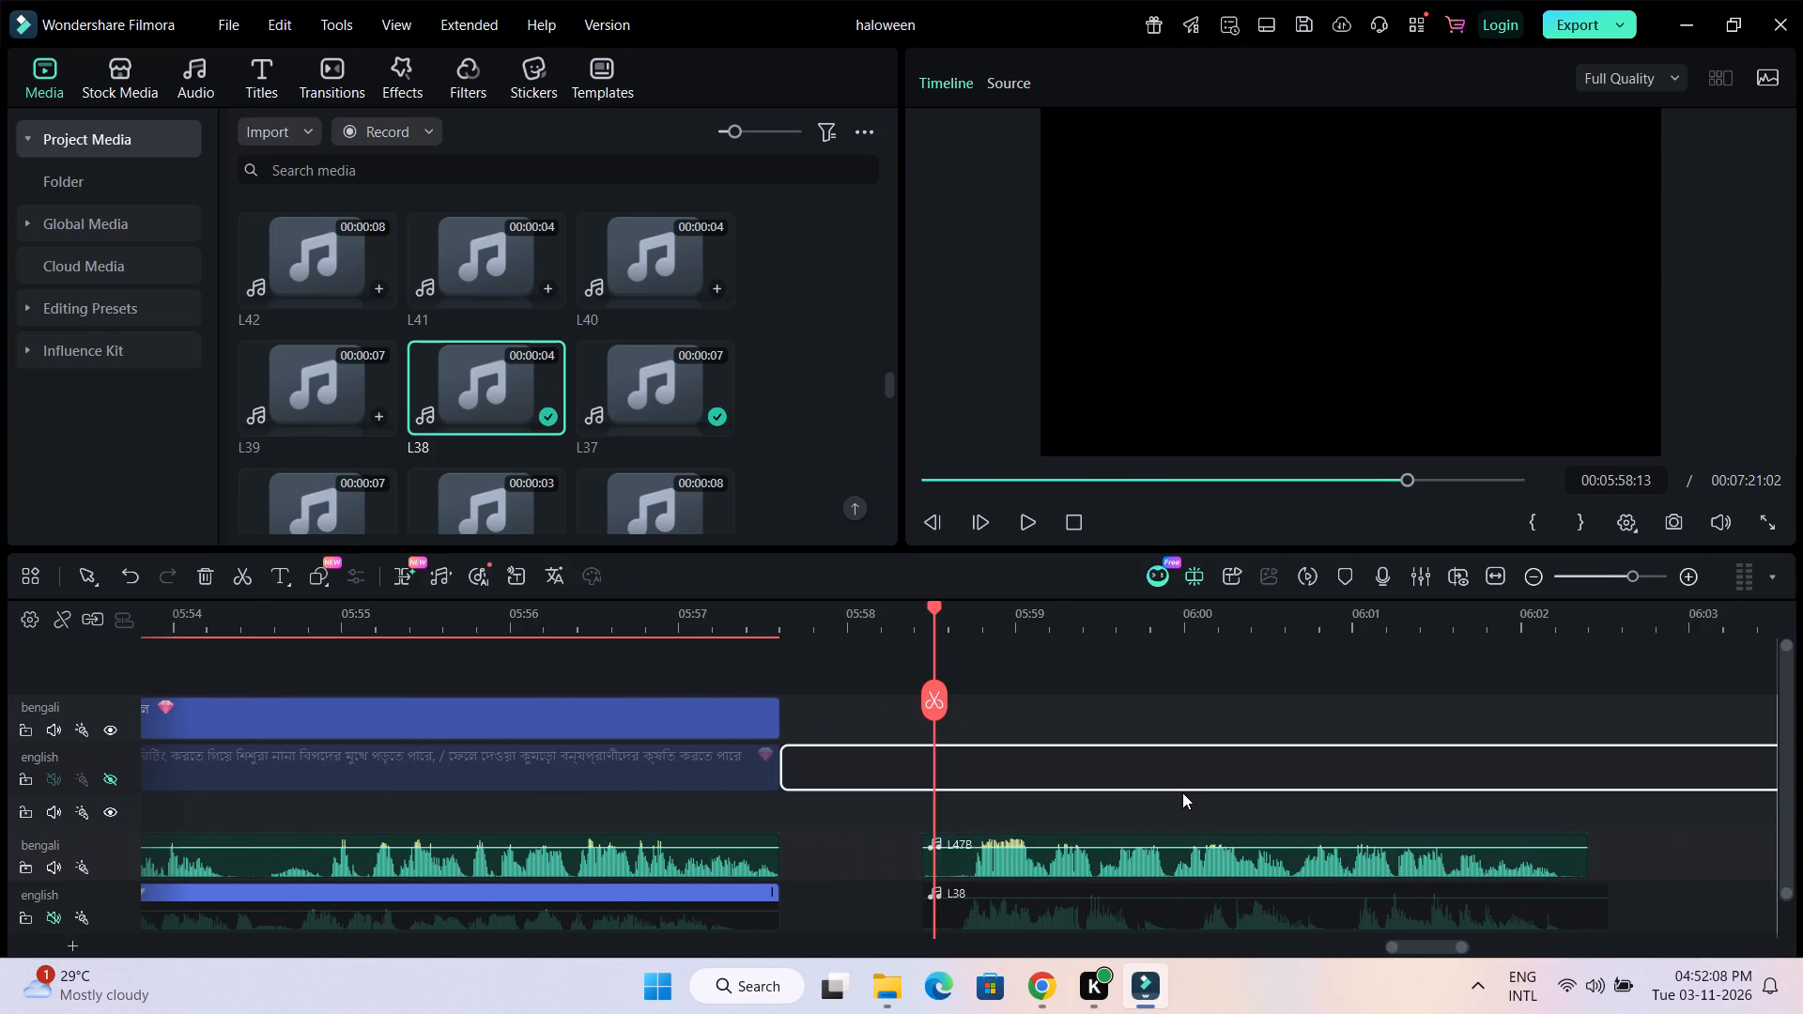
left_click(1173, 811)
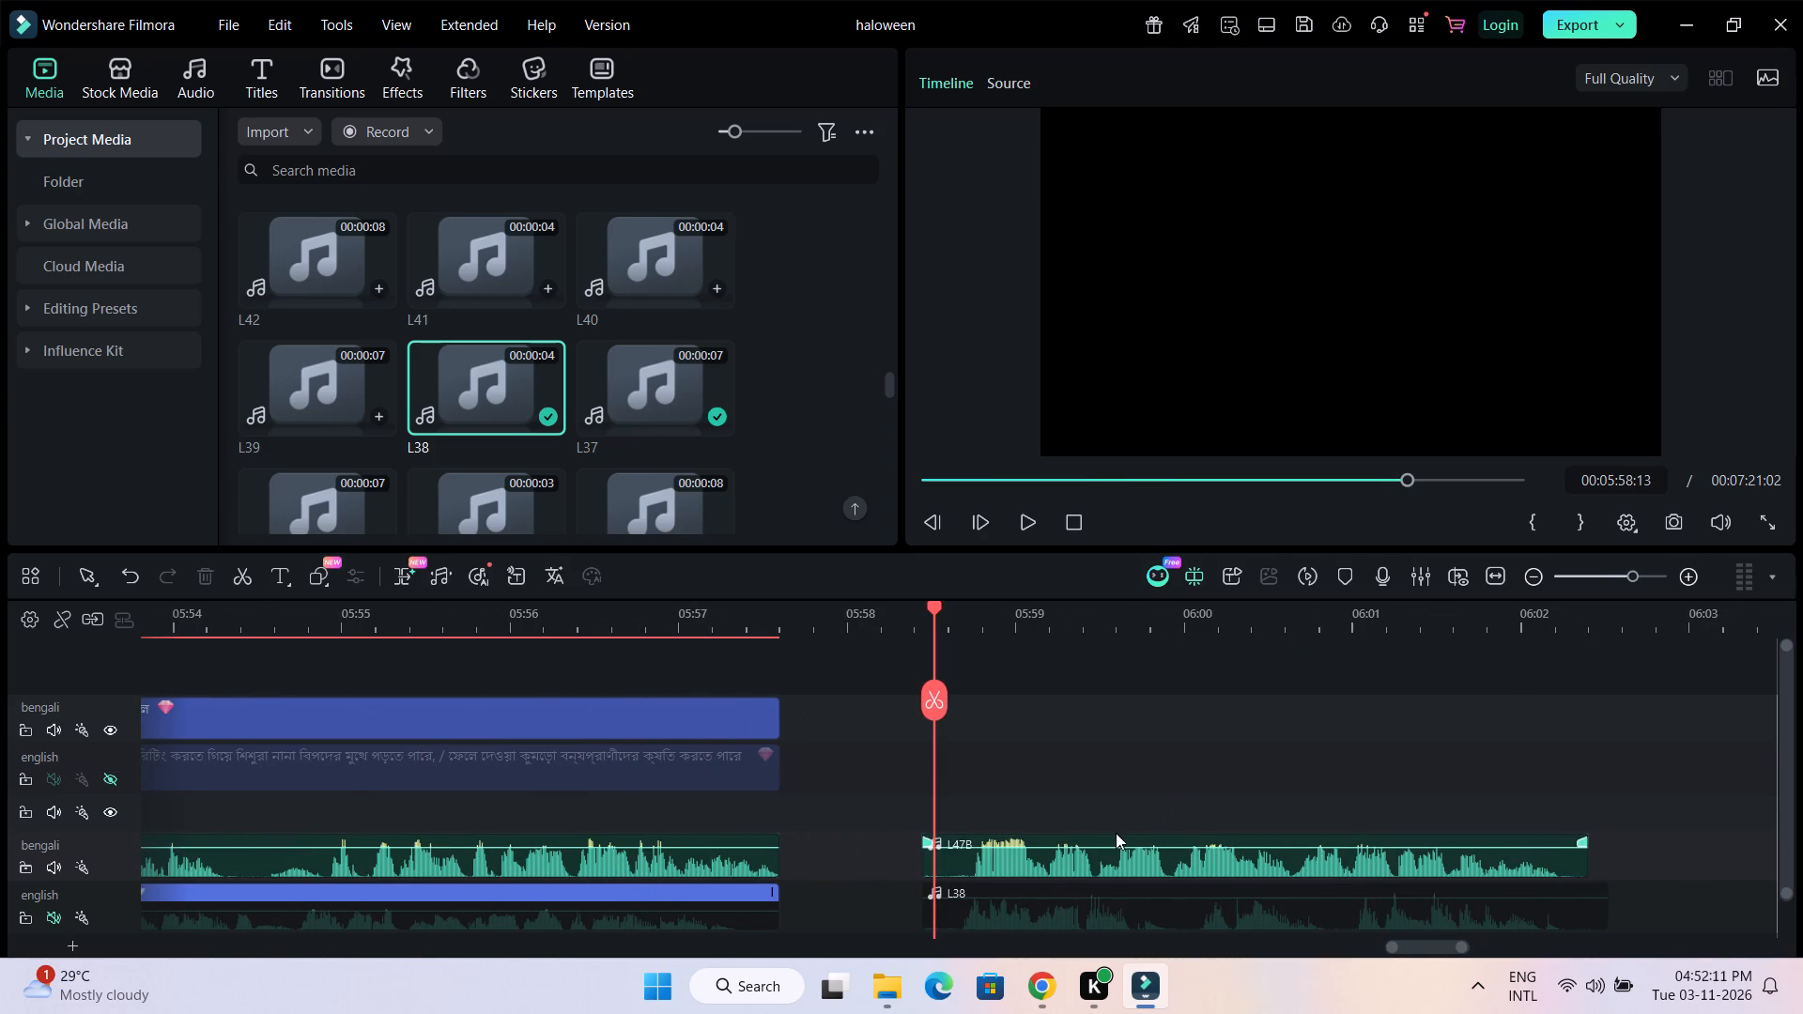
left_click_drag(933, 606, 852, 621)
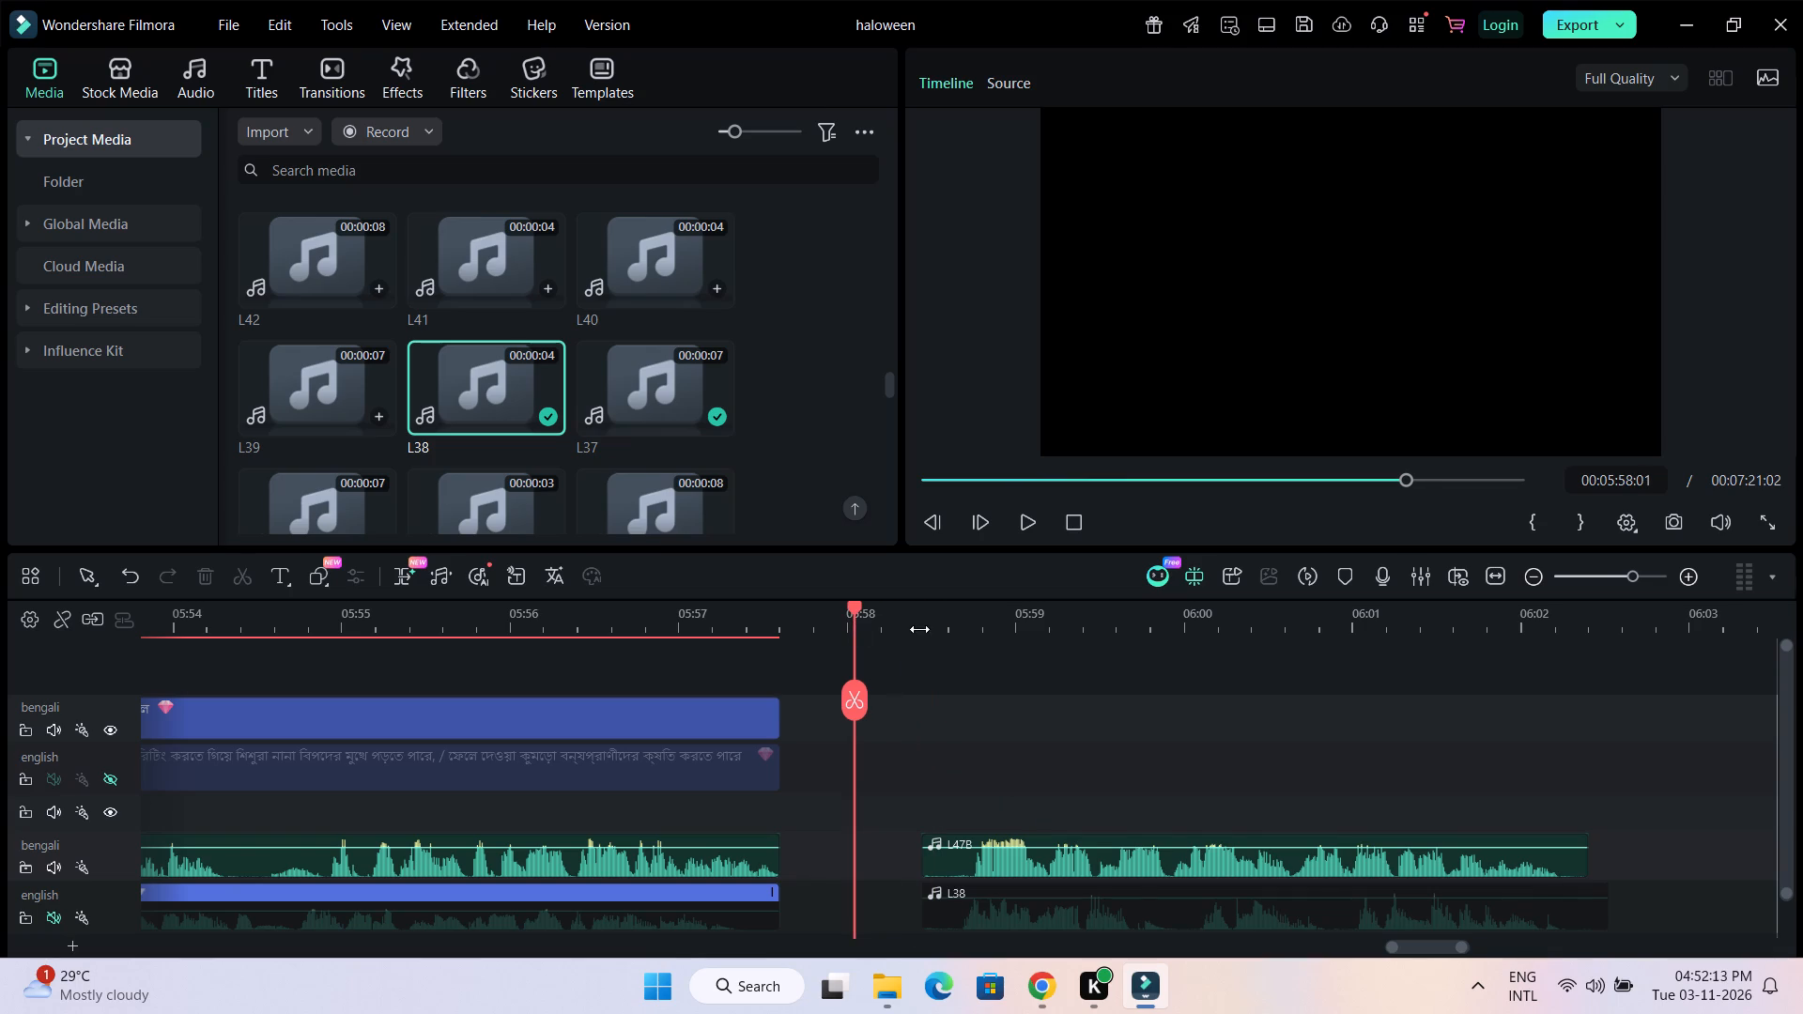
left_click_drag(920, 629, 892, 623)
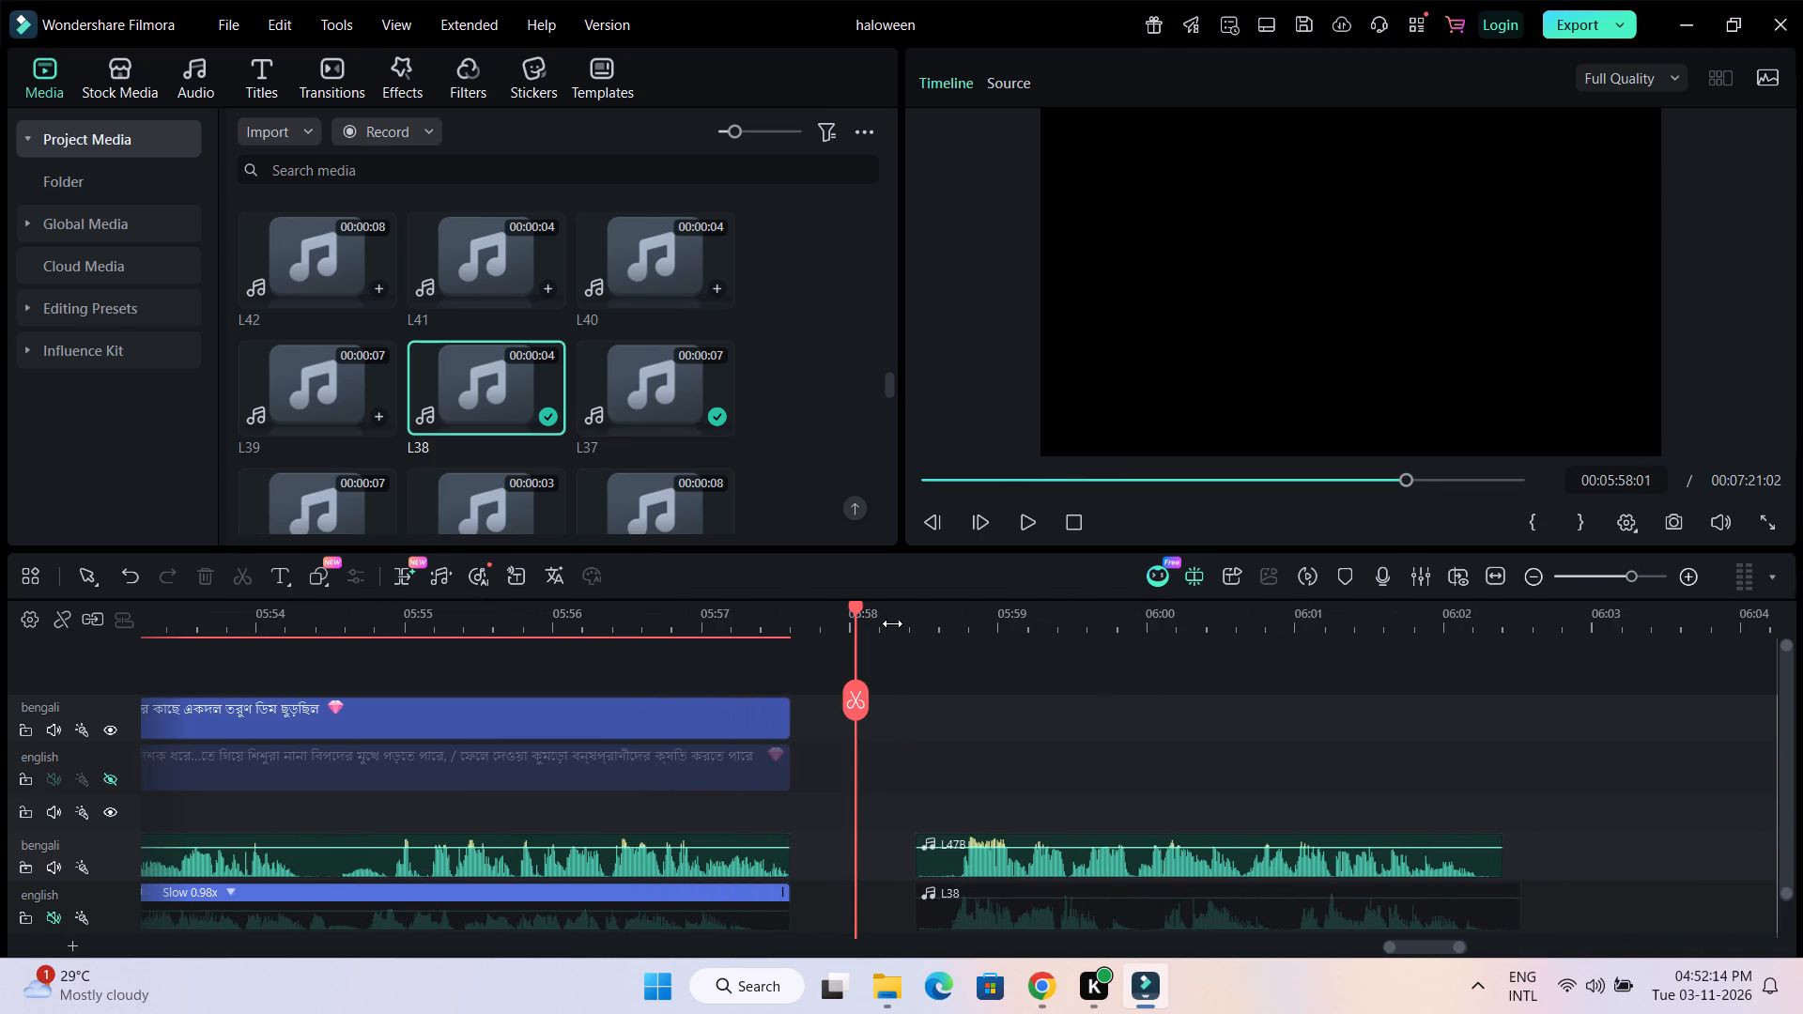
left_click_drag(1516, 914, 1504, 914)
left_click(1113, 793)
Move the three spare Bengali and English caption pairs earlier, the first two starting at about 06:12 and the last at about 06:38.
left_click(1397, 948)
left_click_drag(1395, 616, 1029, 640)
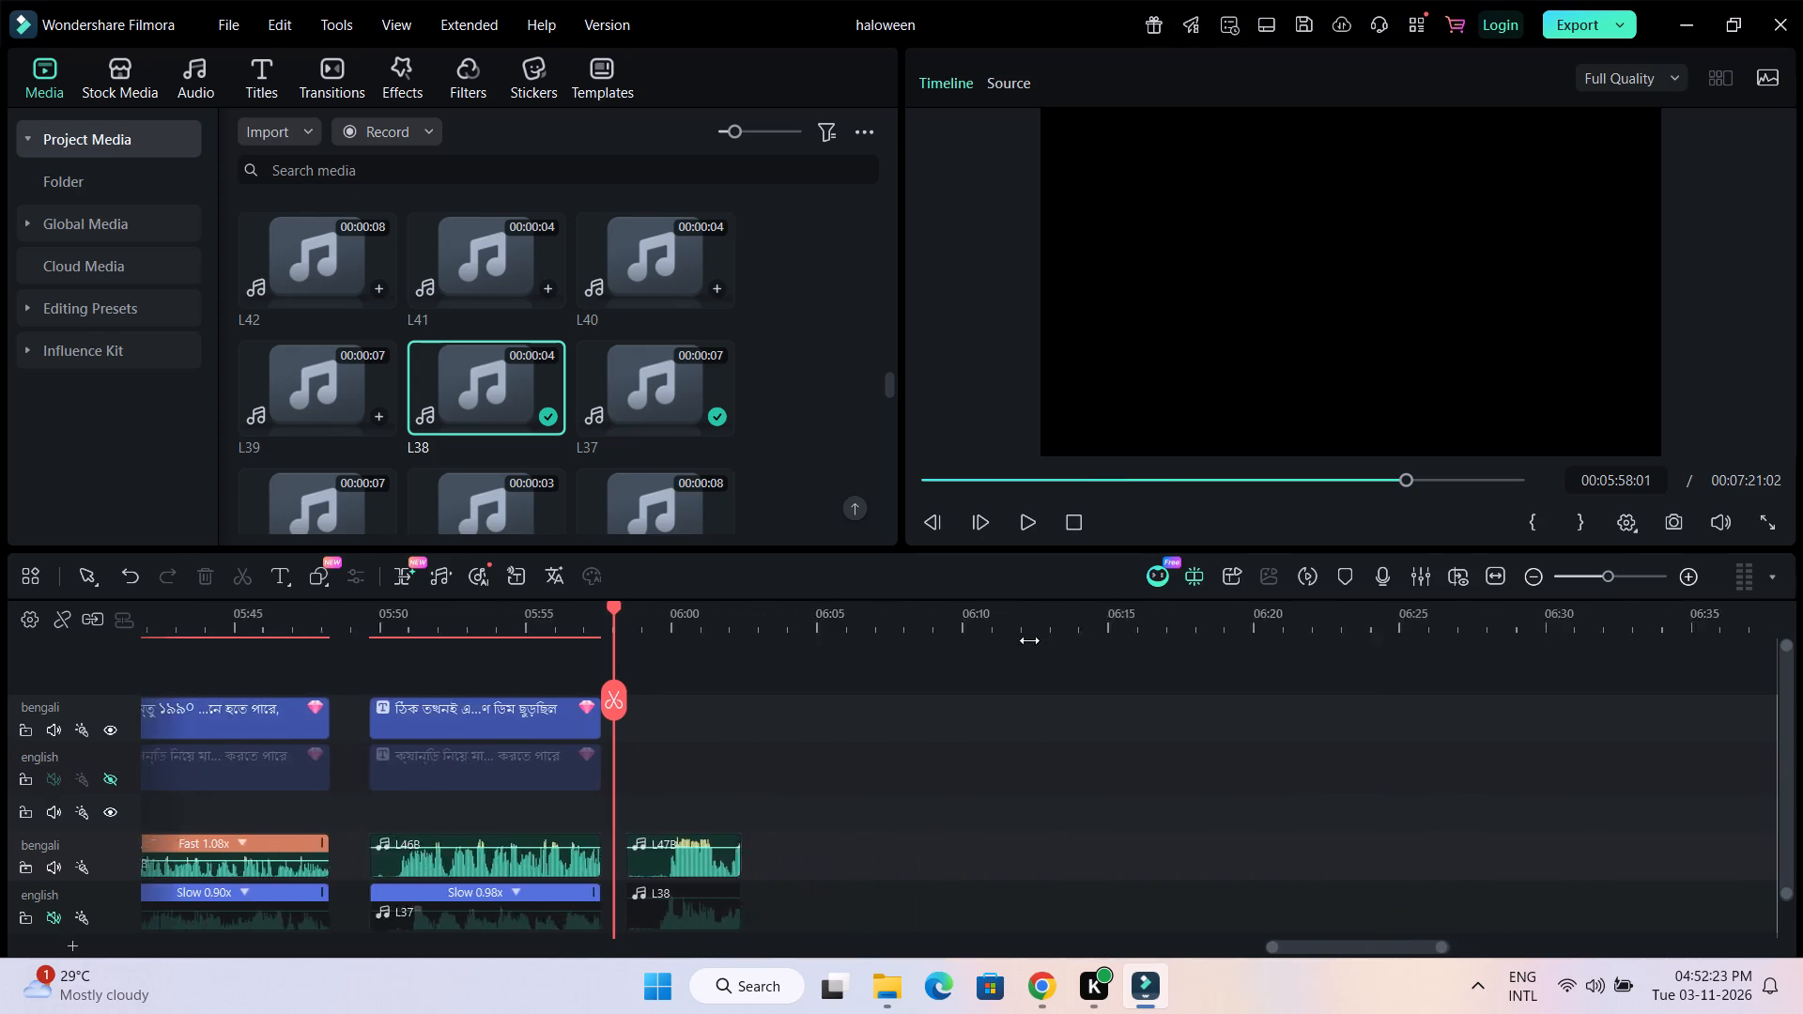
left_click_drag(1029, 640, 824, 672)
left_click_drag(1038, 699, 1136, 722)
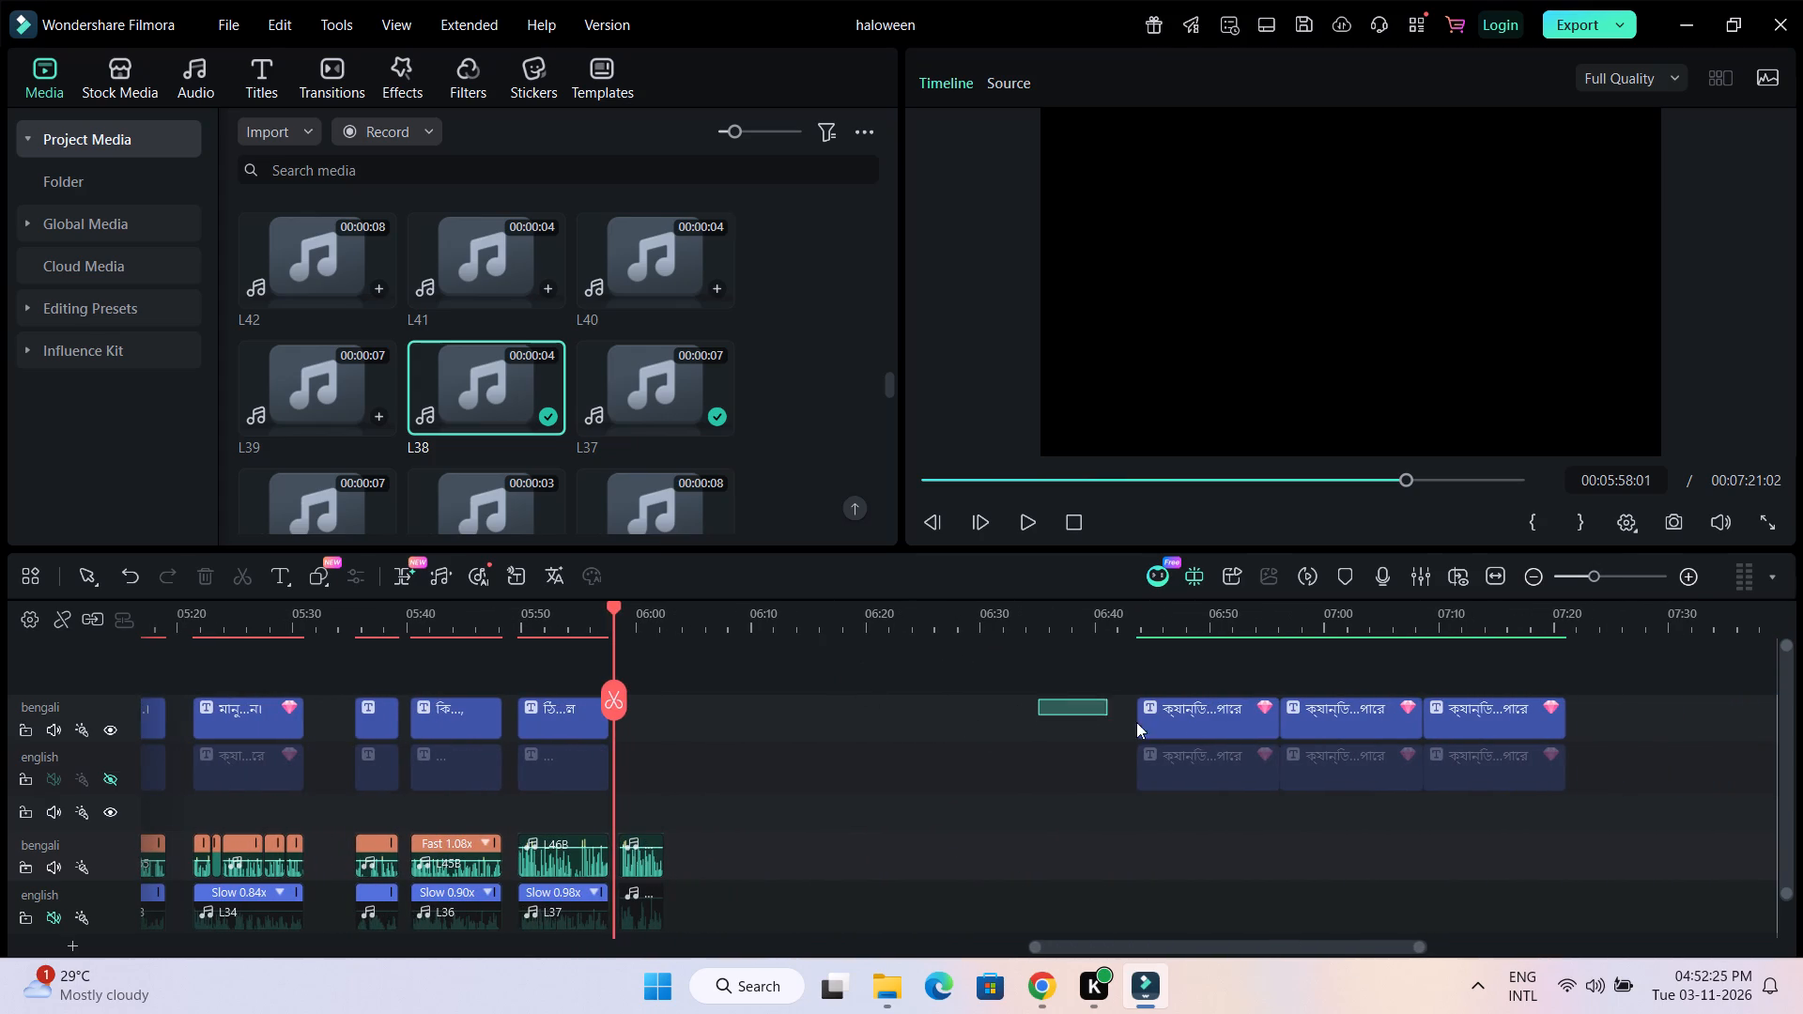
left_click_drag(1136, 722, 1368, 805)
left_click_drag(1367, 764, 1073, 760)
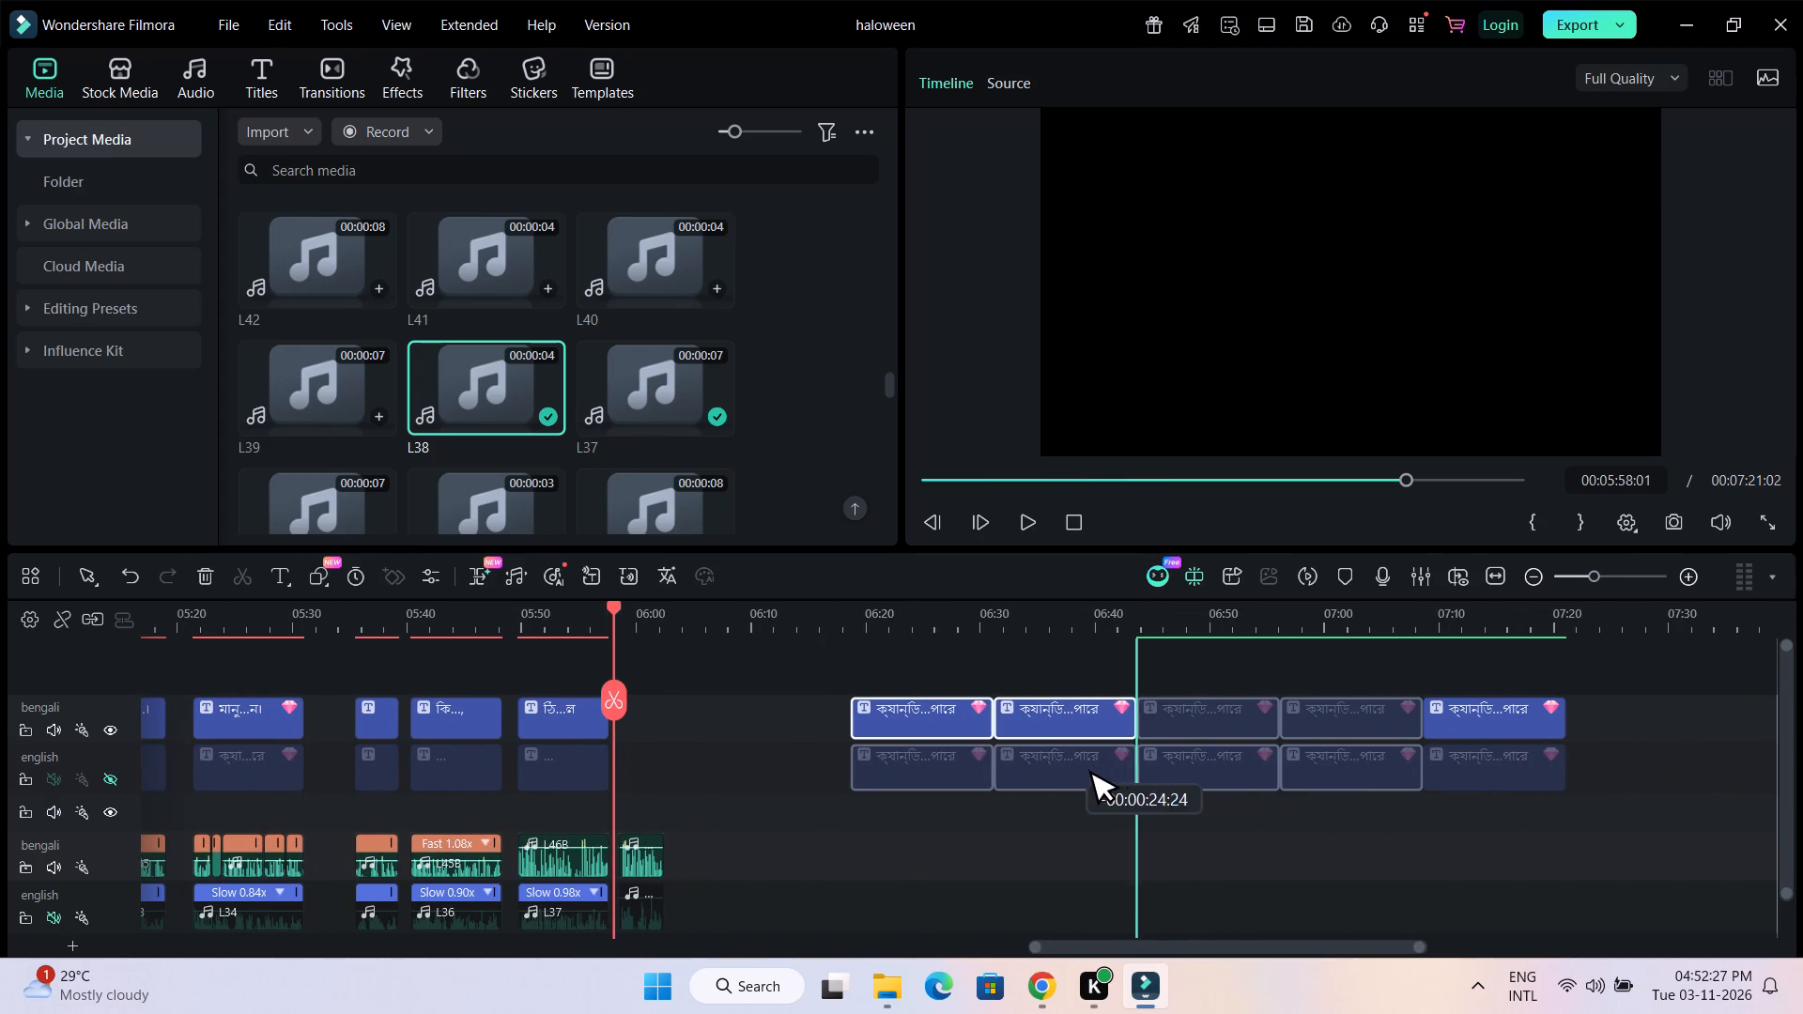
left_click_drag(1073, 760, 1003, 764)
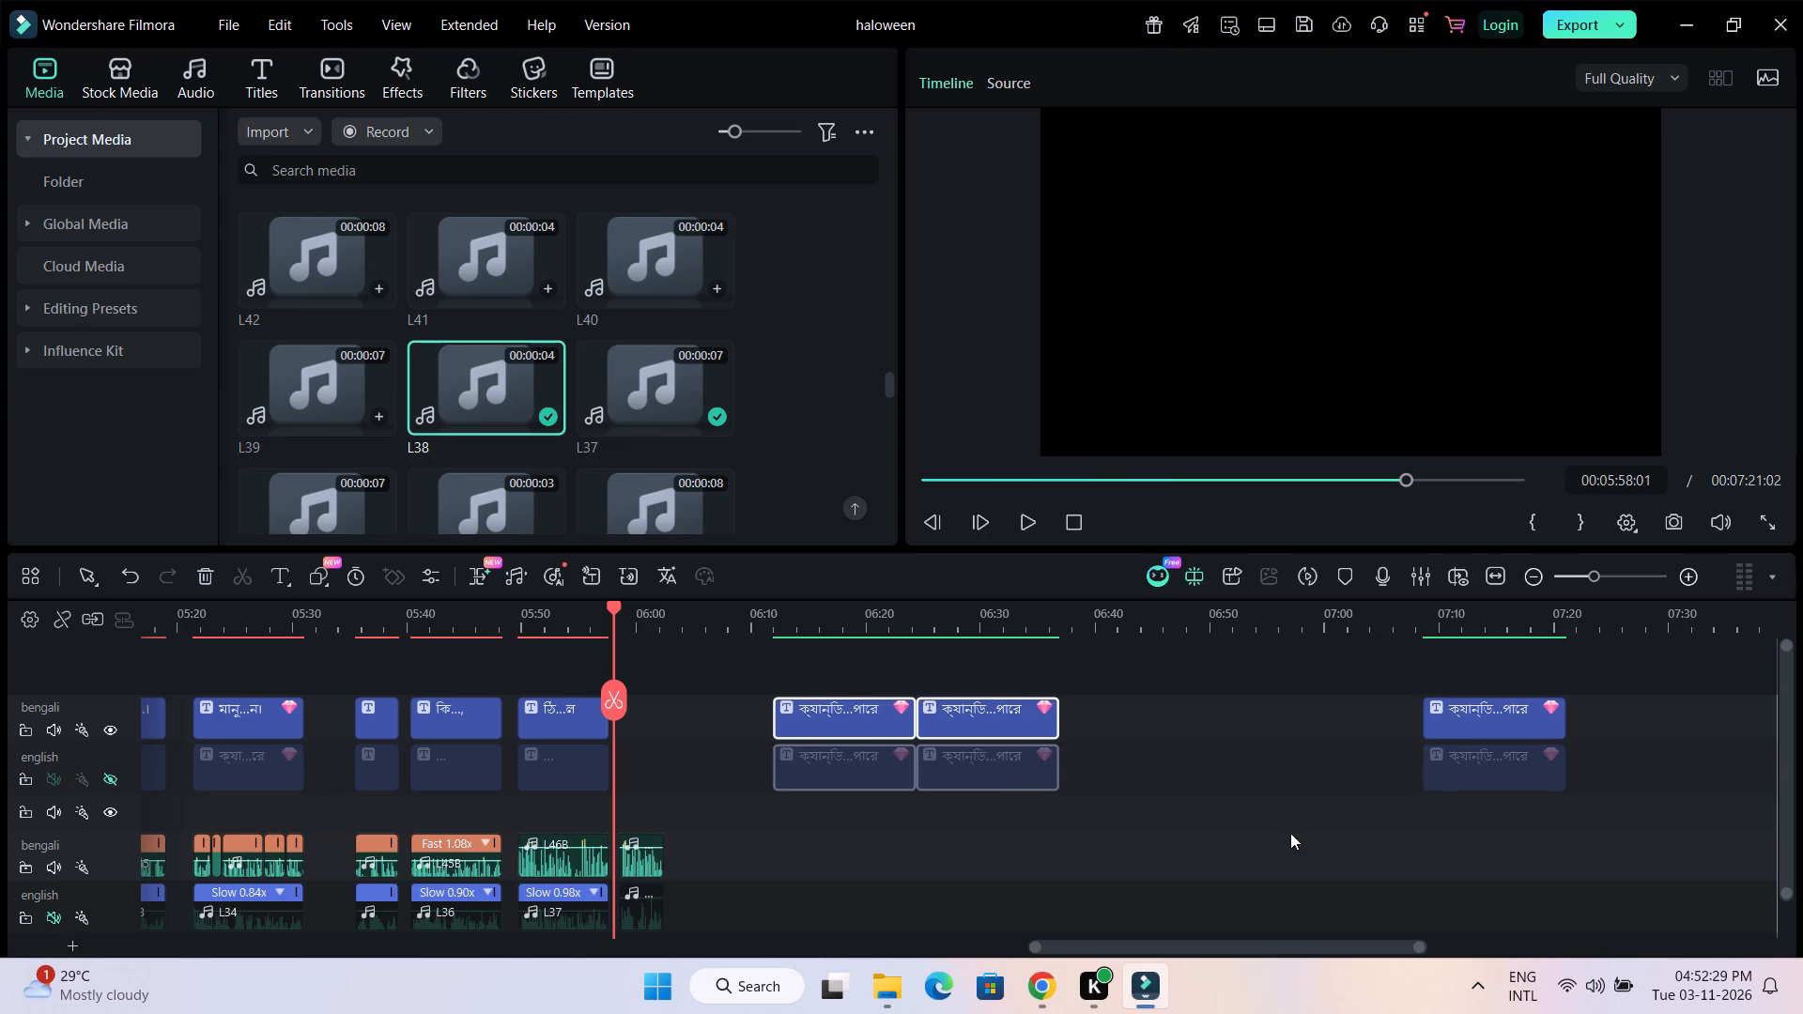
left_click_drag(1294, 830, 1573, 700)
left_click_drag(1490, 771, 1145, 769)
Copy the last spare caption pair and paste it four times in a row, starting at about 06:53.
right_click(1144, 768)
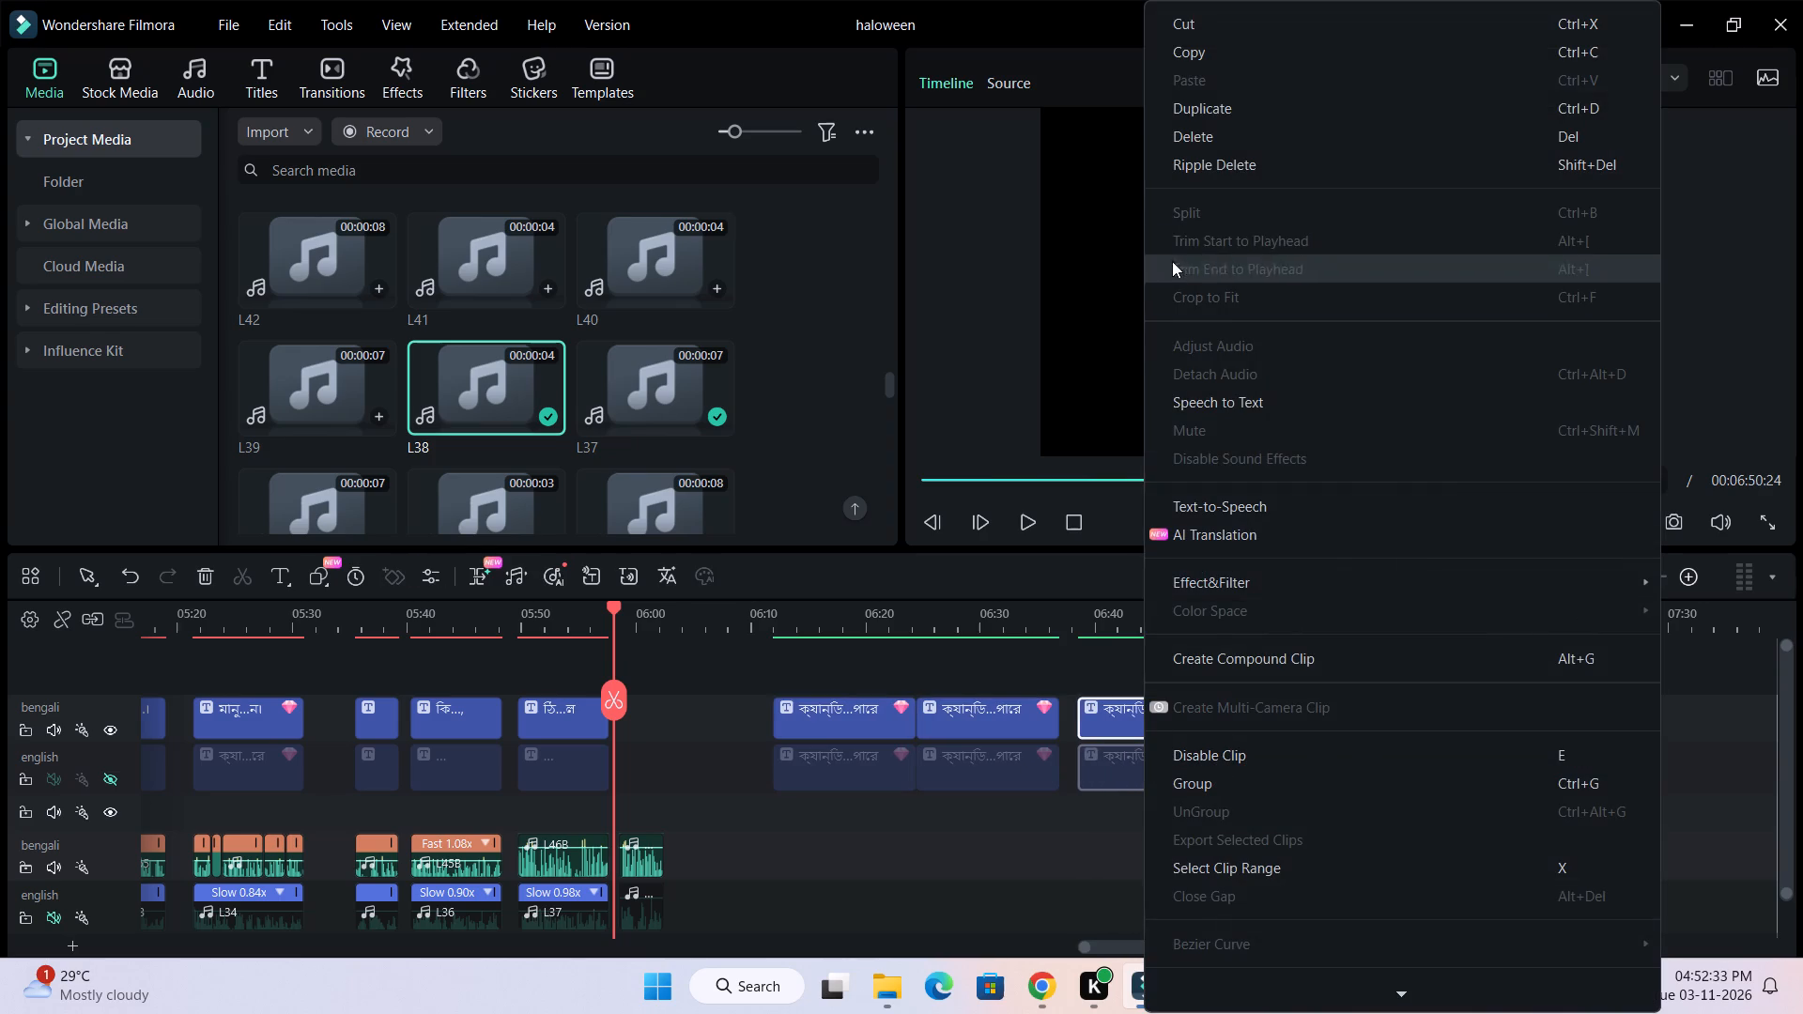
left_click(1186, 53)
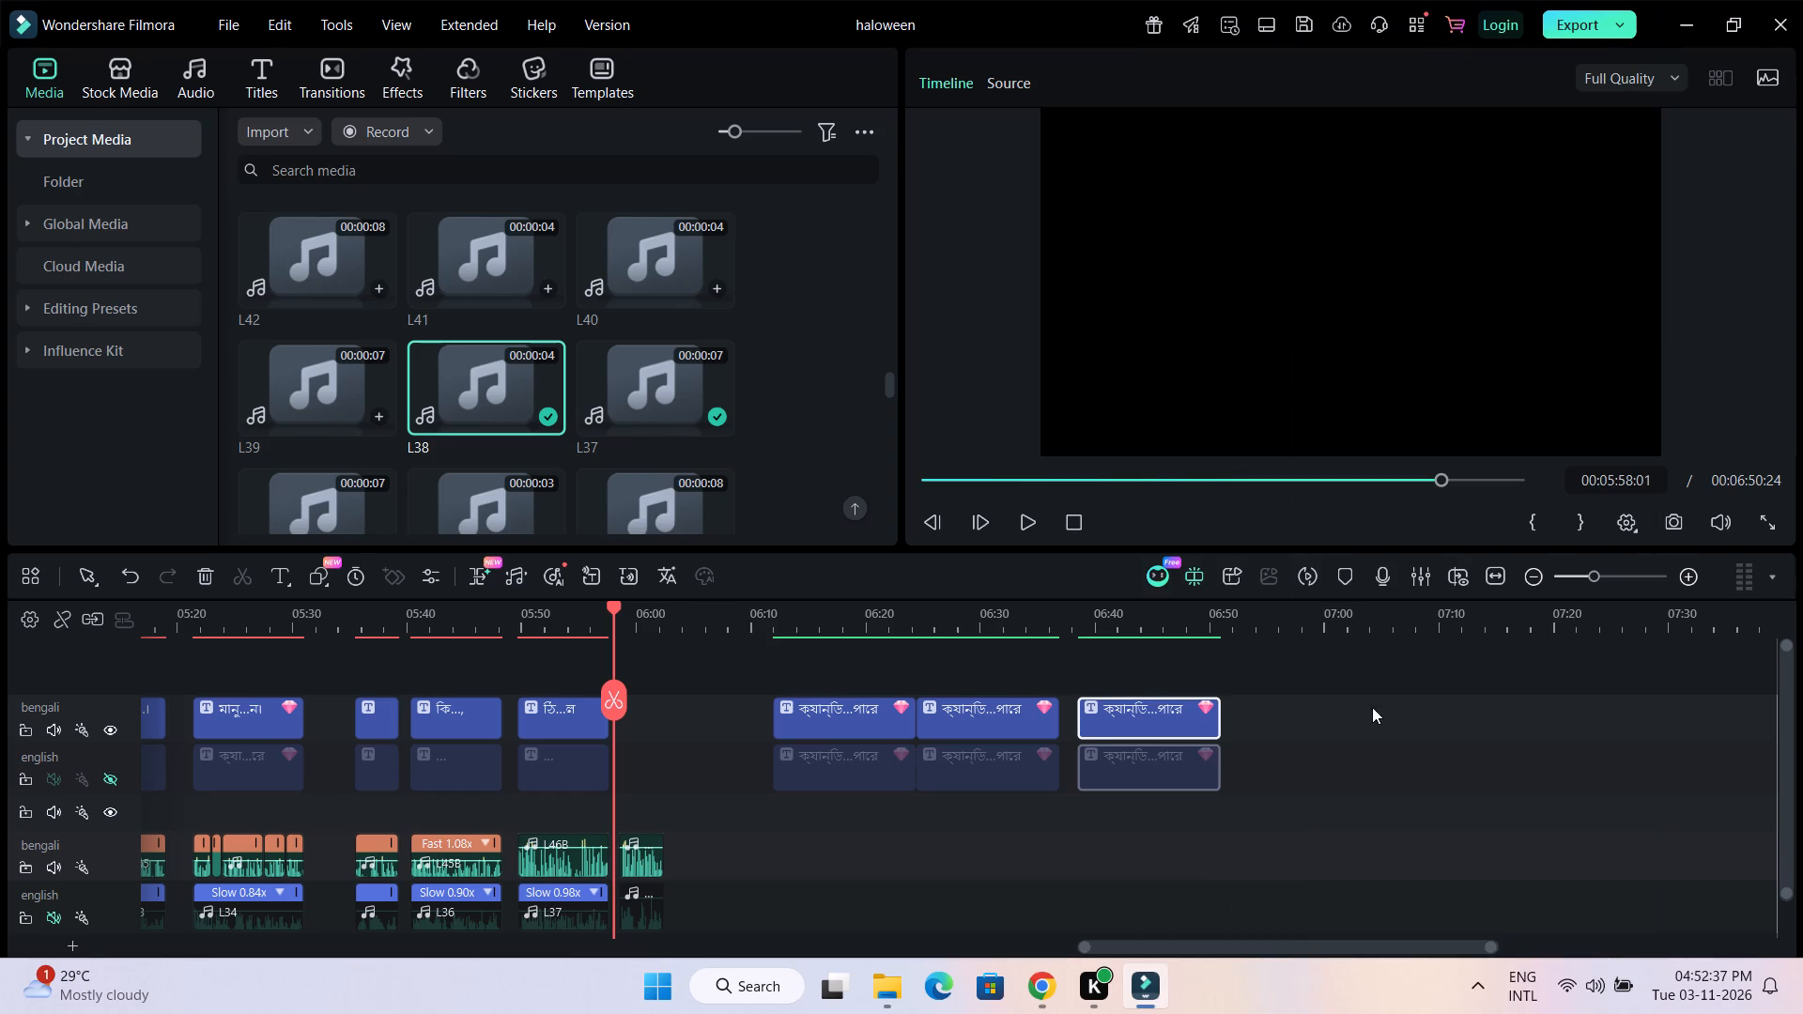
left_click(1251, 616)
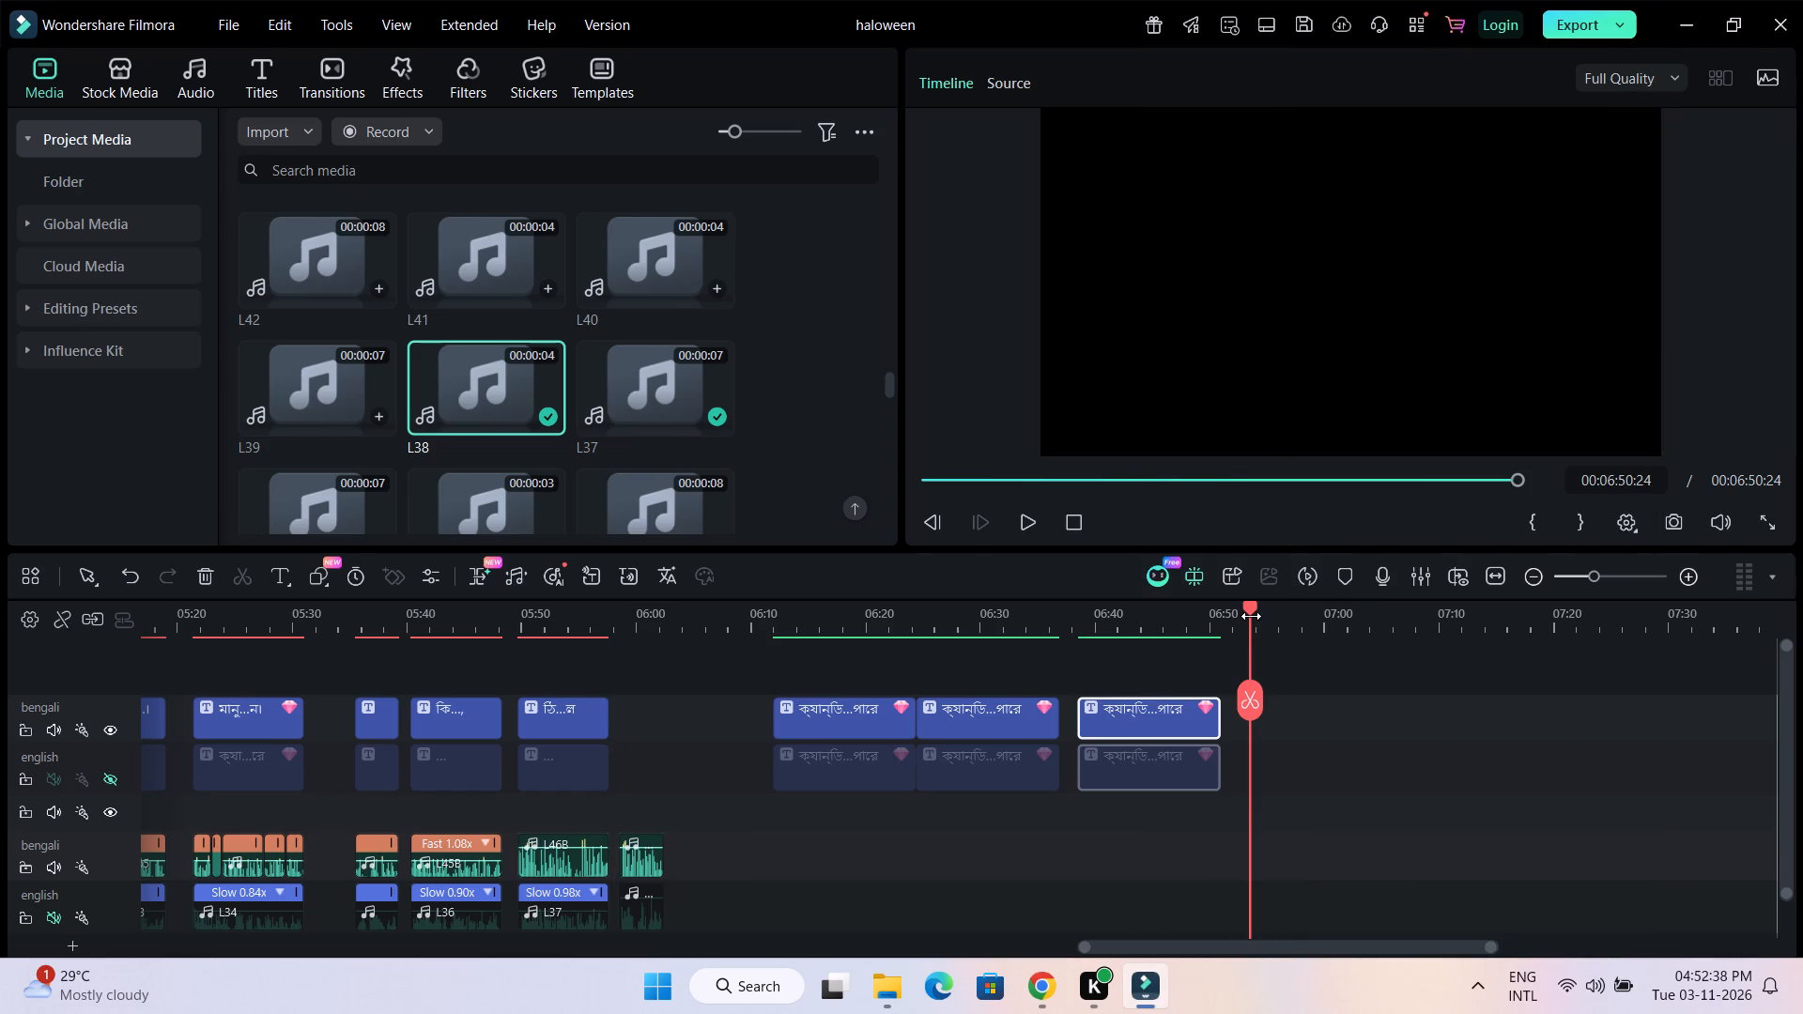
key("ctrl+v")
key("ctrl+v")
key("ctrl+v")
key("ctrl+v")
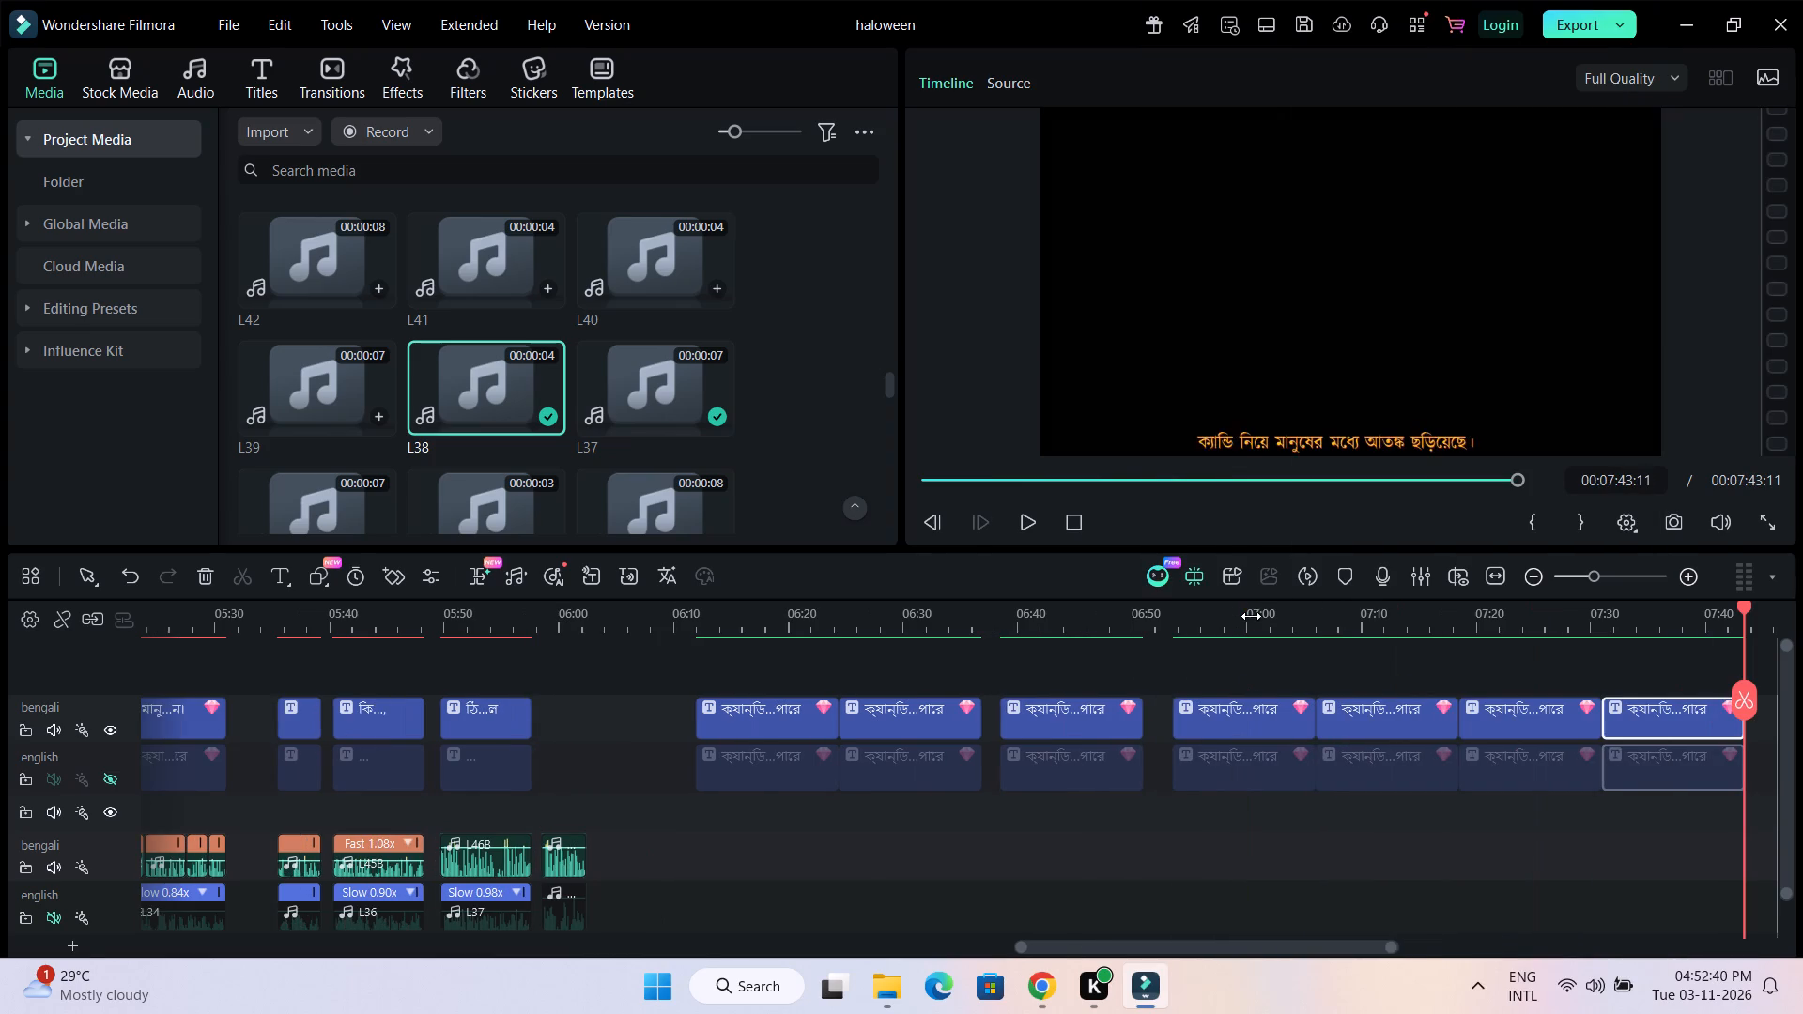
Move the first spare caption pair to the start of L47B and L38, and place the playhead at 00:05:58:21 over them.
left_click_drag(1197, 947, 1130, 949)
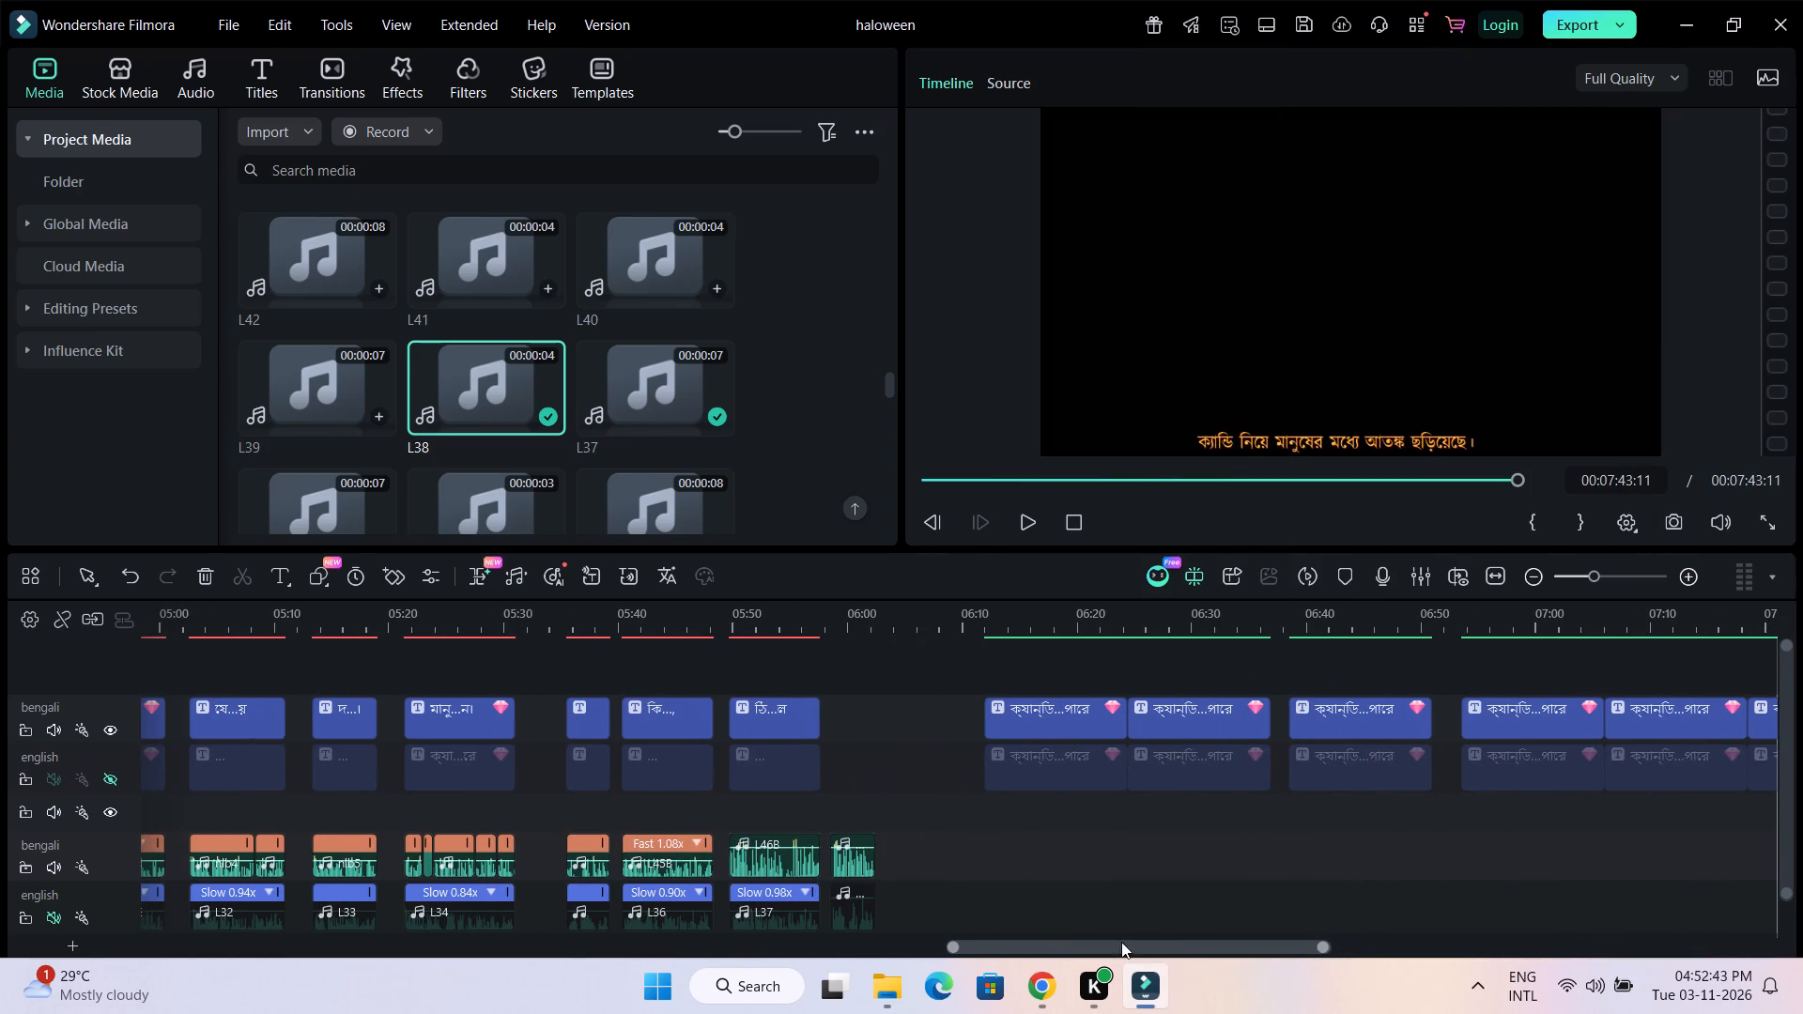
left_click(924, 817)
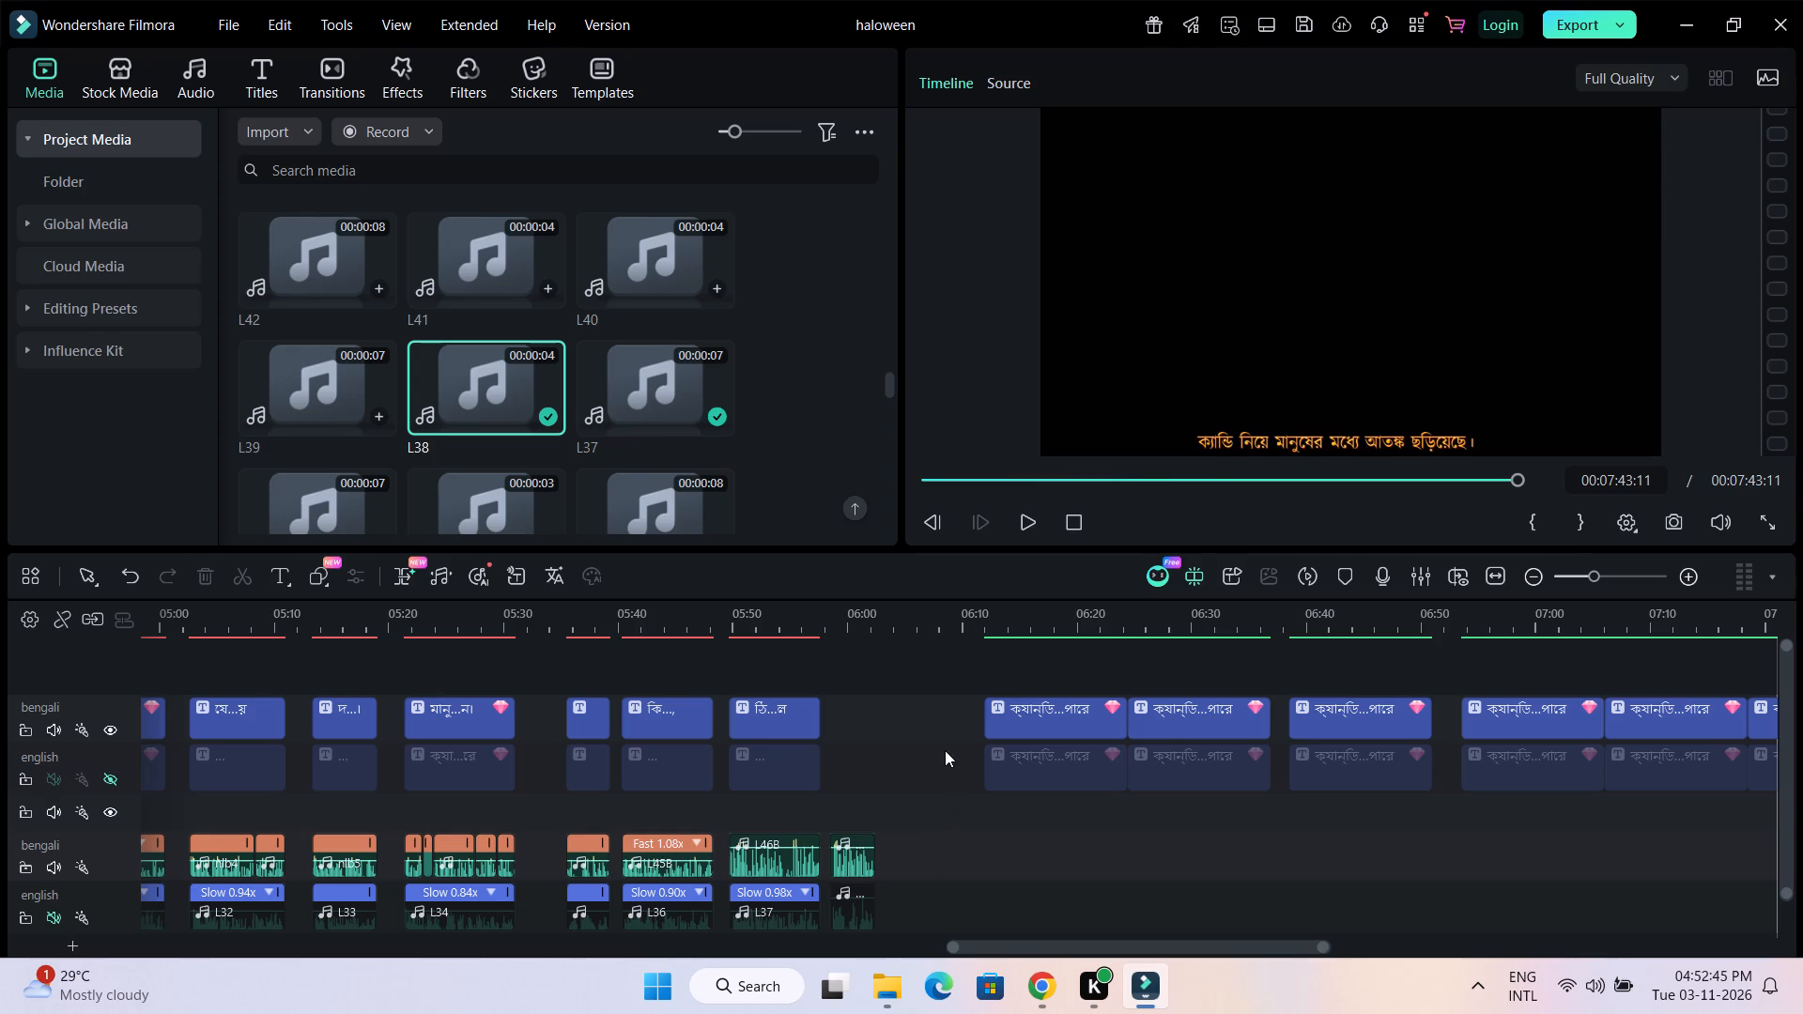
left_click_drag(954, 711, 1062, 814)
left_click_drag(1062, 767, 961, 771)
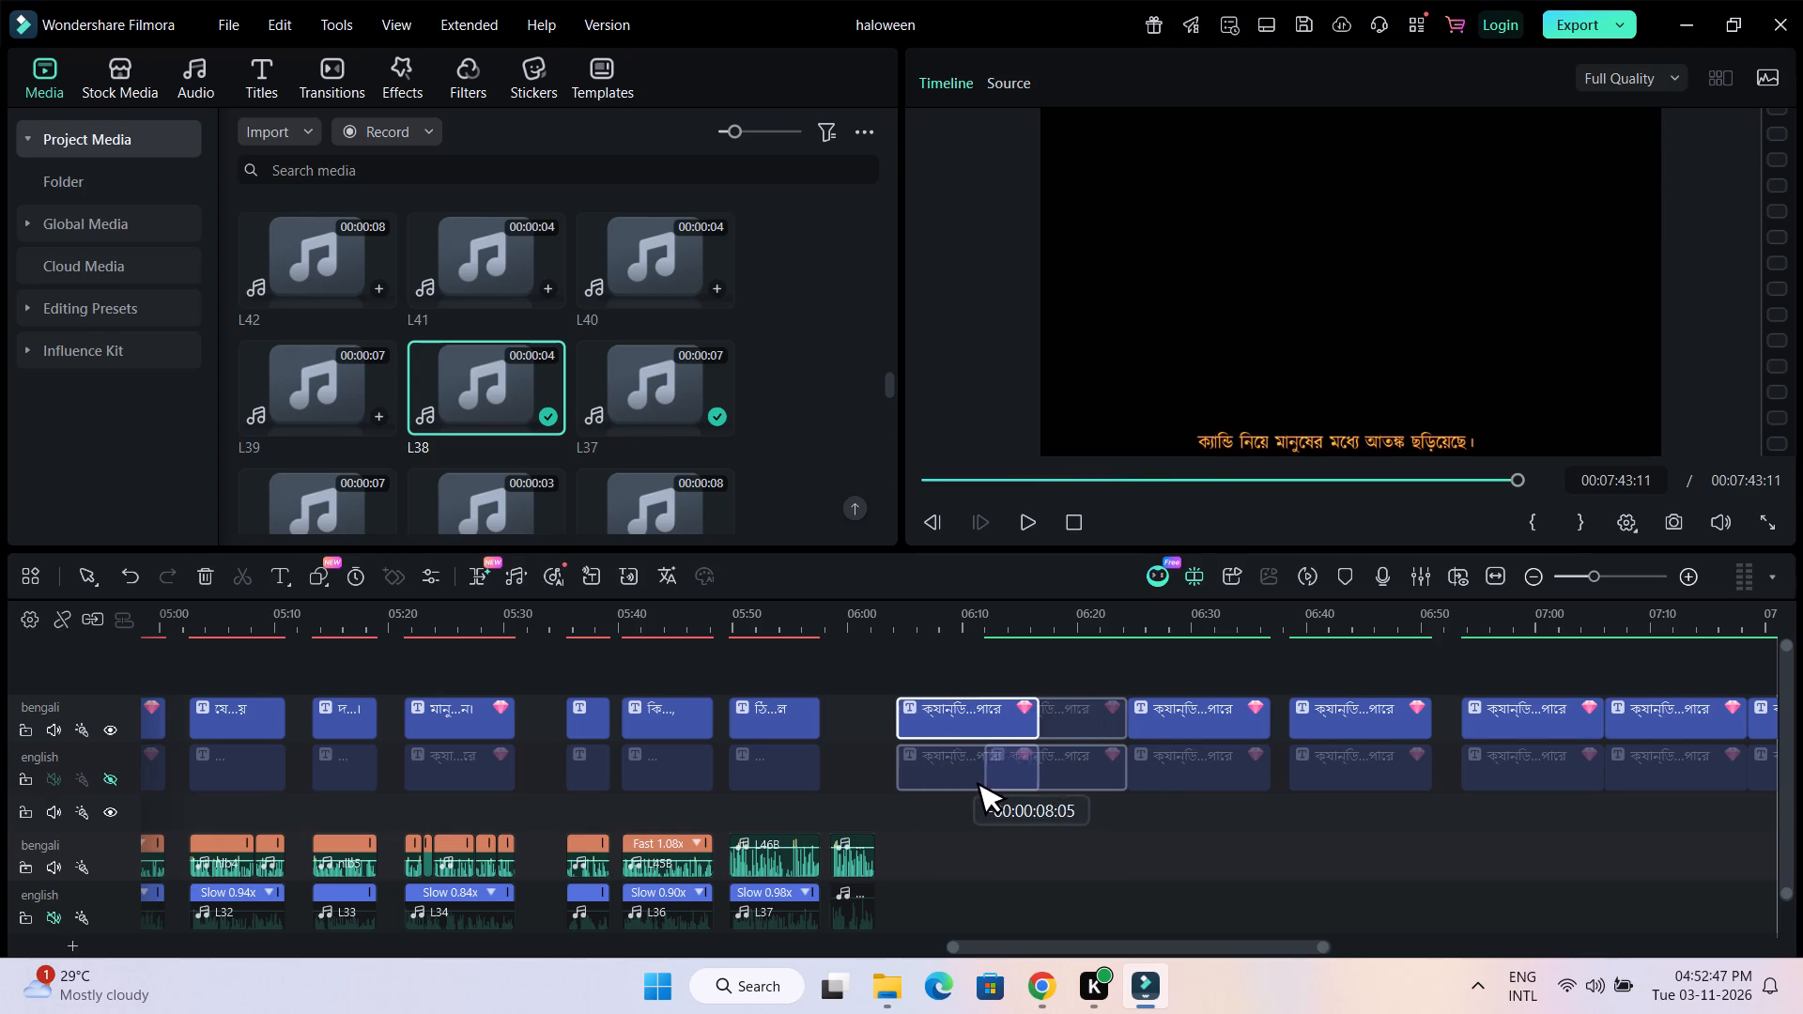
left_click_drag(961, 771, 916, 768)
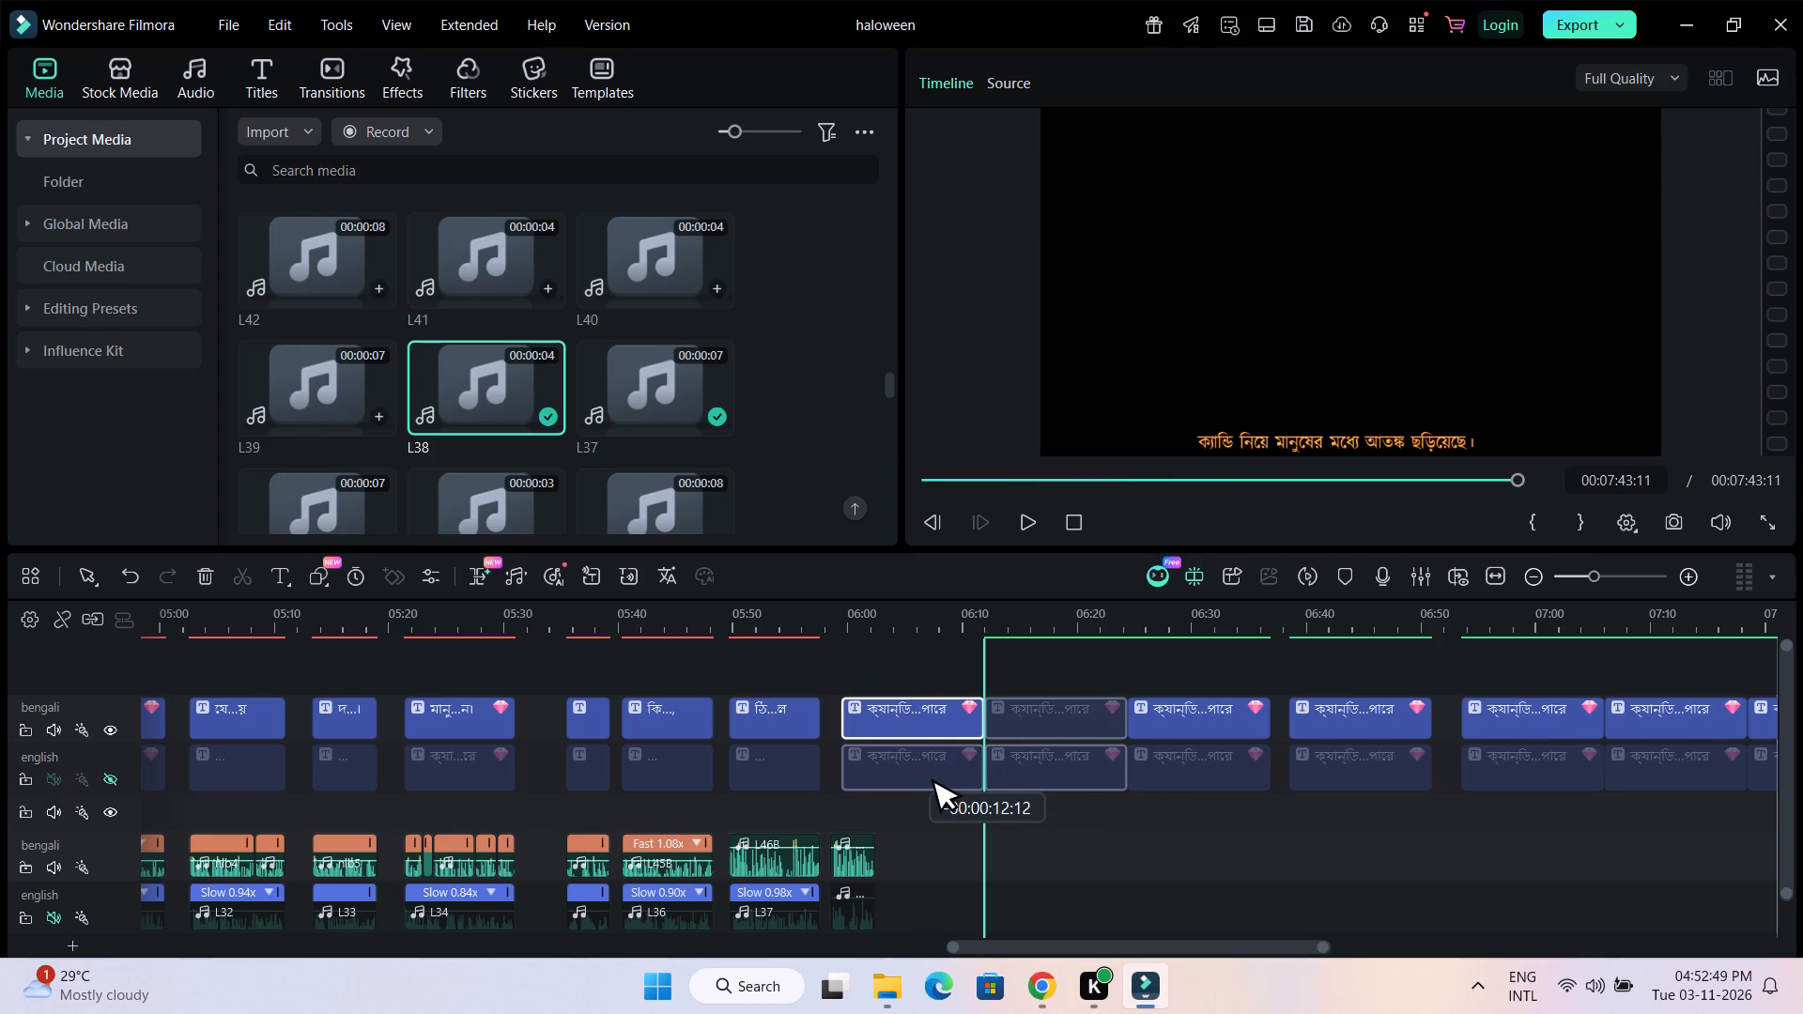
left_click_drag(916, 768, 912, 768)
left_click_drag(834, 628, 951, 633)
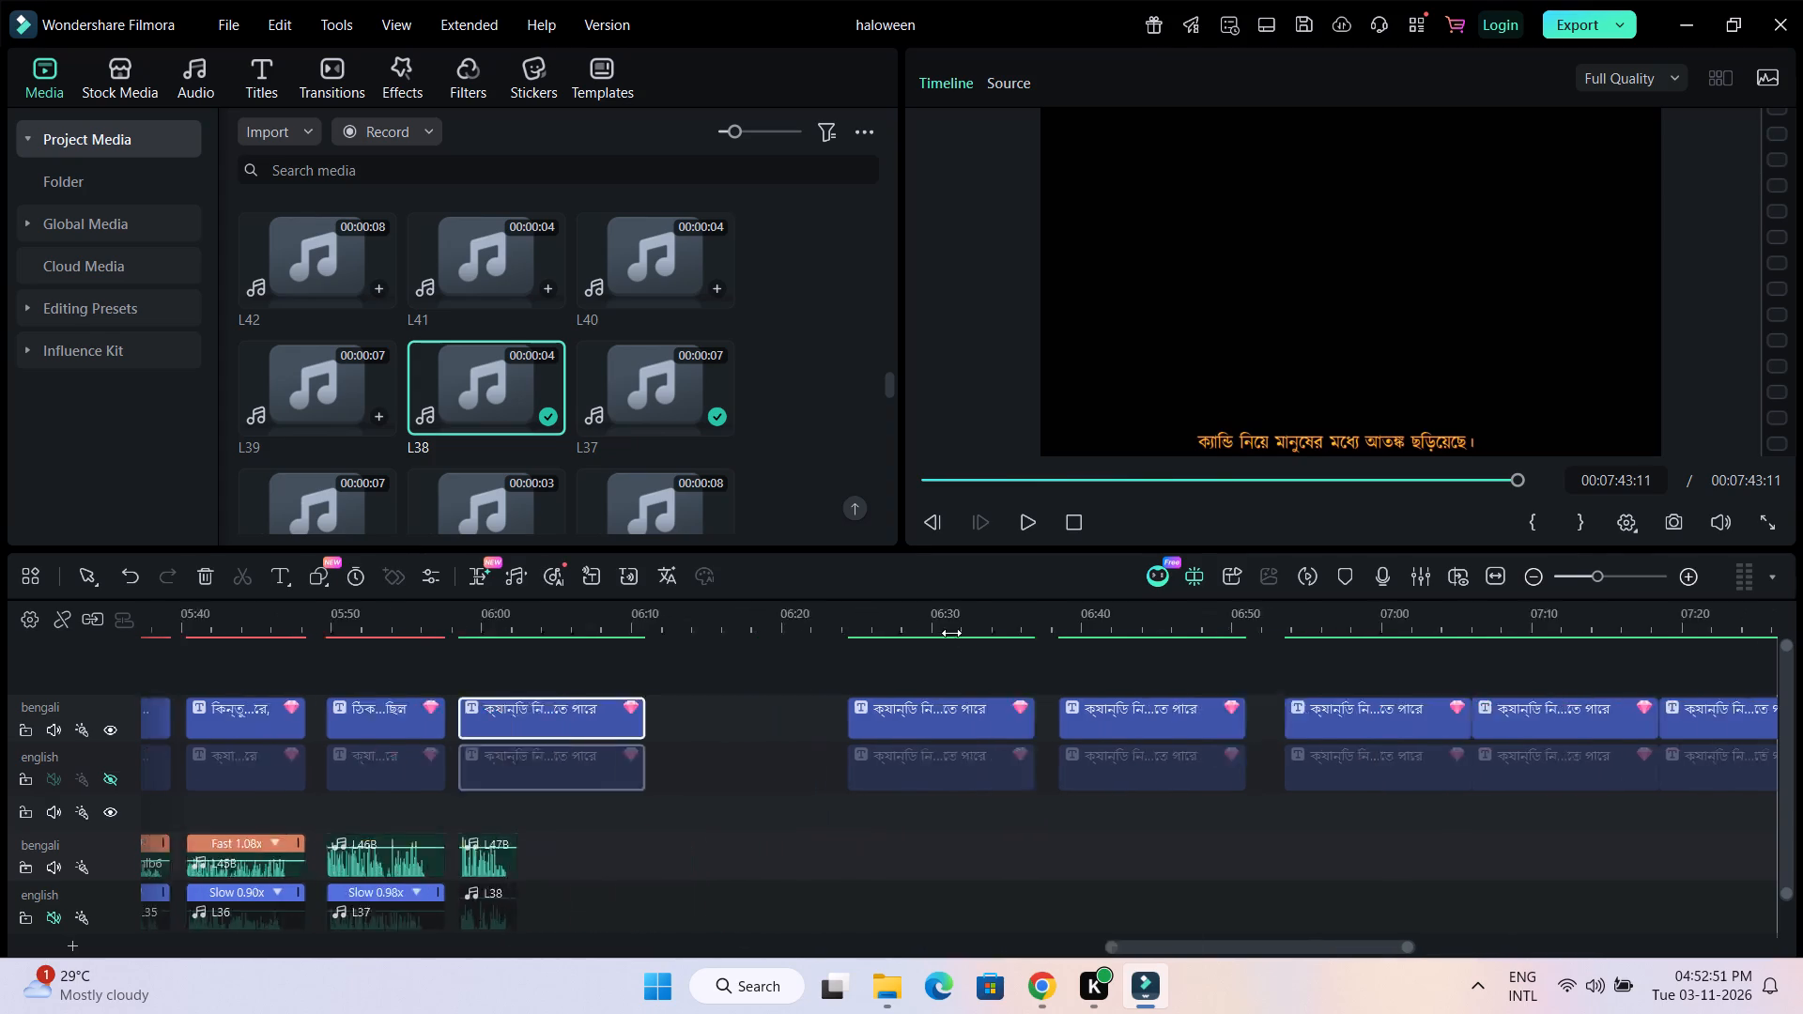
left_click_drag(951, 633, 830, 653)
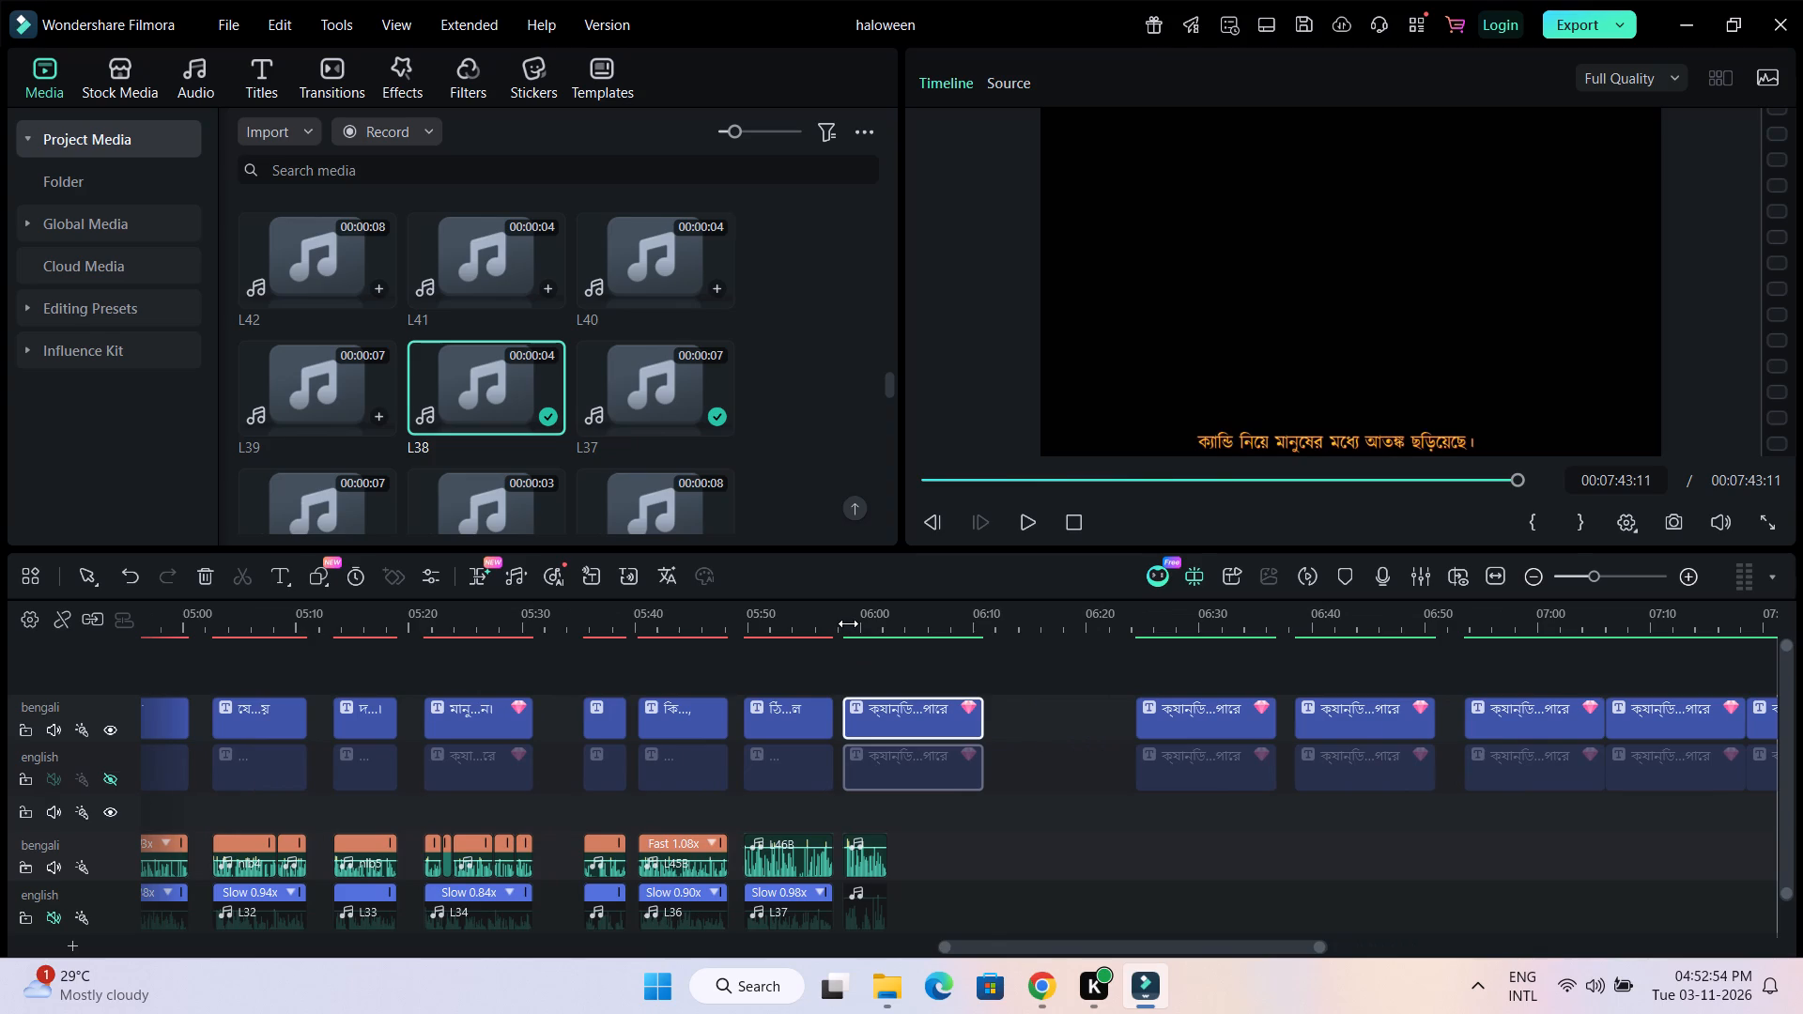
left_click(848, 623)
left_click_drag(855, 623, 1512, 689)
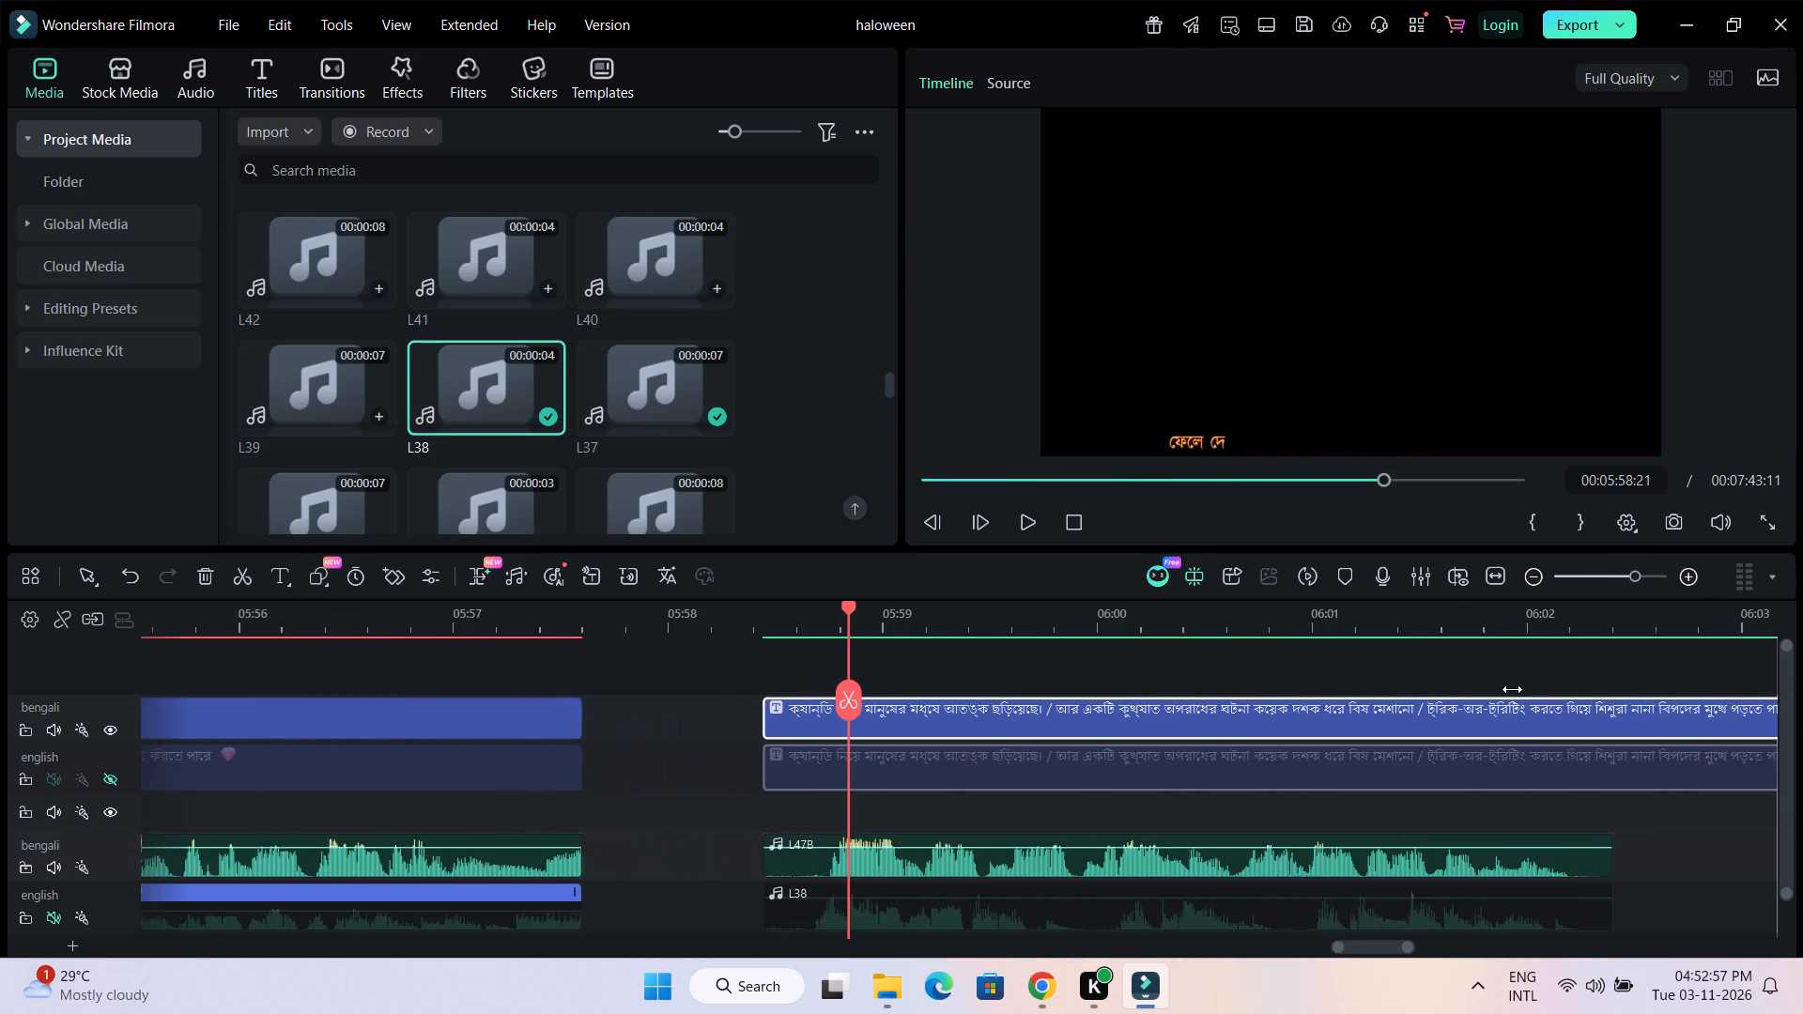
Trim the end of the first spare caption pair to match the end of L47B at 00:06:02:10.
left_click_drag(1512, 689, 1802, 717)
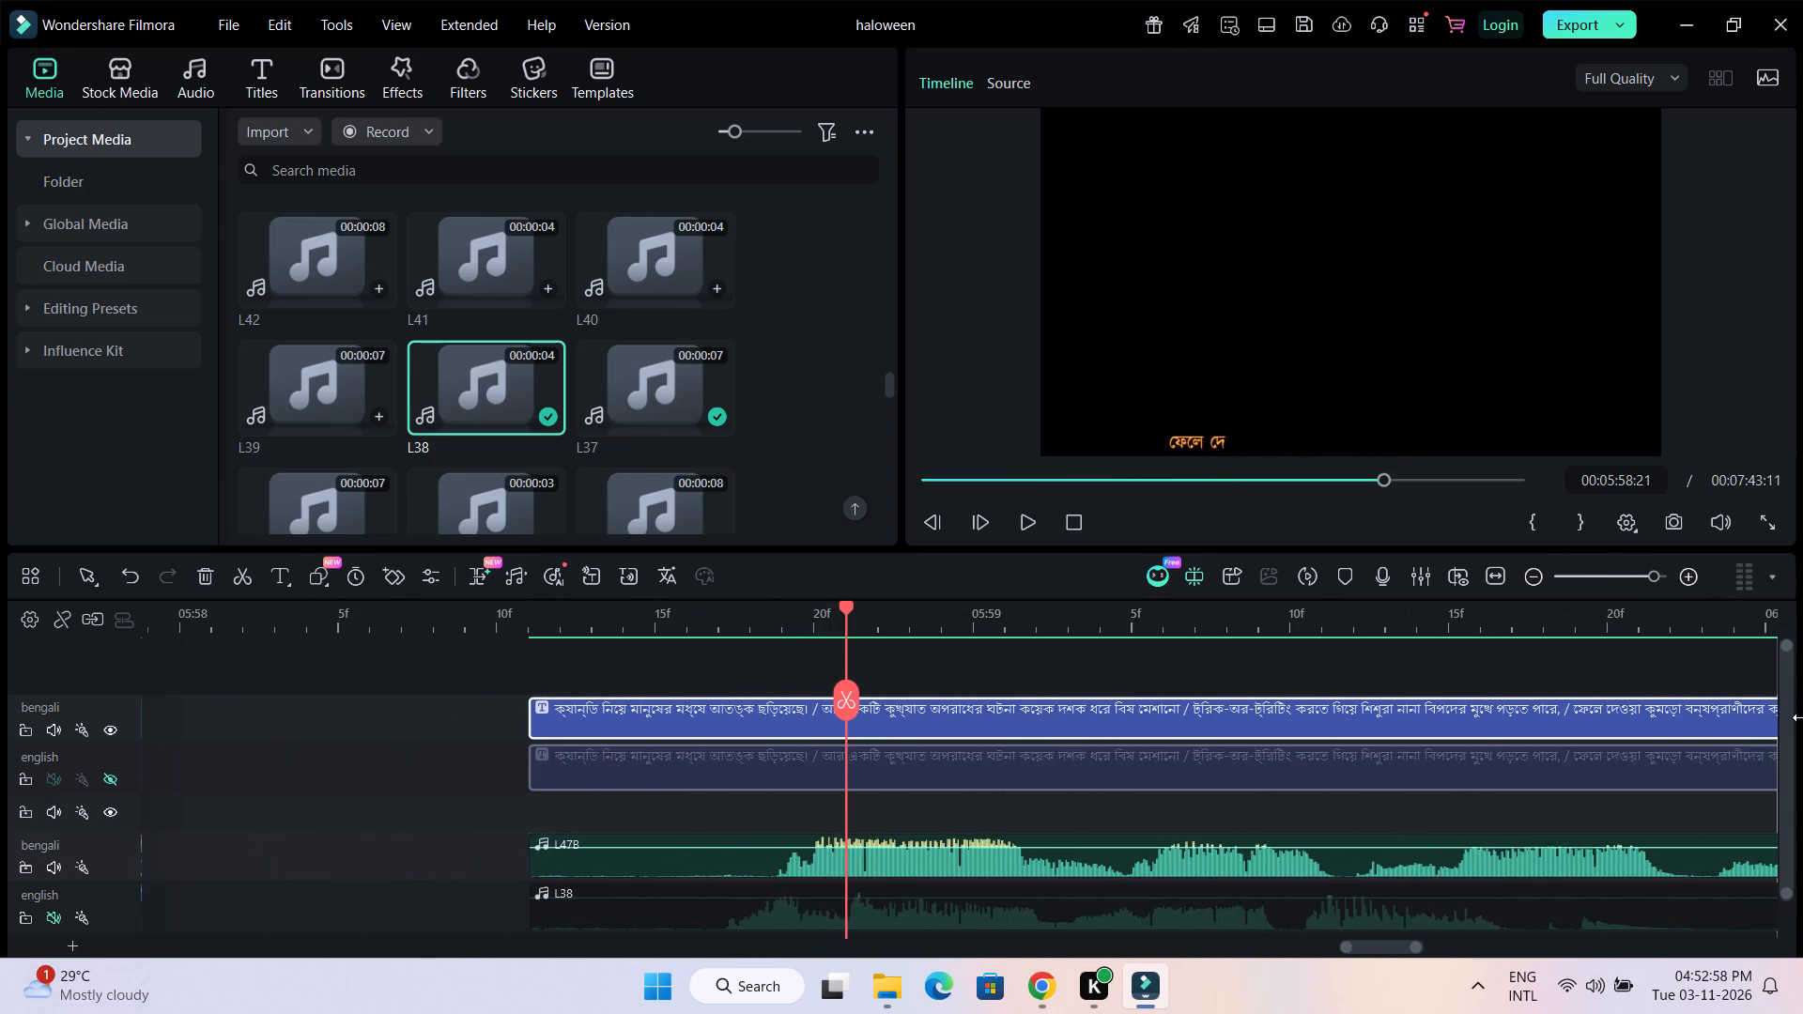
left_click_drag(1802, 717, 1276, 721)
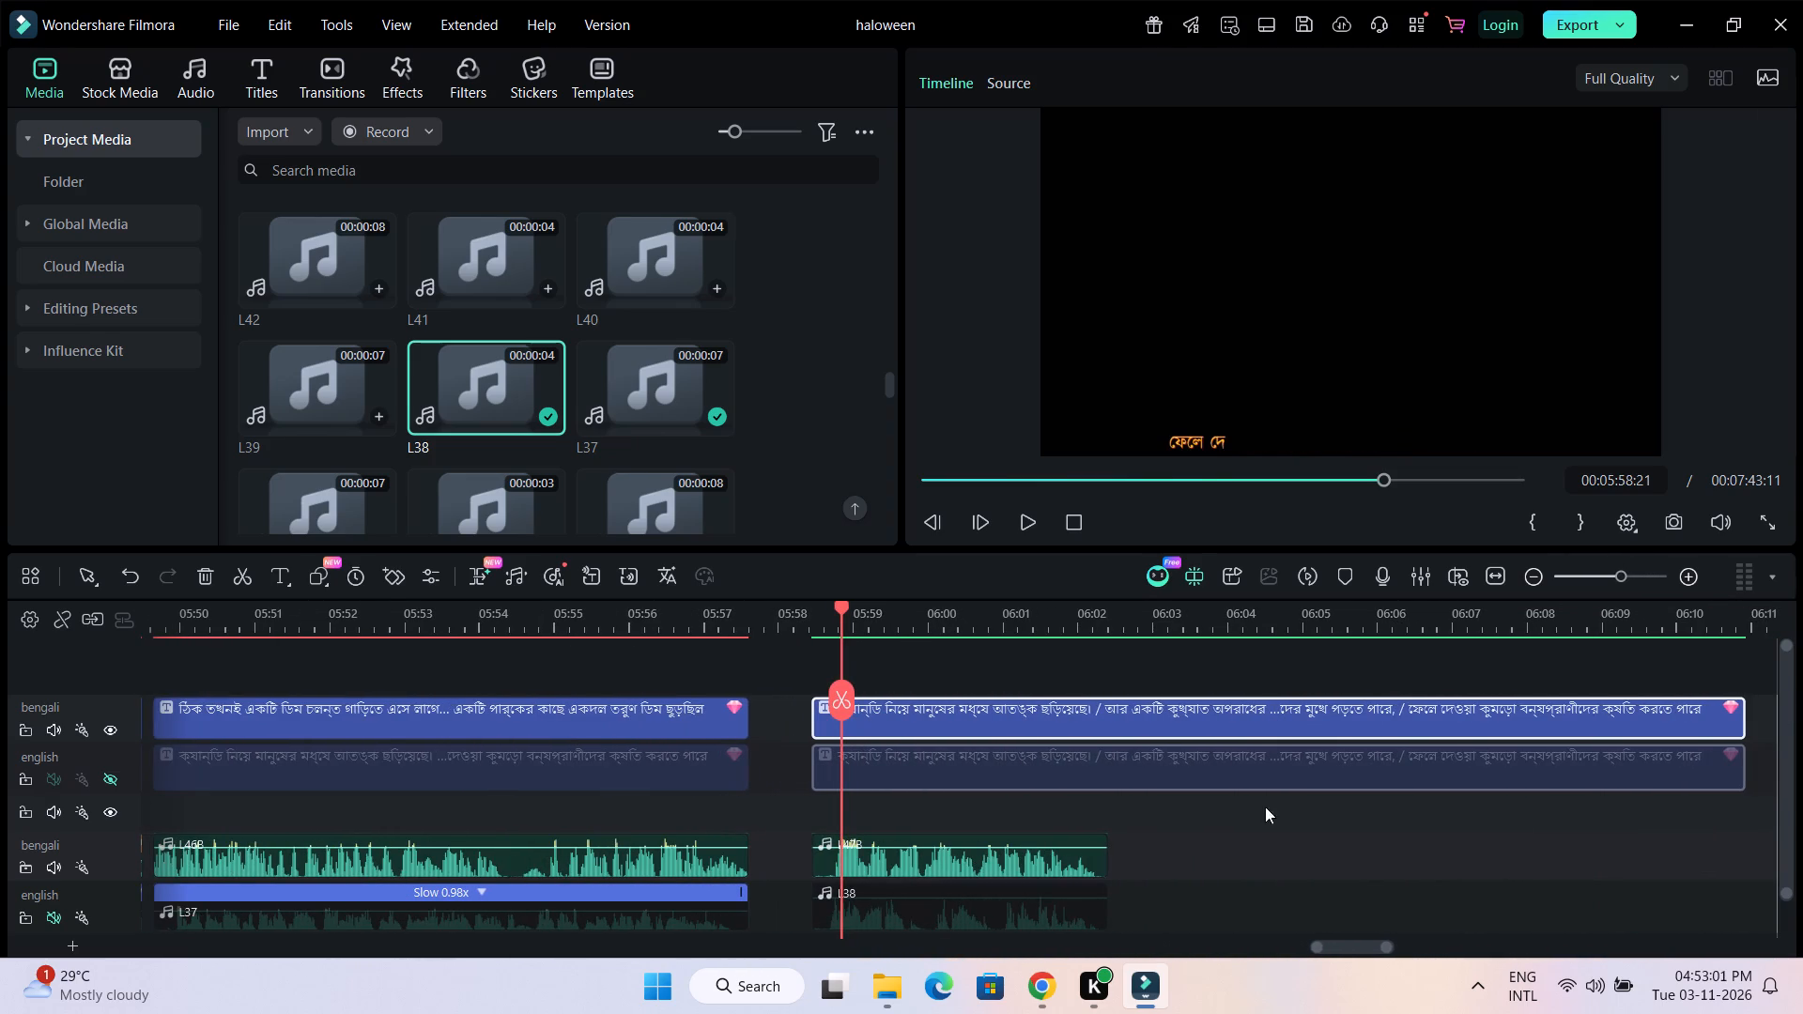
left_click_drag(1351, 950, 1362, 948)
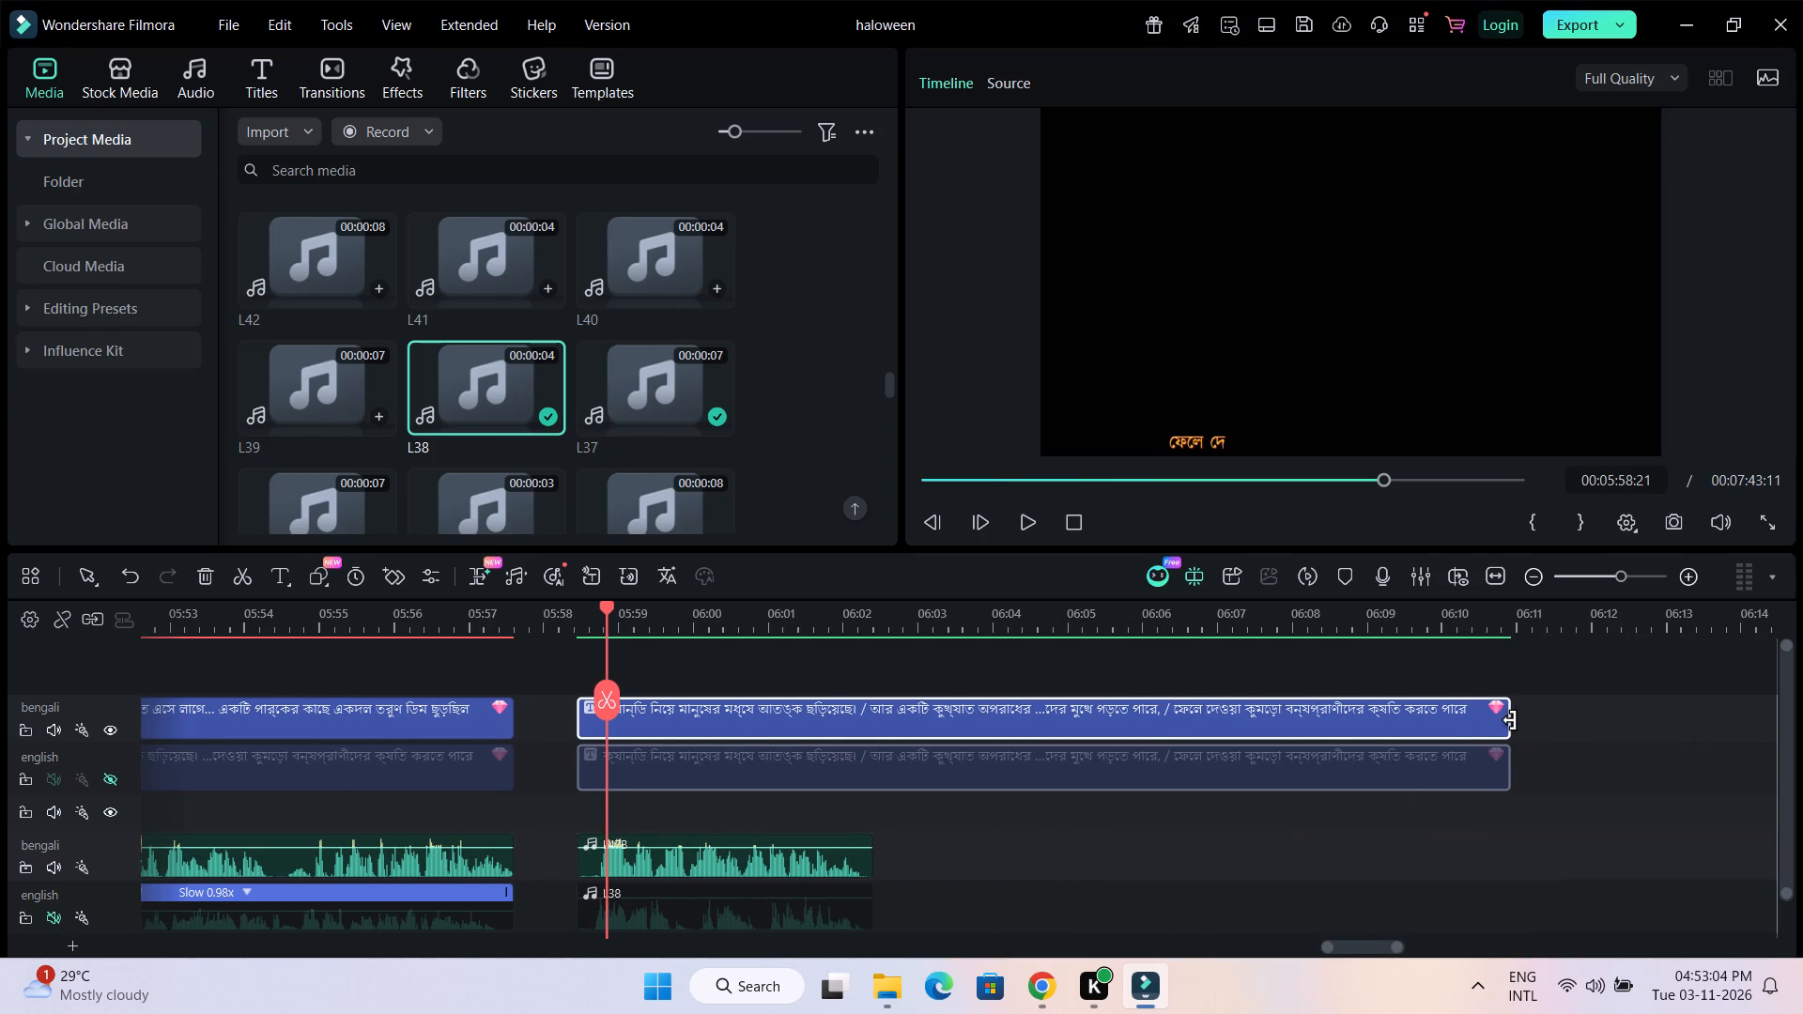
left_click_drag(1507, 720, 874, 734)
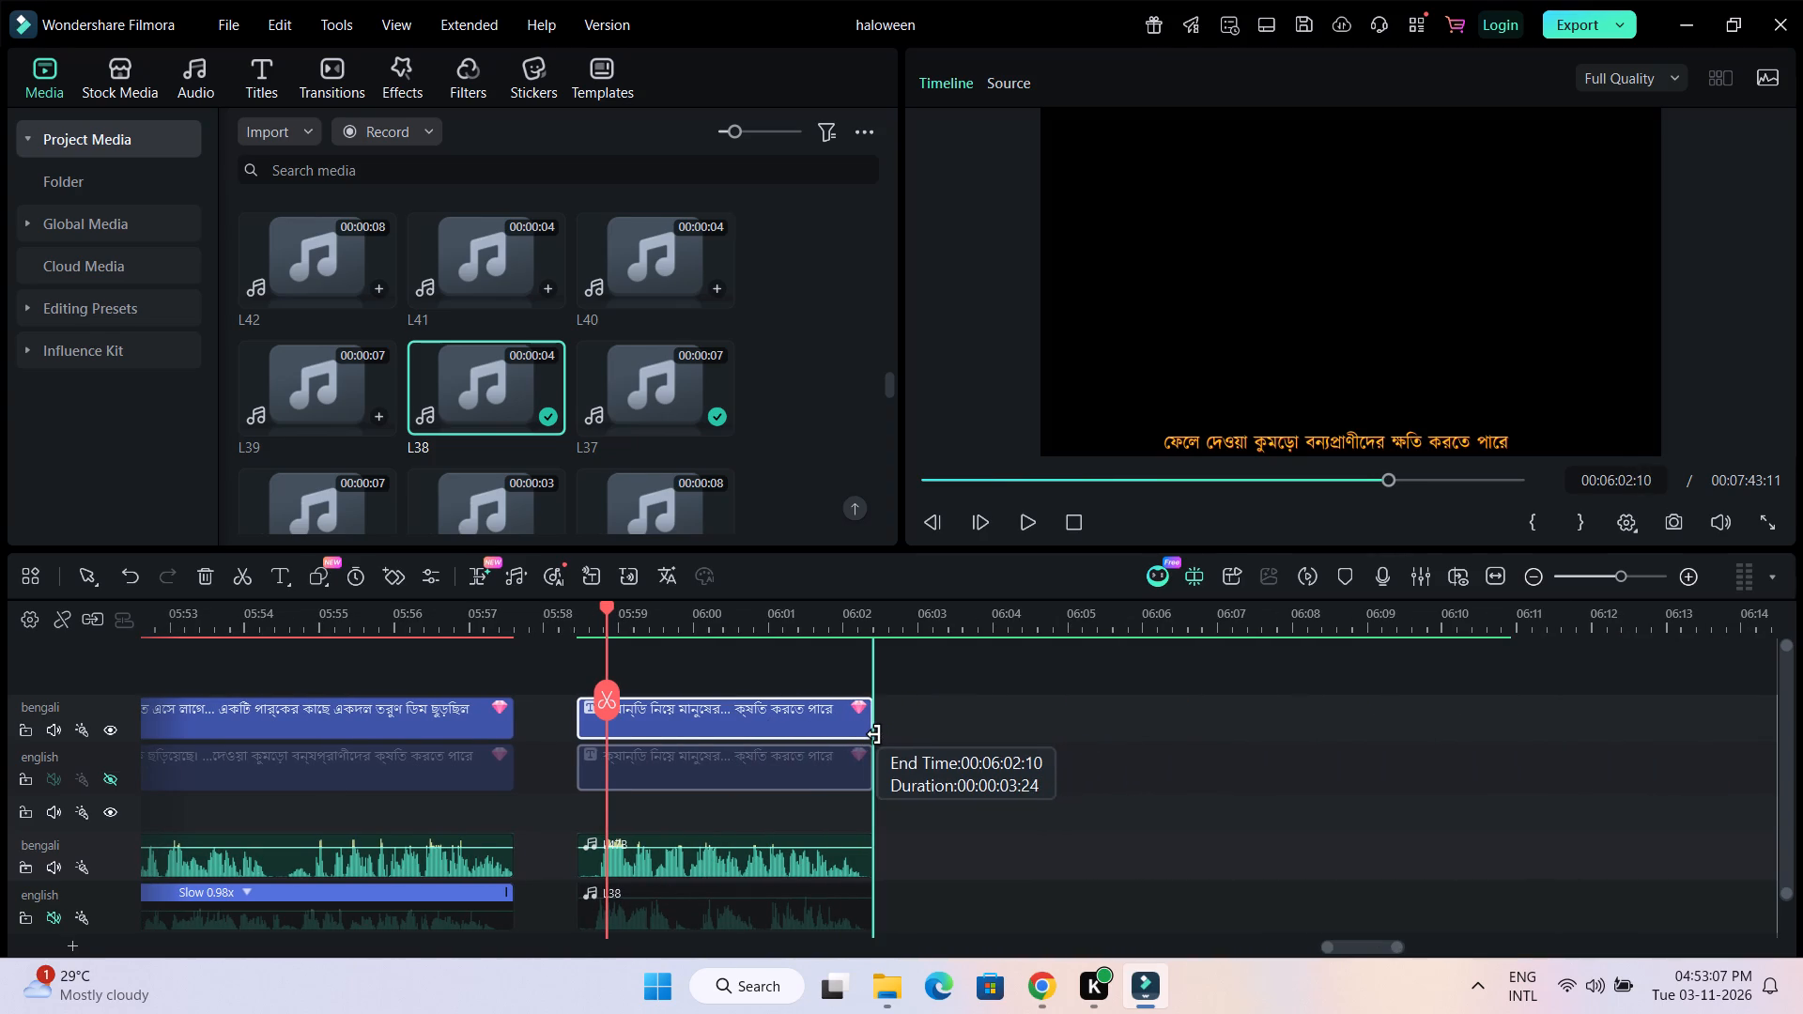
left_click_drag(874, 734, 872, 734)
left_click(818, 811)
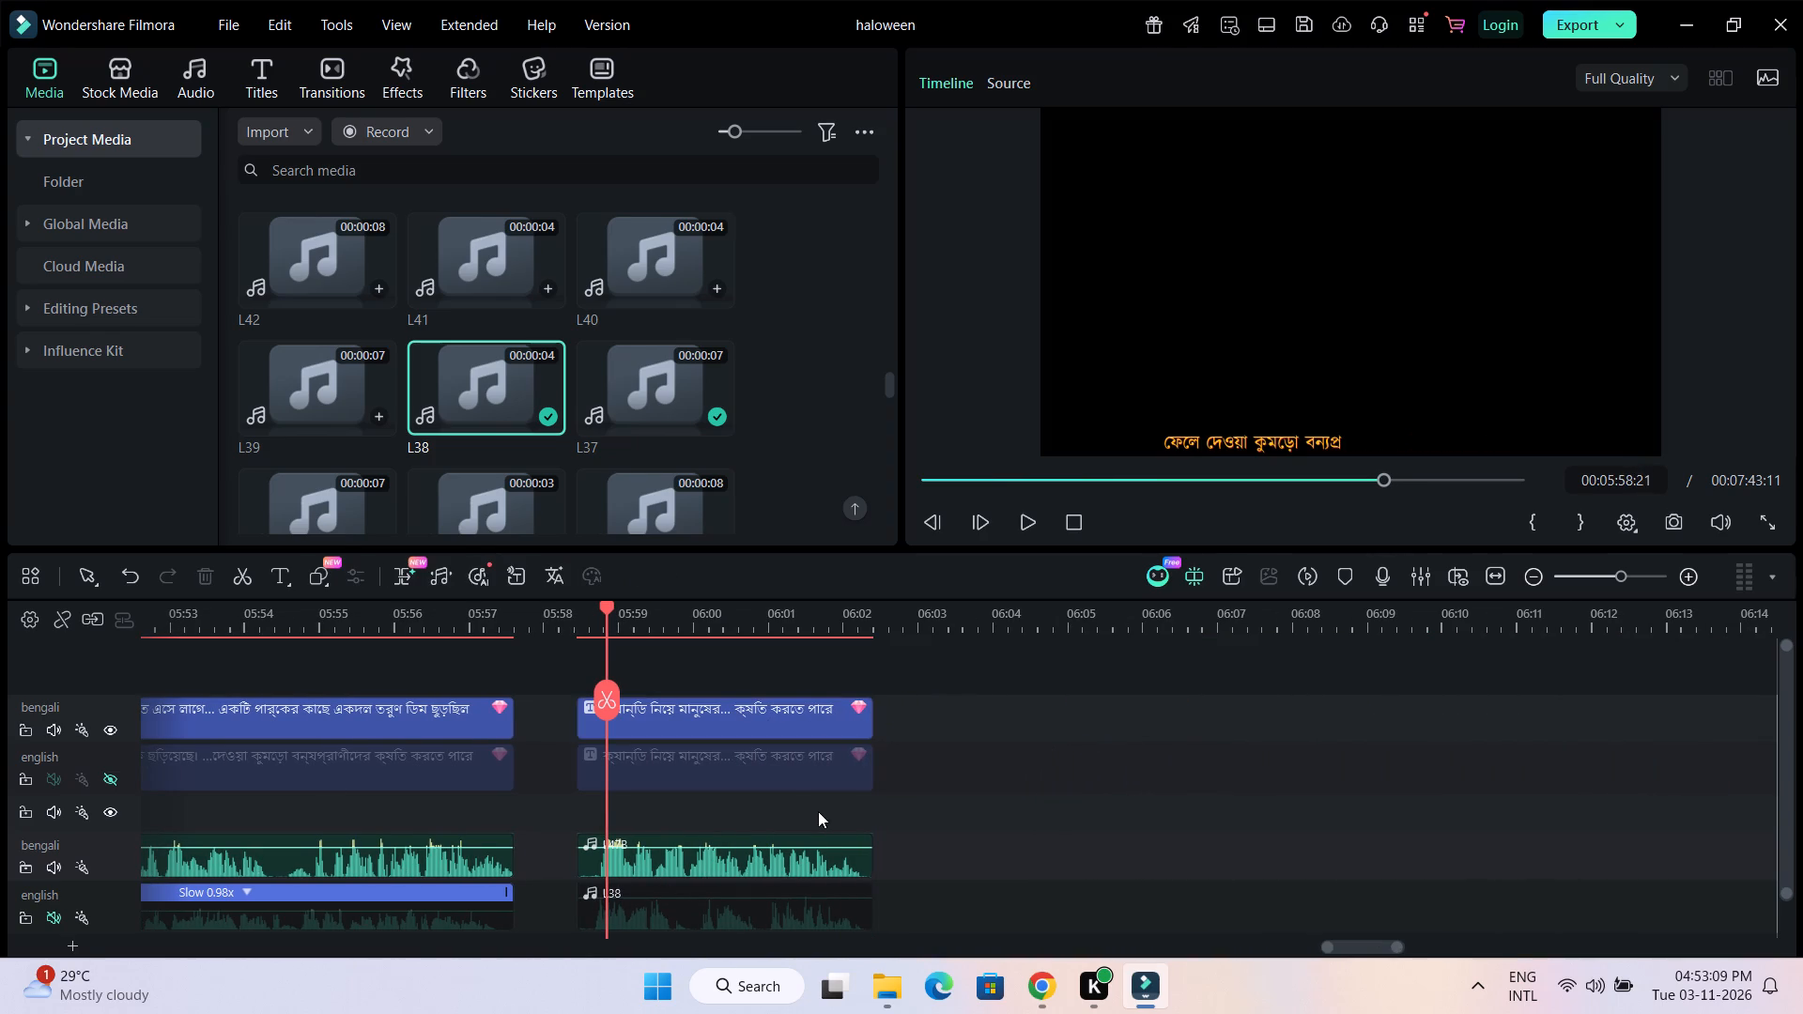
left_click_drag(604, 604, 528, 614)
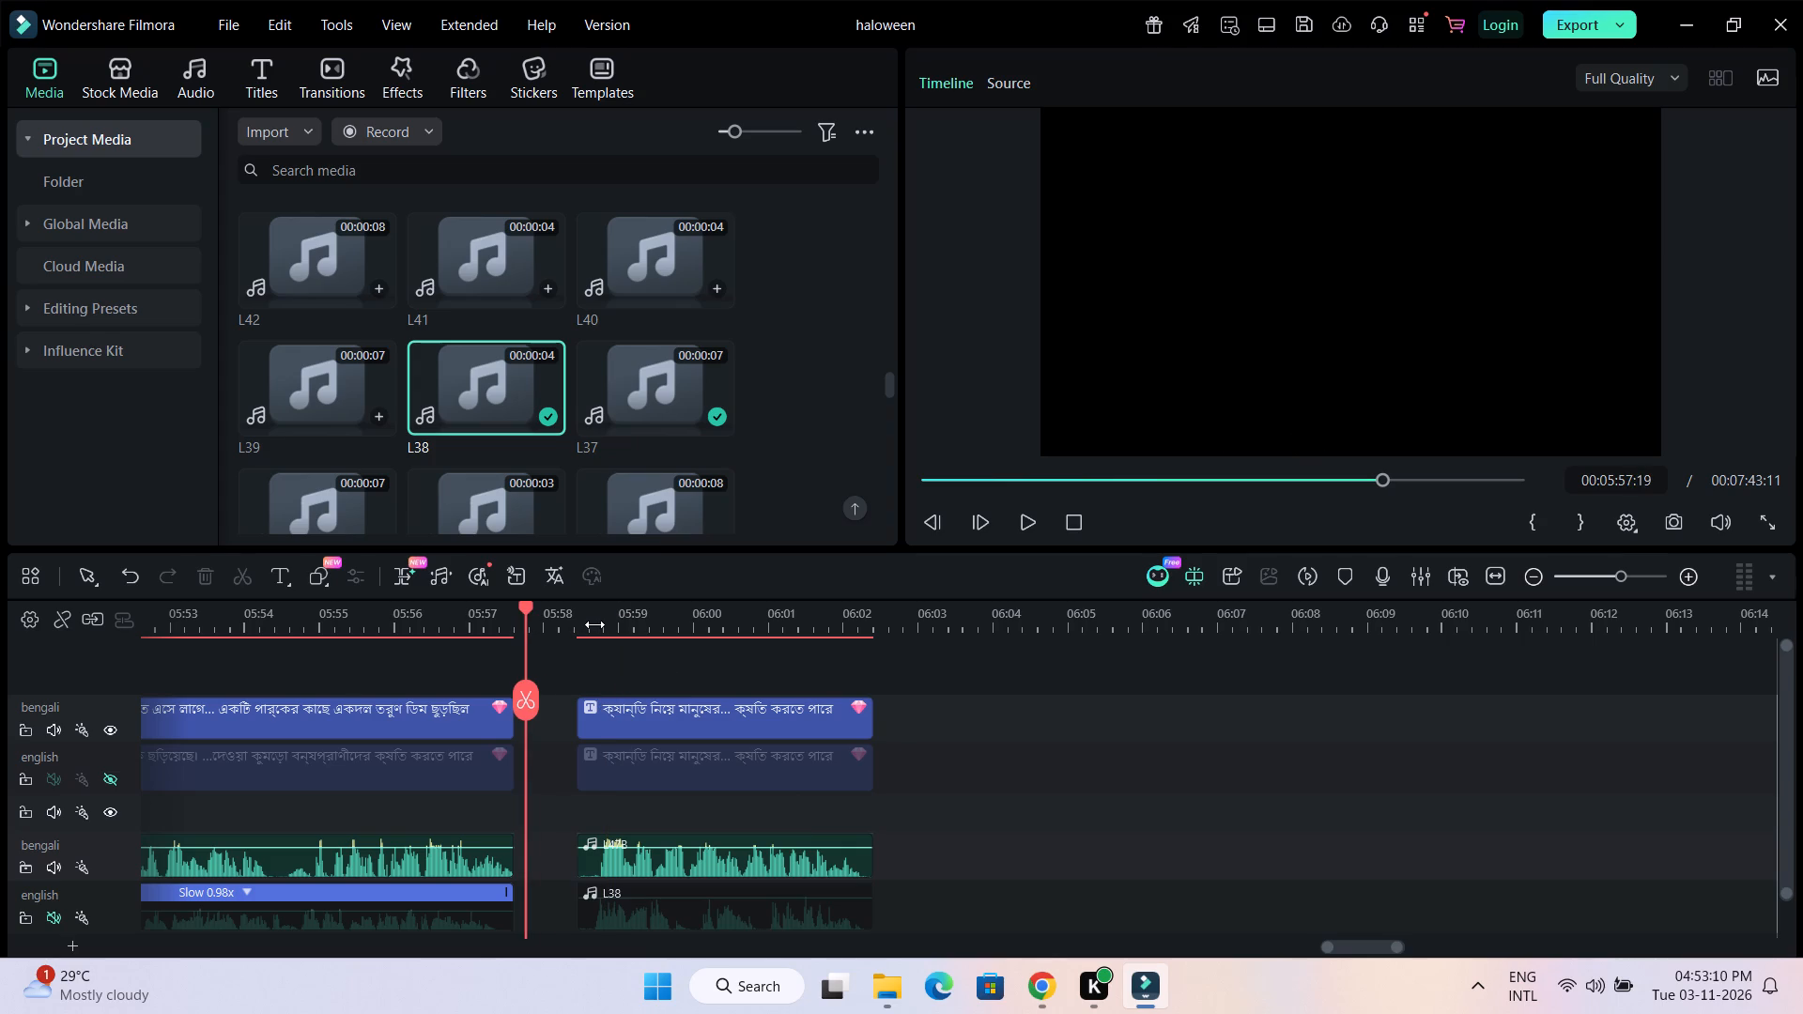
left_click(595, 625)
left_click_drag(579, 625, 1177, 648)
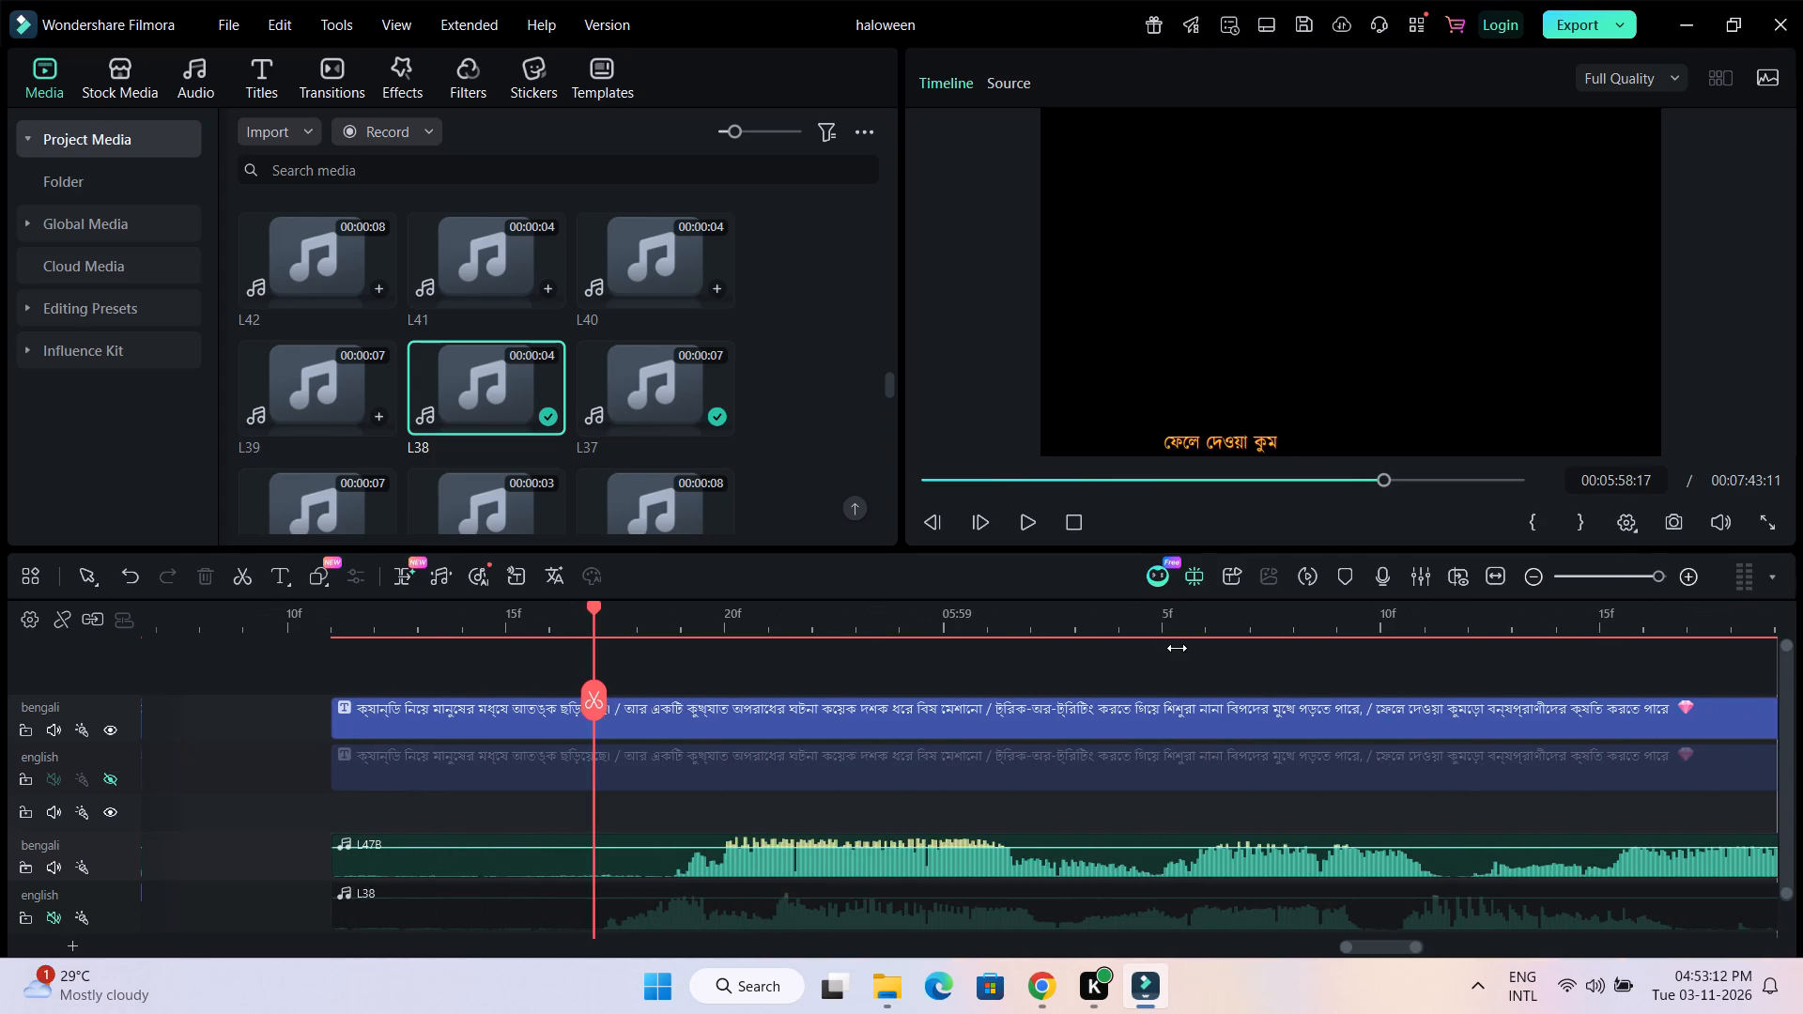
left_click_drag(1177, 648, 765, 657)
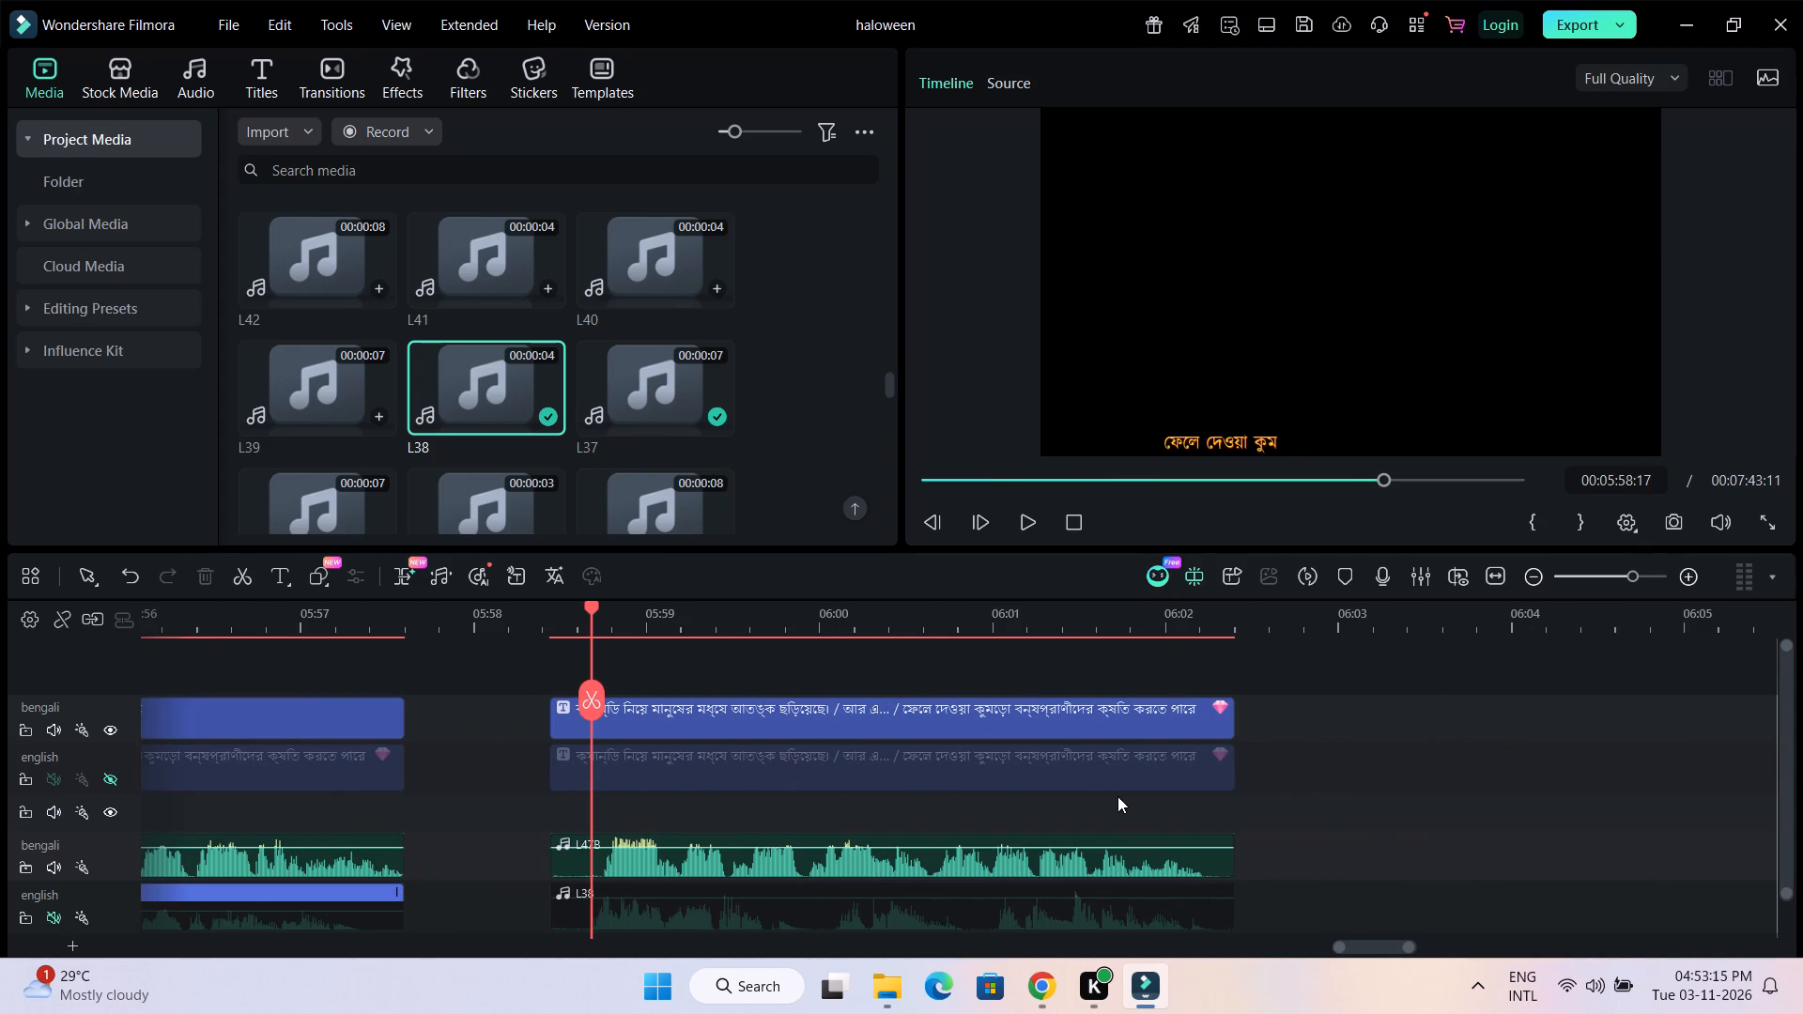
left_click(1112, 810)
scroll(1116, 807, "down", 1)
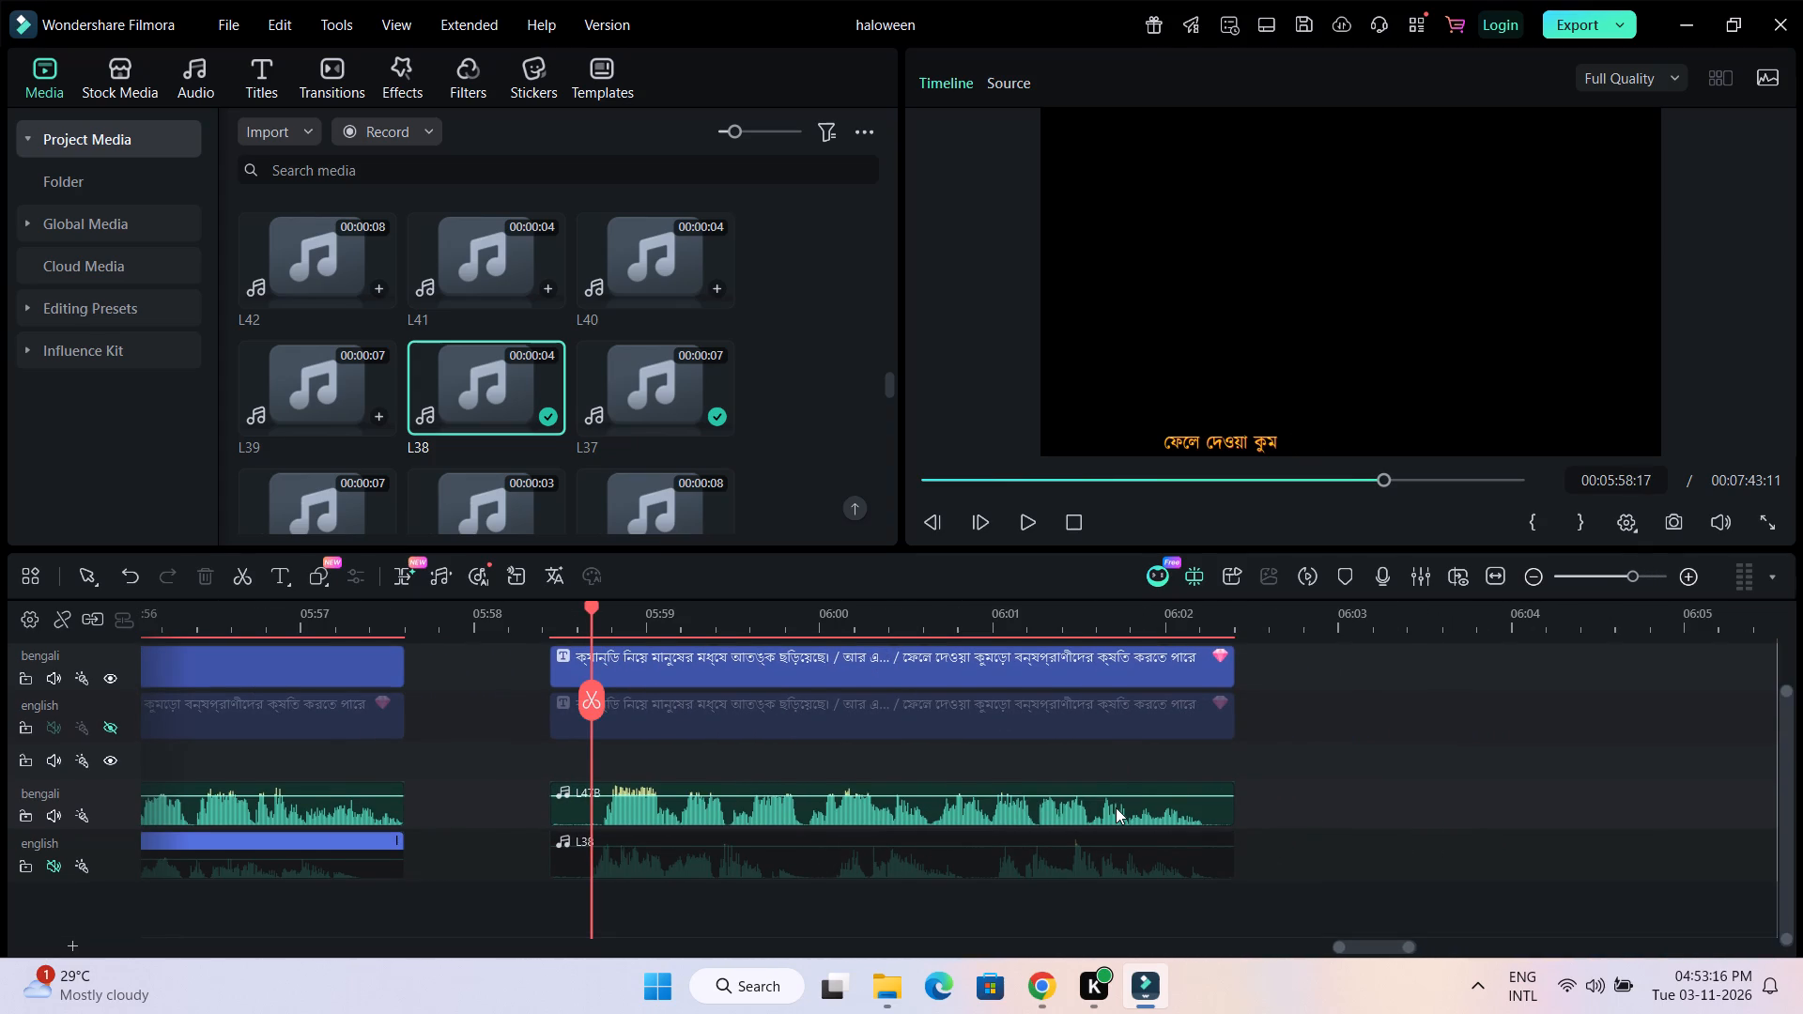
scroll(1048, 792, "down", 1)
scroll(1048, 792, "up", 1)
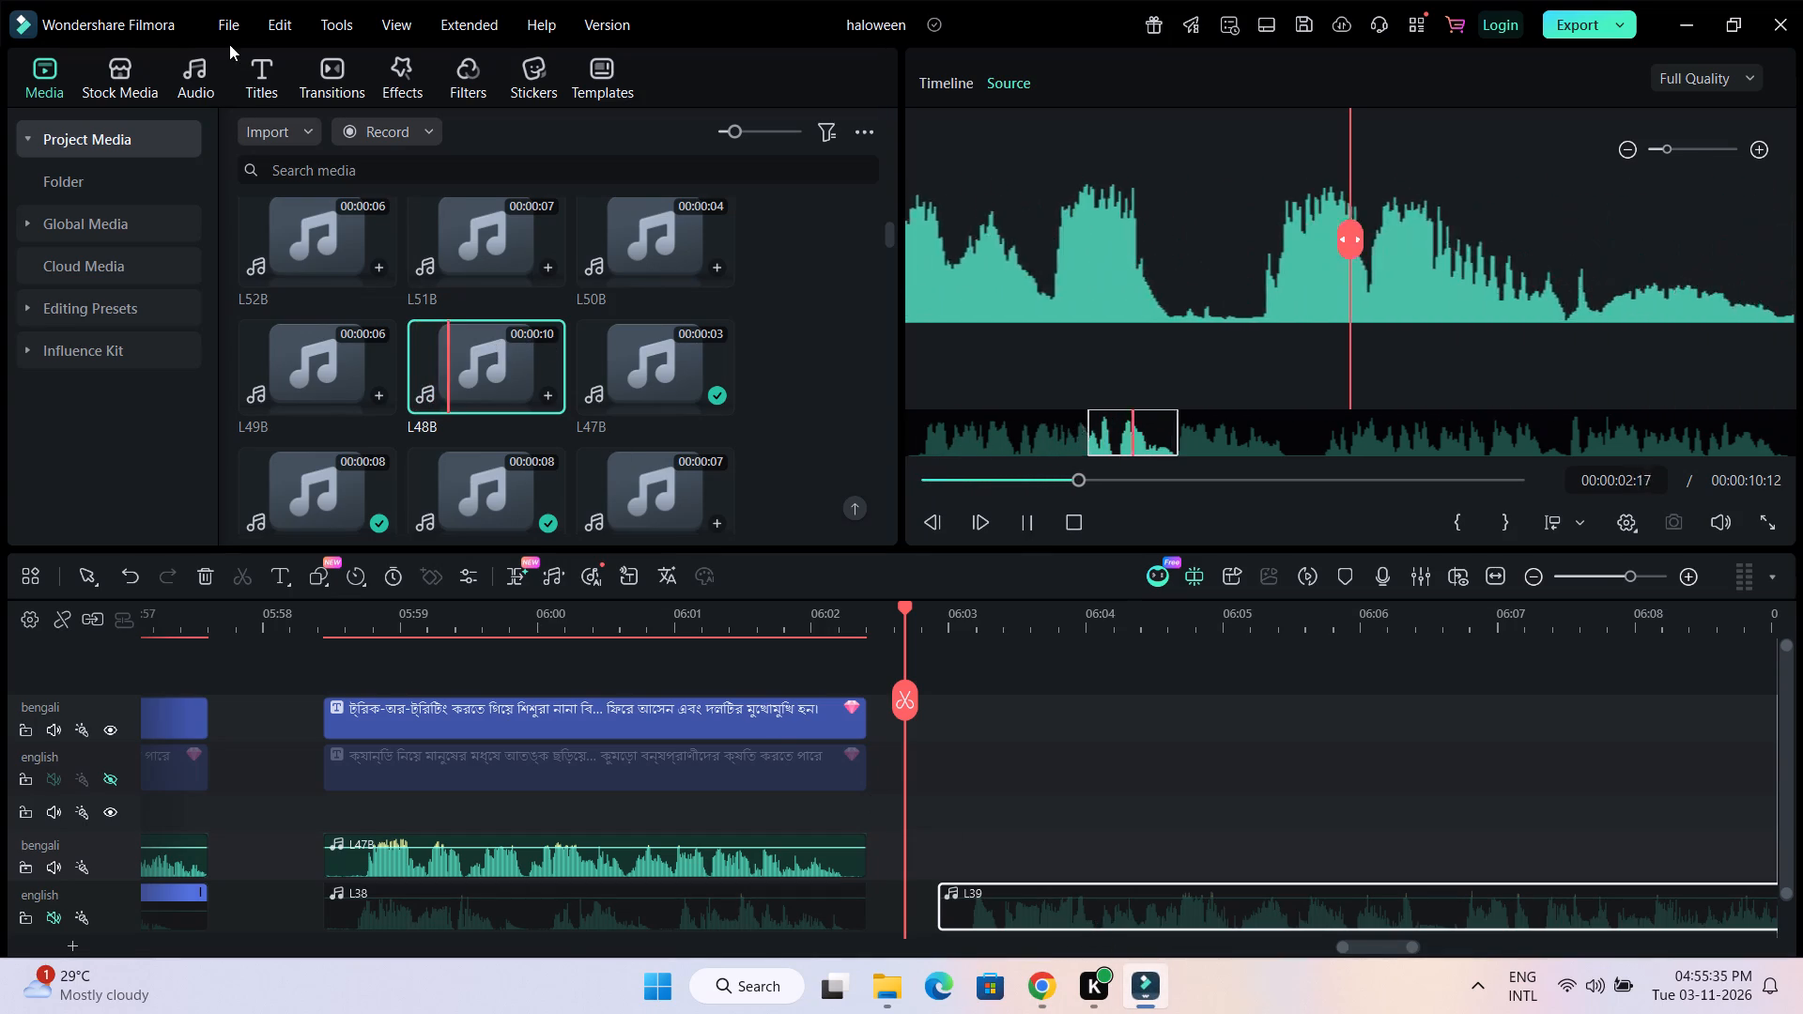
left_click(1042, 973)
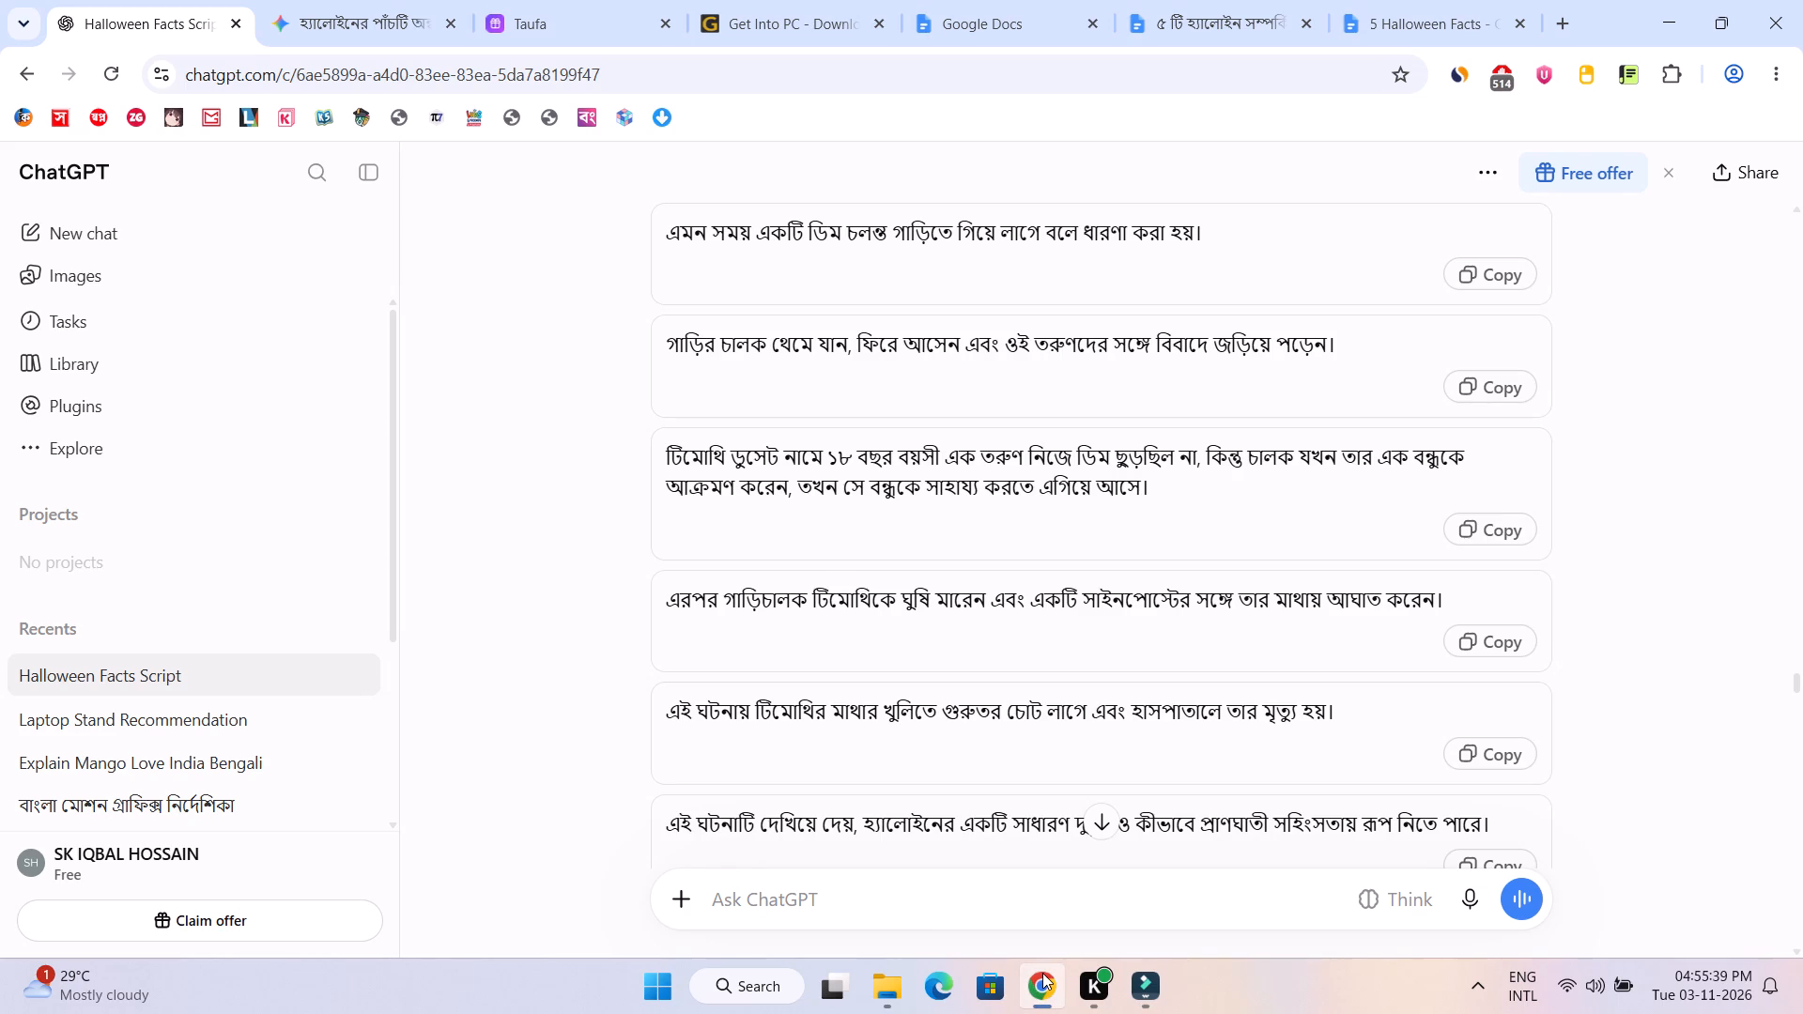
left_click(1042, 973)
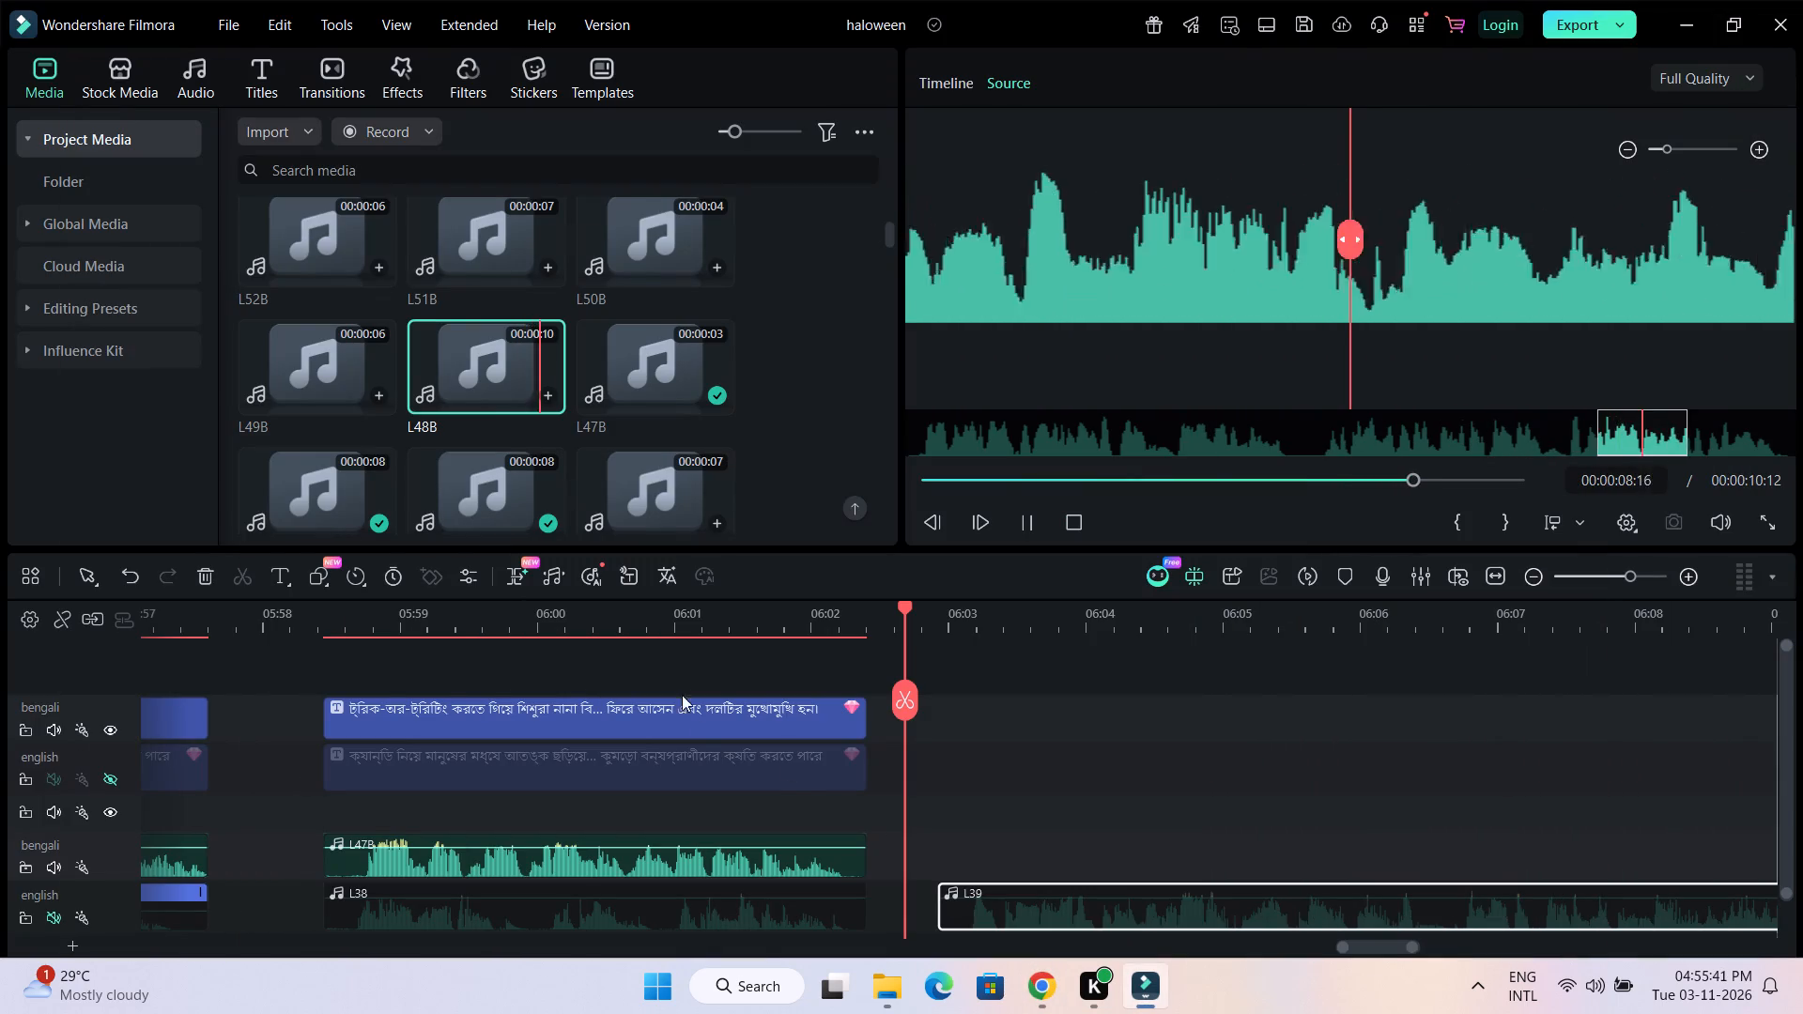
left_click(1047, 985)
left_click(1150, 983)
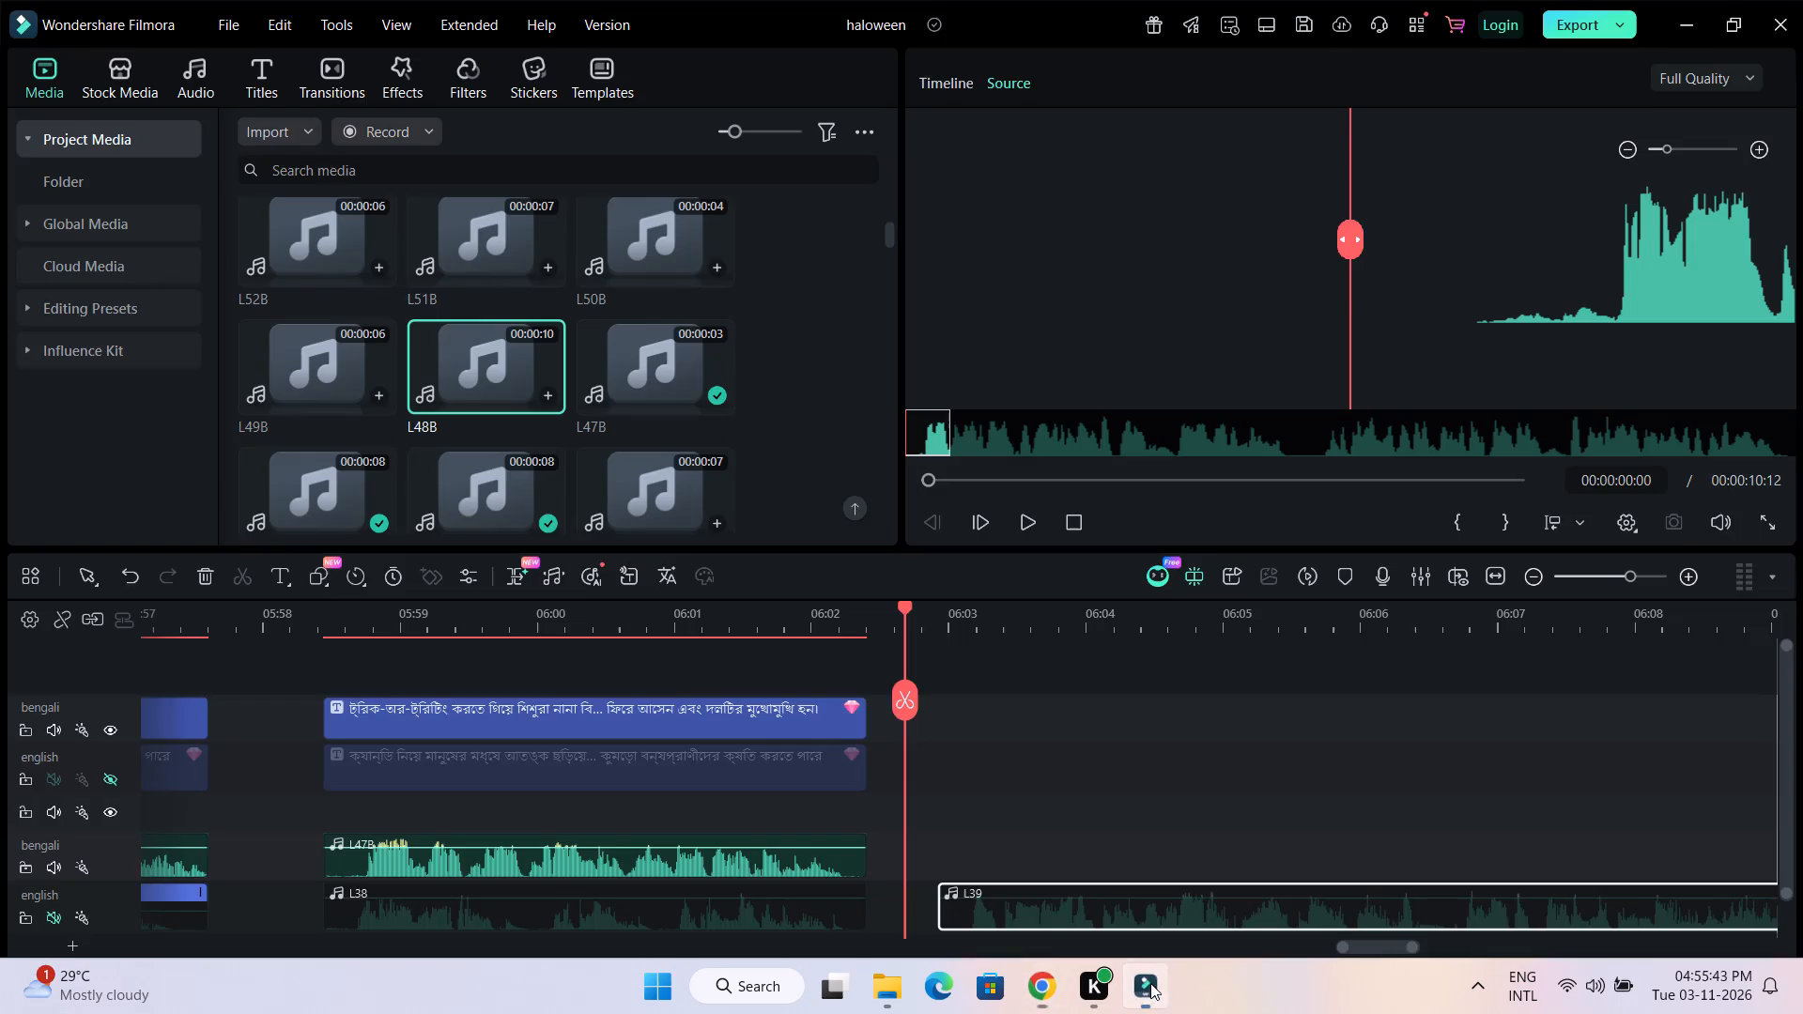
Place clip L48B on the Bengali audio track, aligned with the start of L39.
left_click_drag(491, 378, 946, 783)
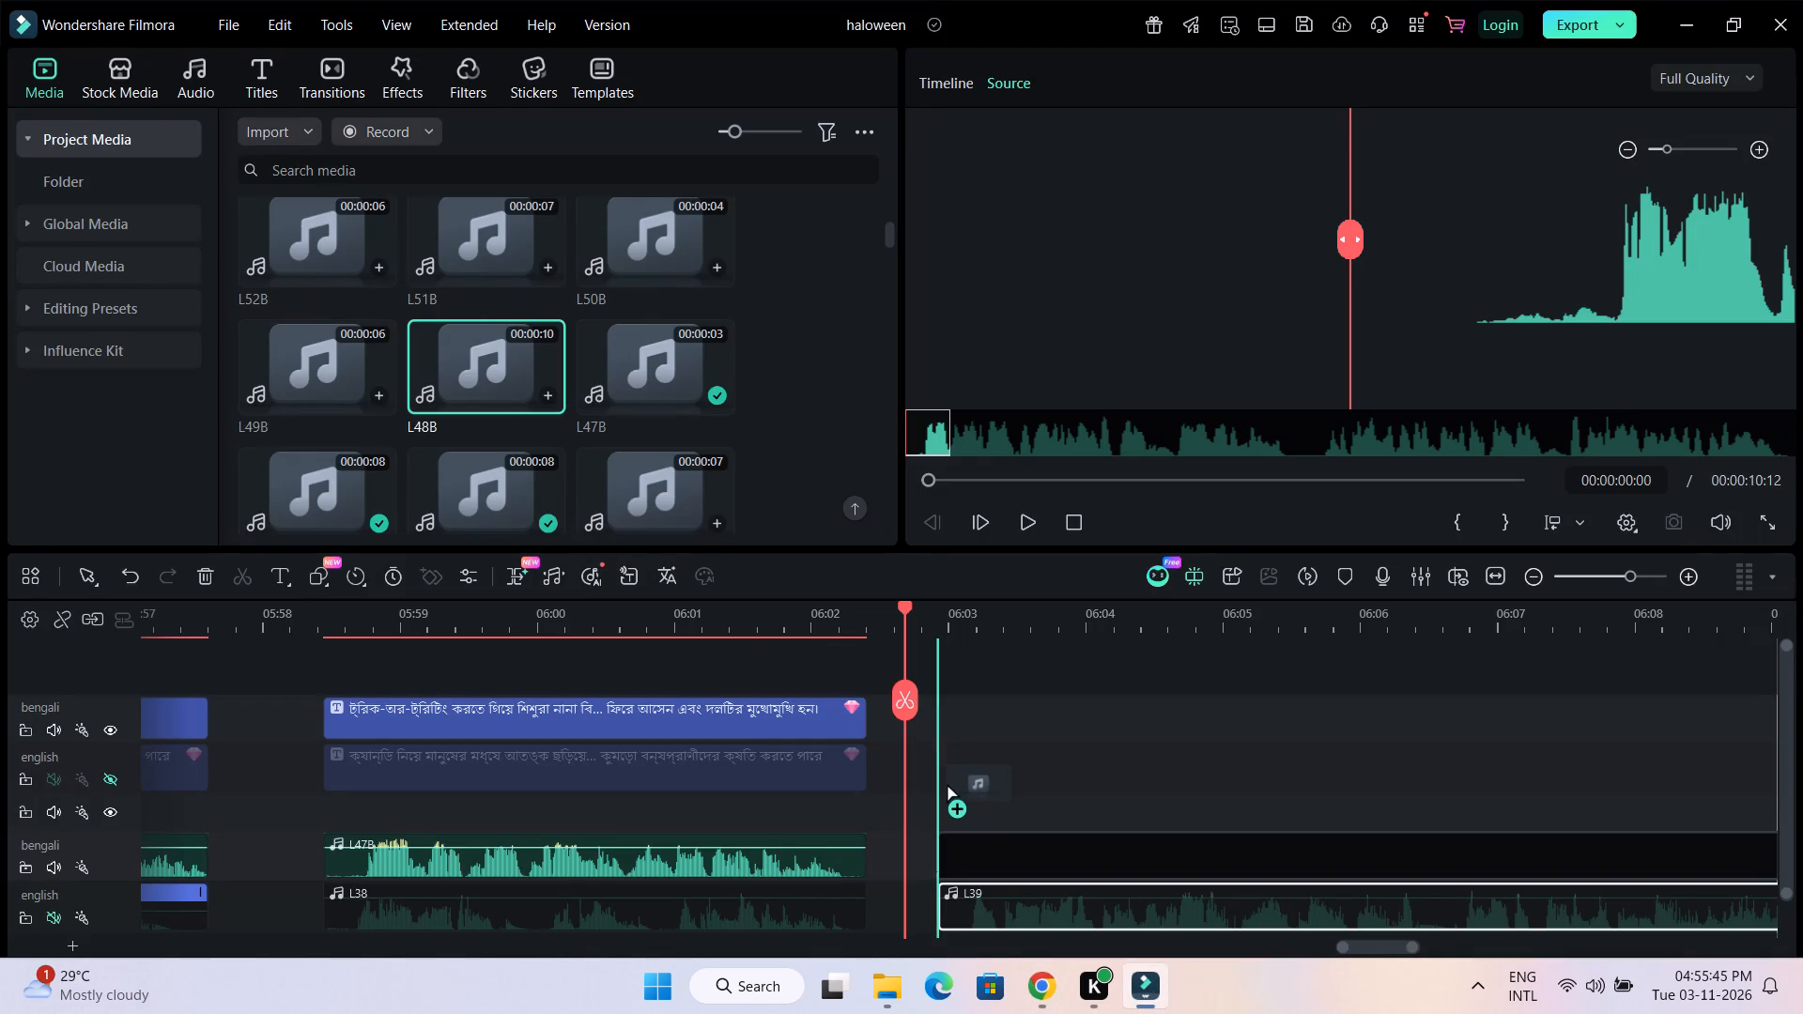
left_click_drag(946, 783, 939, 787)
Trim the opening silence from L48B to a 00:00:10:06 duration, realign its start with L39 at 00:06:02:23, and play it back.
left_click(950, 620)
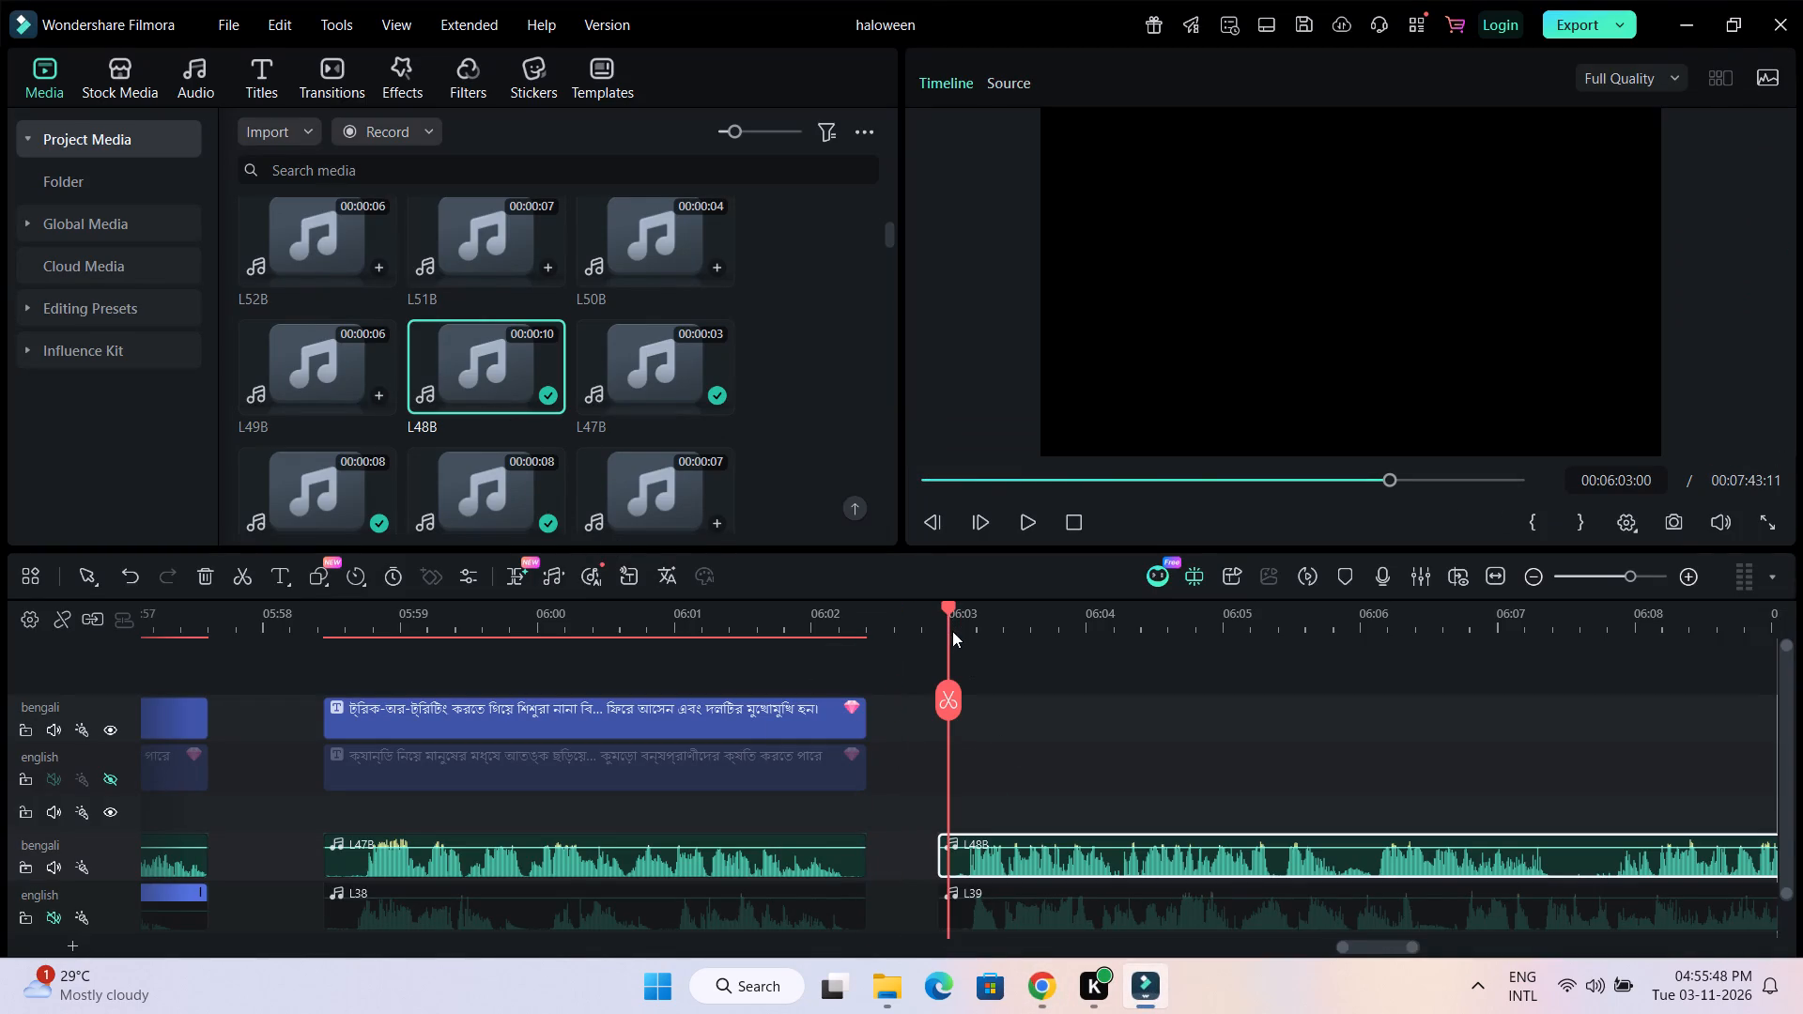
left_click_drag(964, 628, 1666, 667)
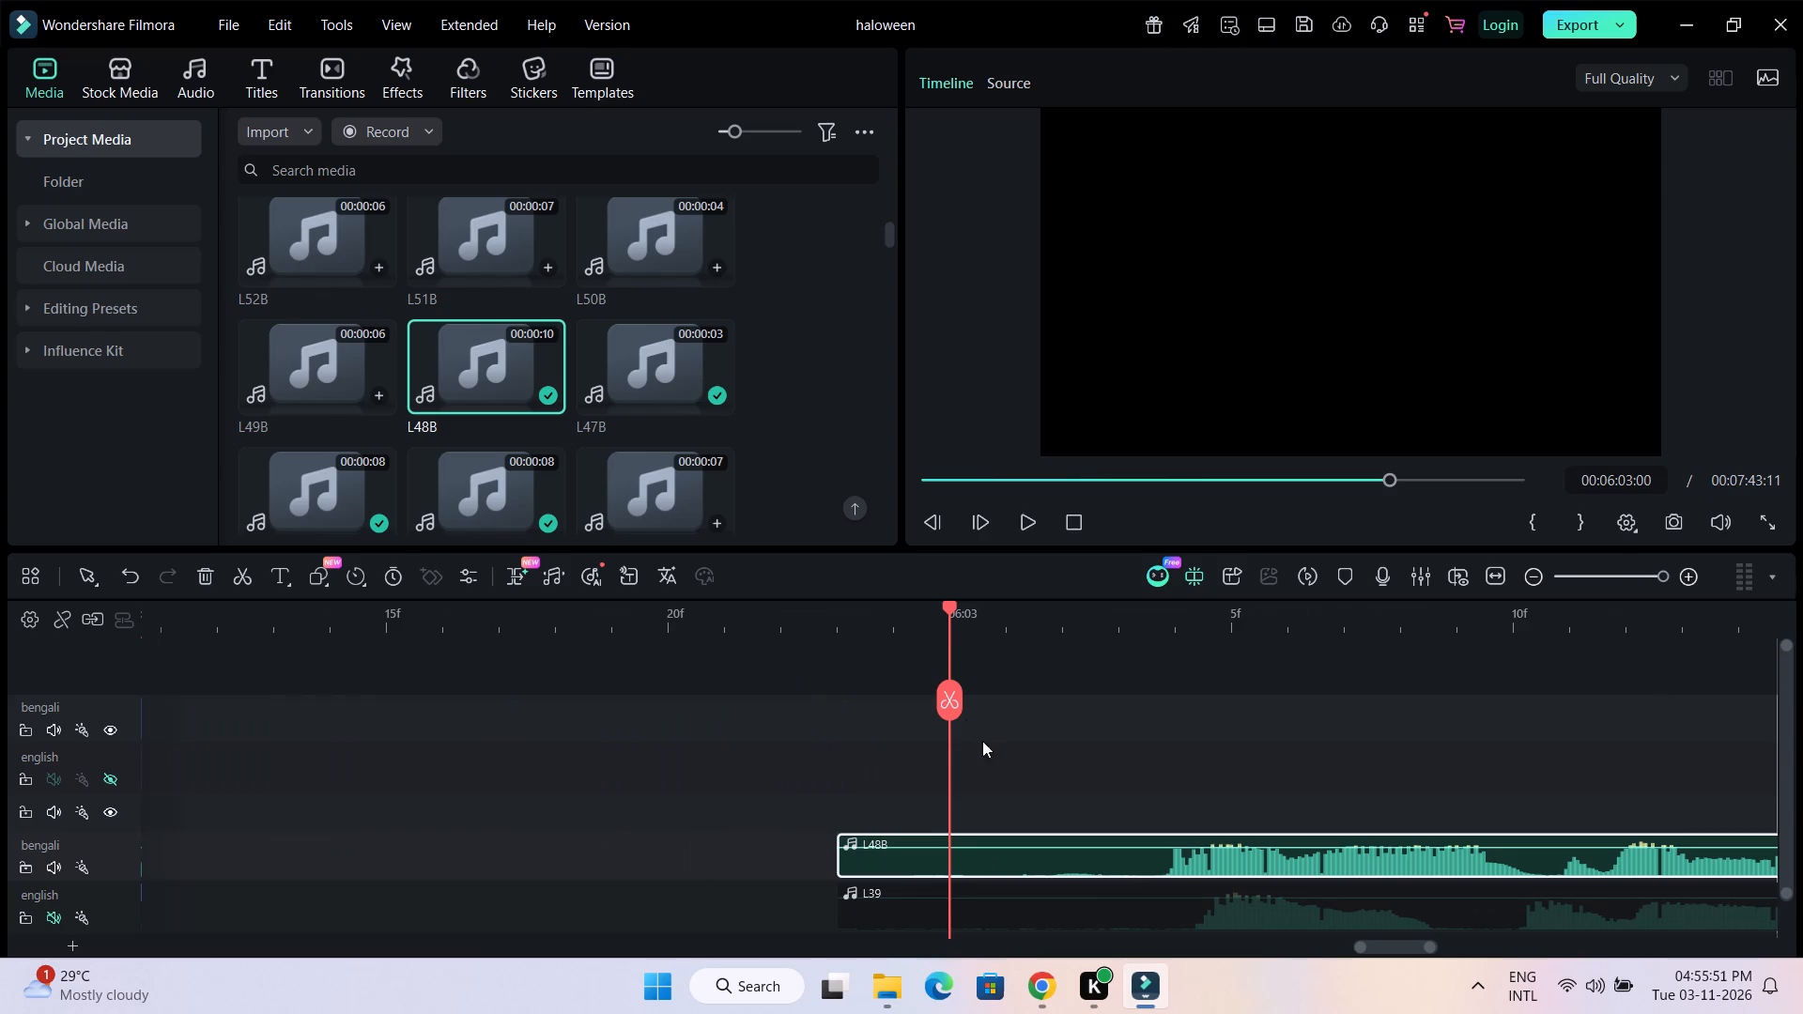
left_click_drag(951, 607, 656, 647)
left_click_drag(840, 864, 841, 865)
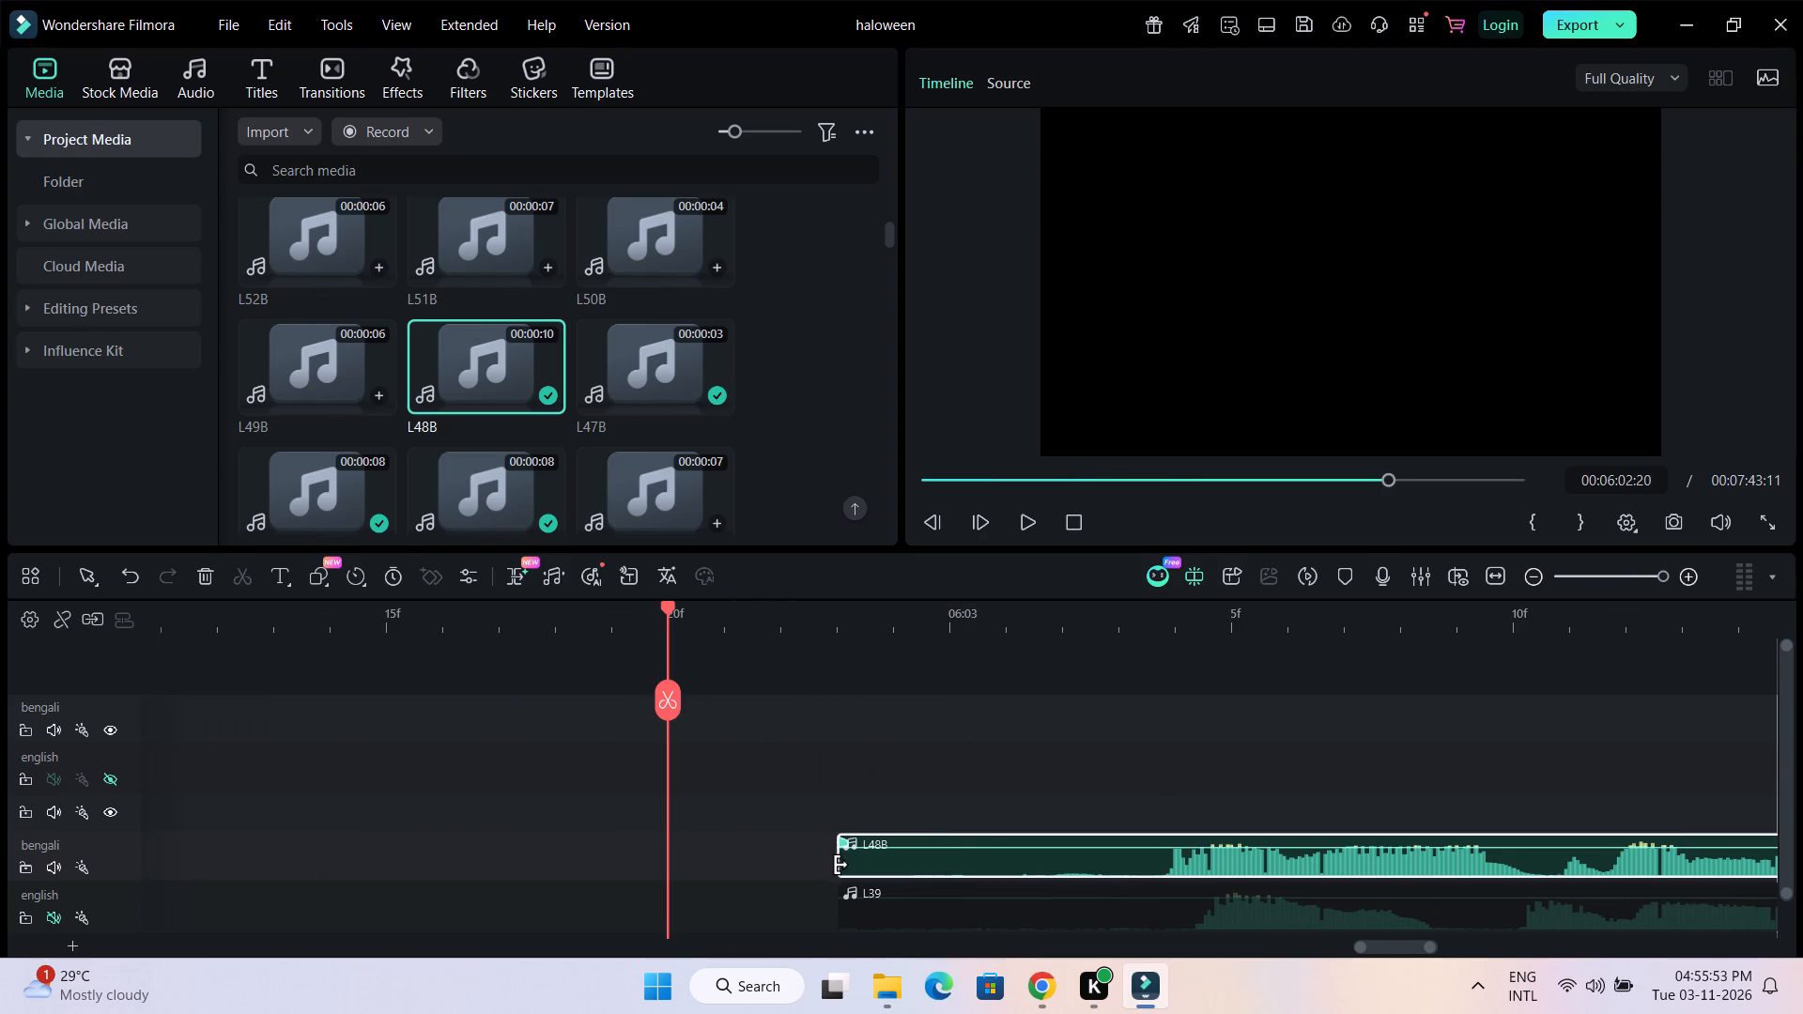
left_click_drag(841, 865, 1152, 865)
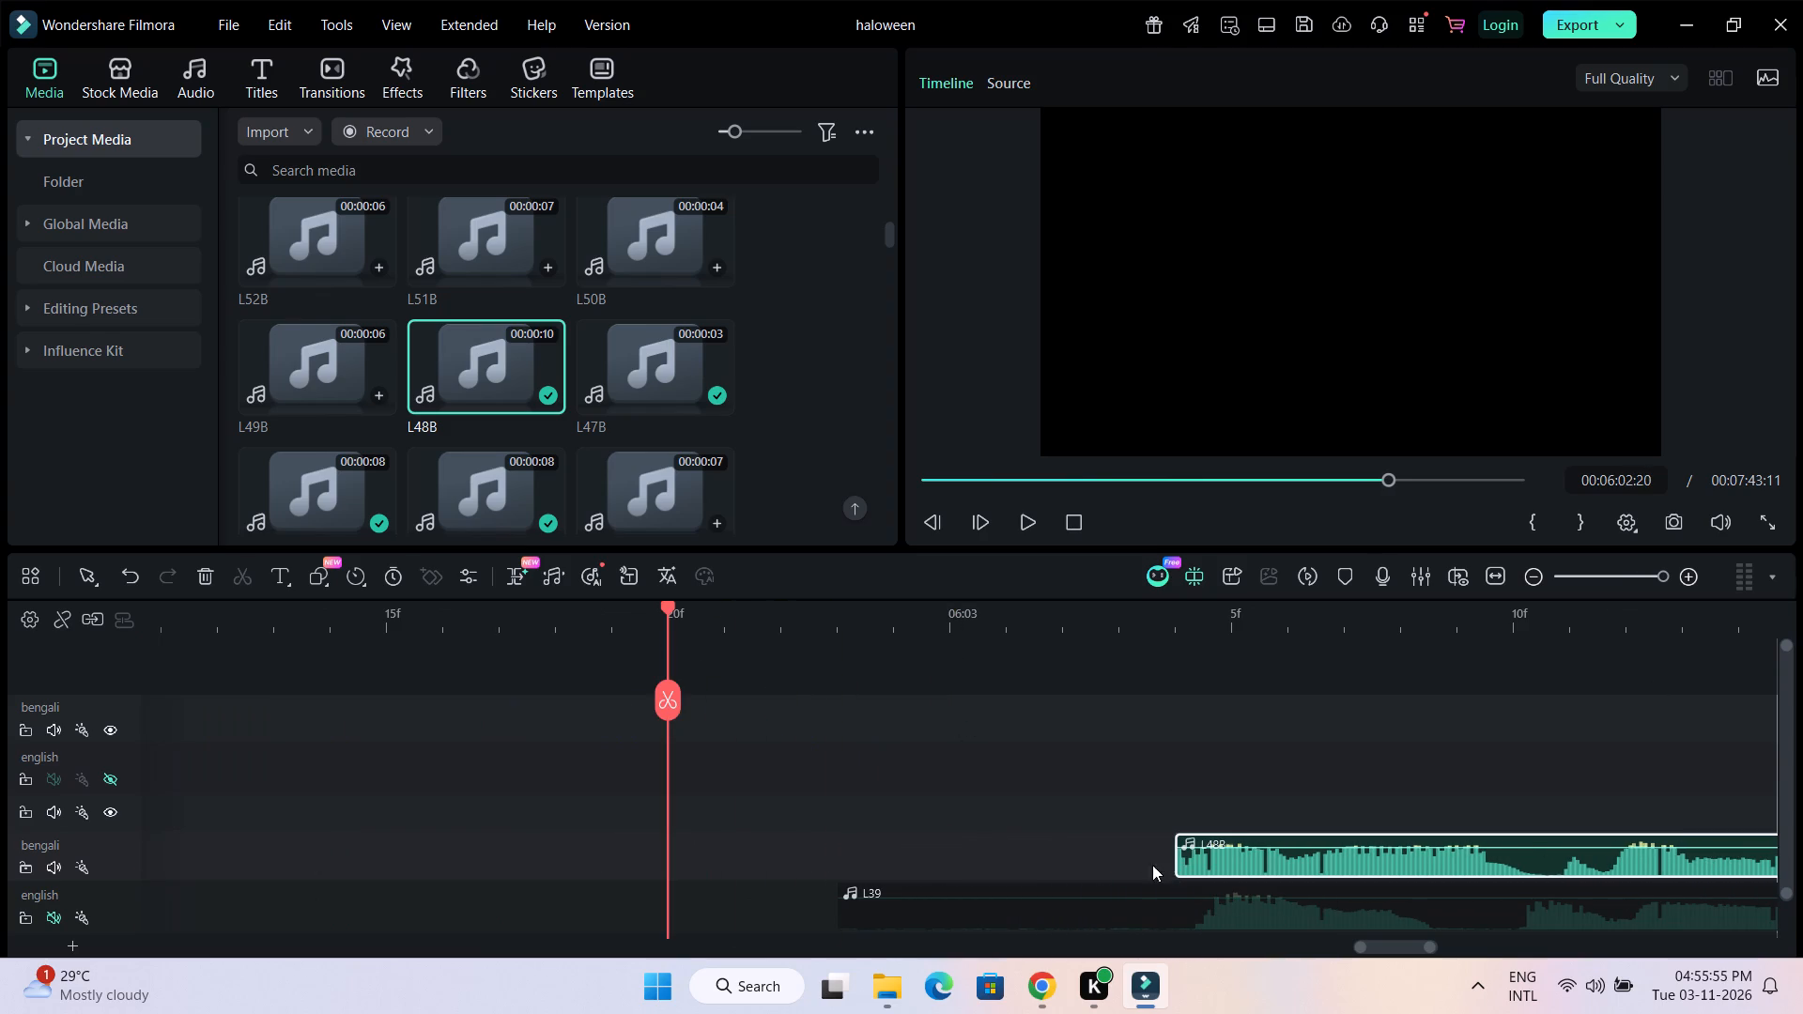
left_click_drag(1179, 864, 1160, 864)
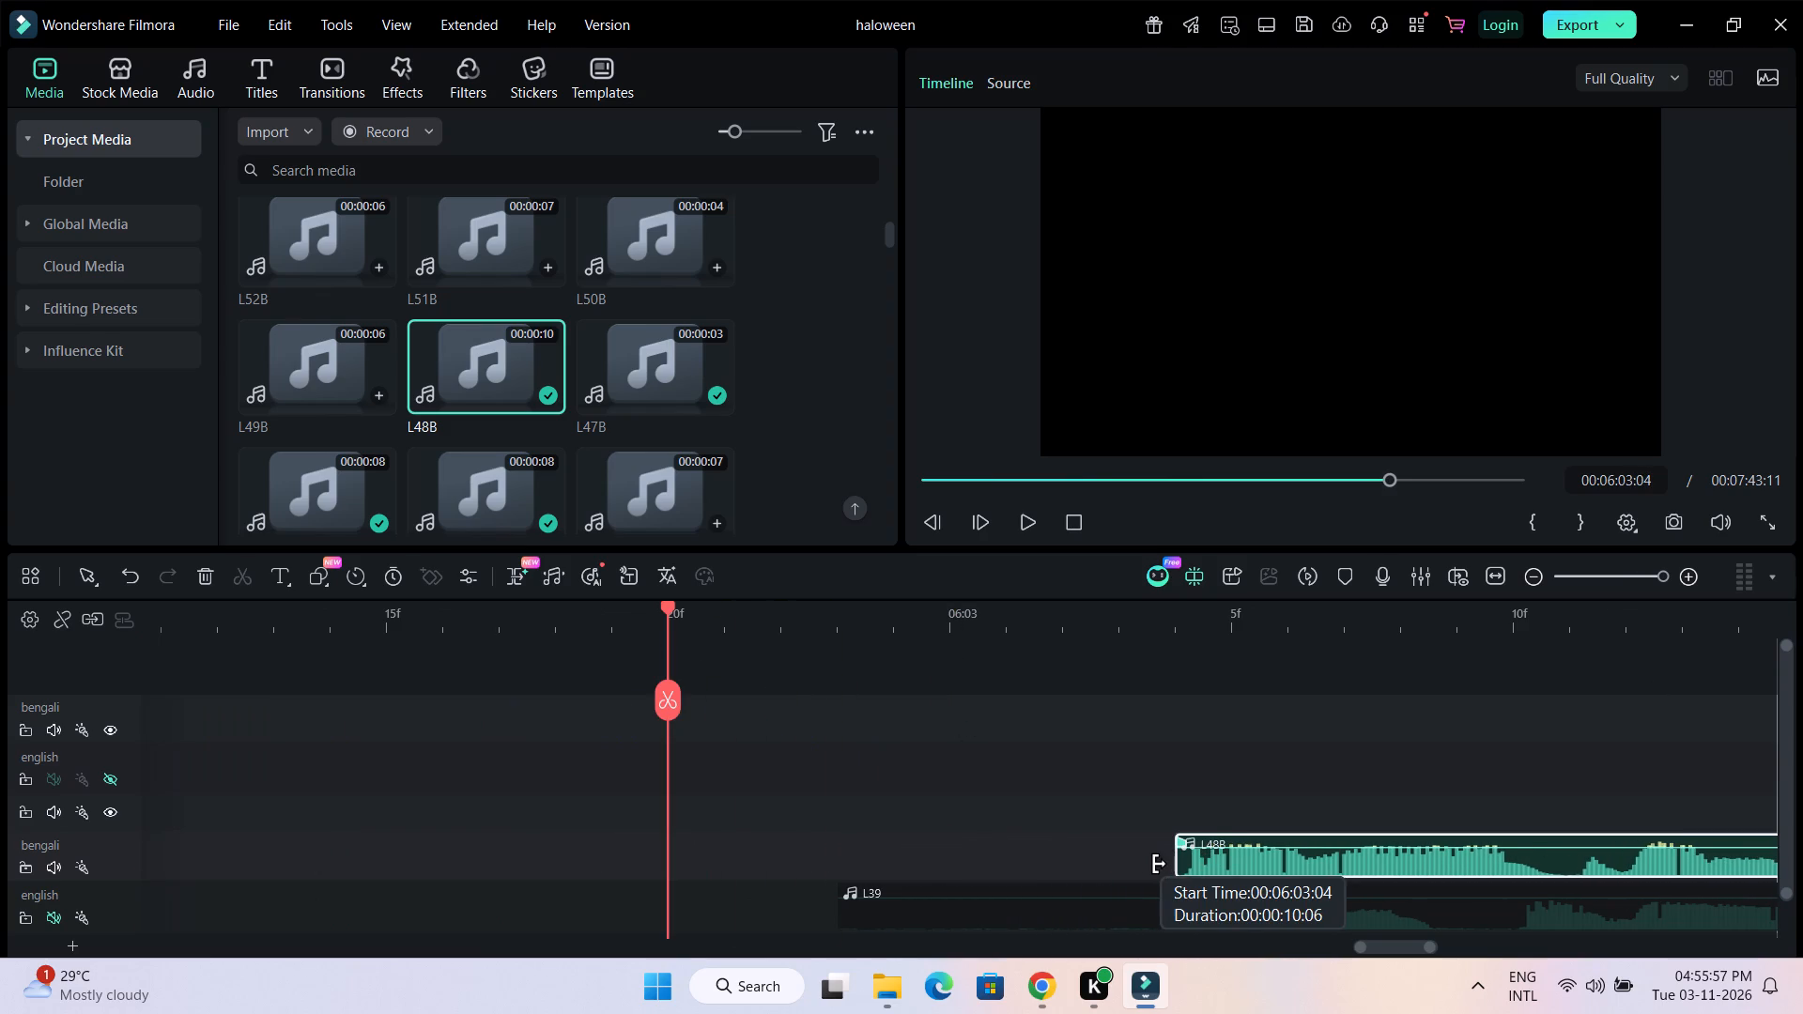
left_click_drag(1160, 864, 1156, 864)
left_click_drag(1240, 863, 954, 843)
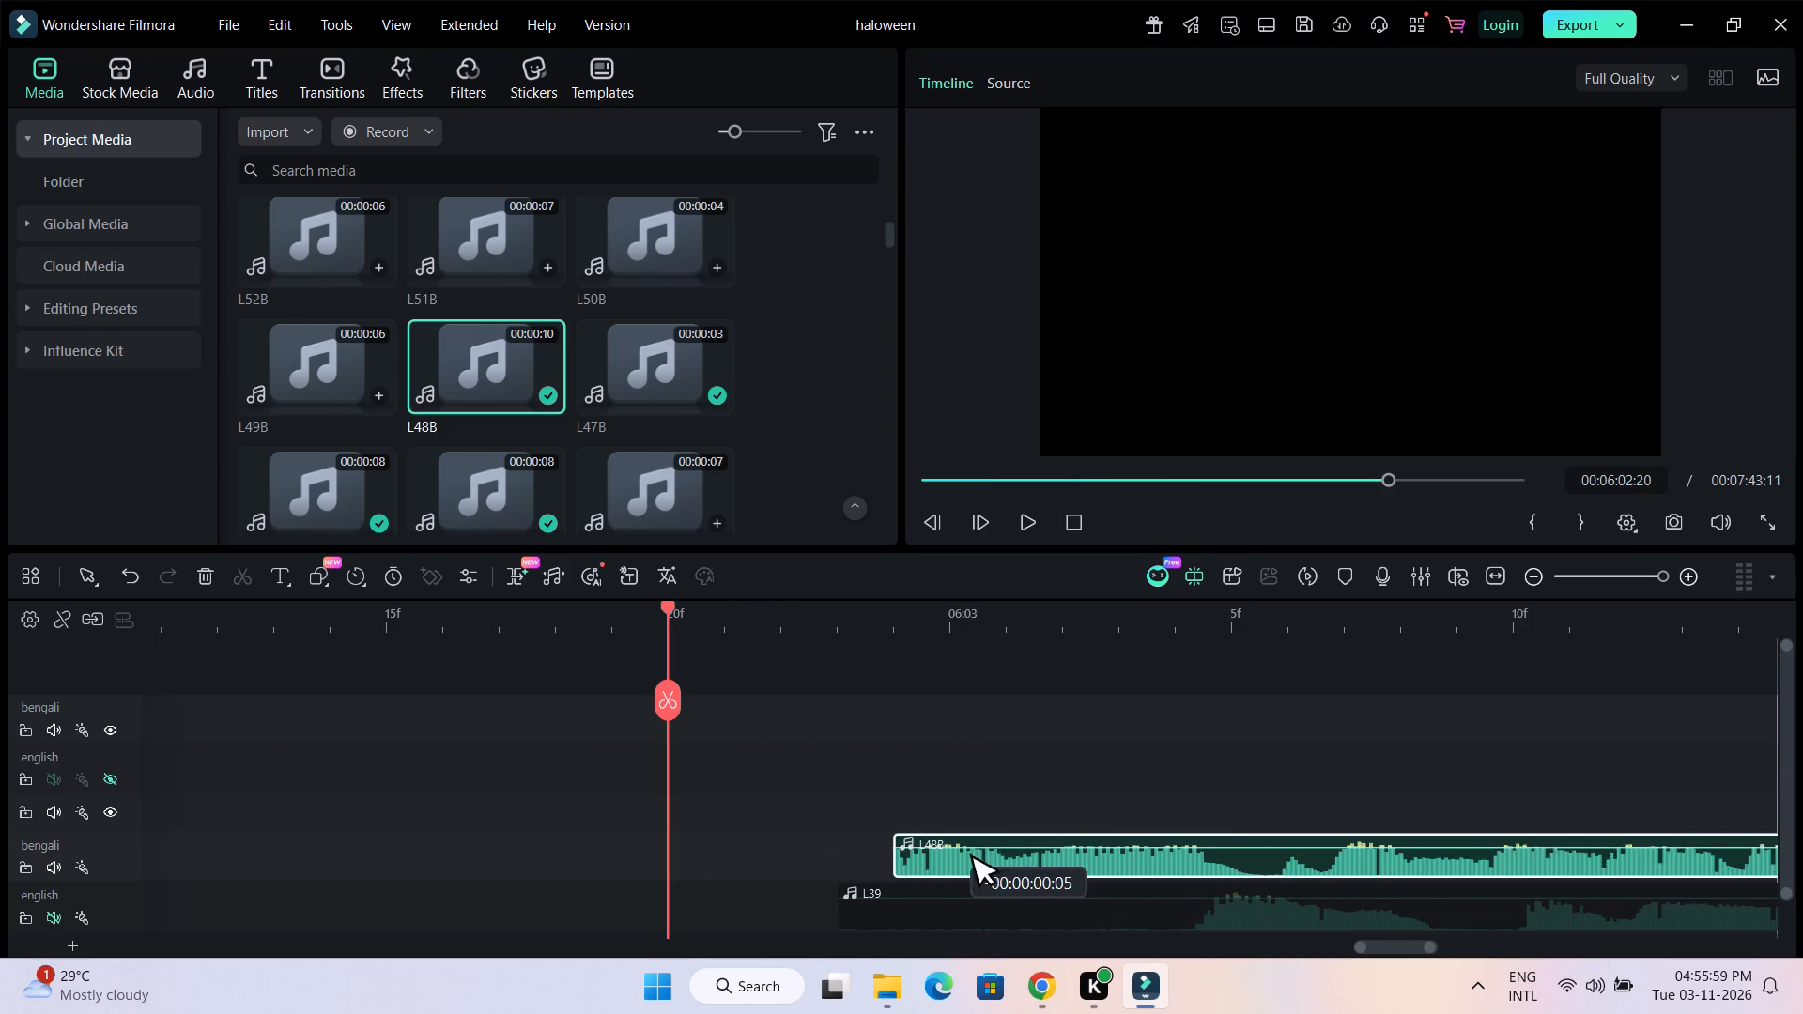
left_click_drag(954, 843, 889, 843)
key("space")
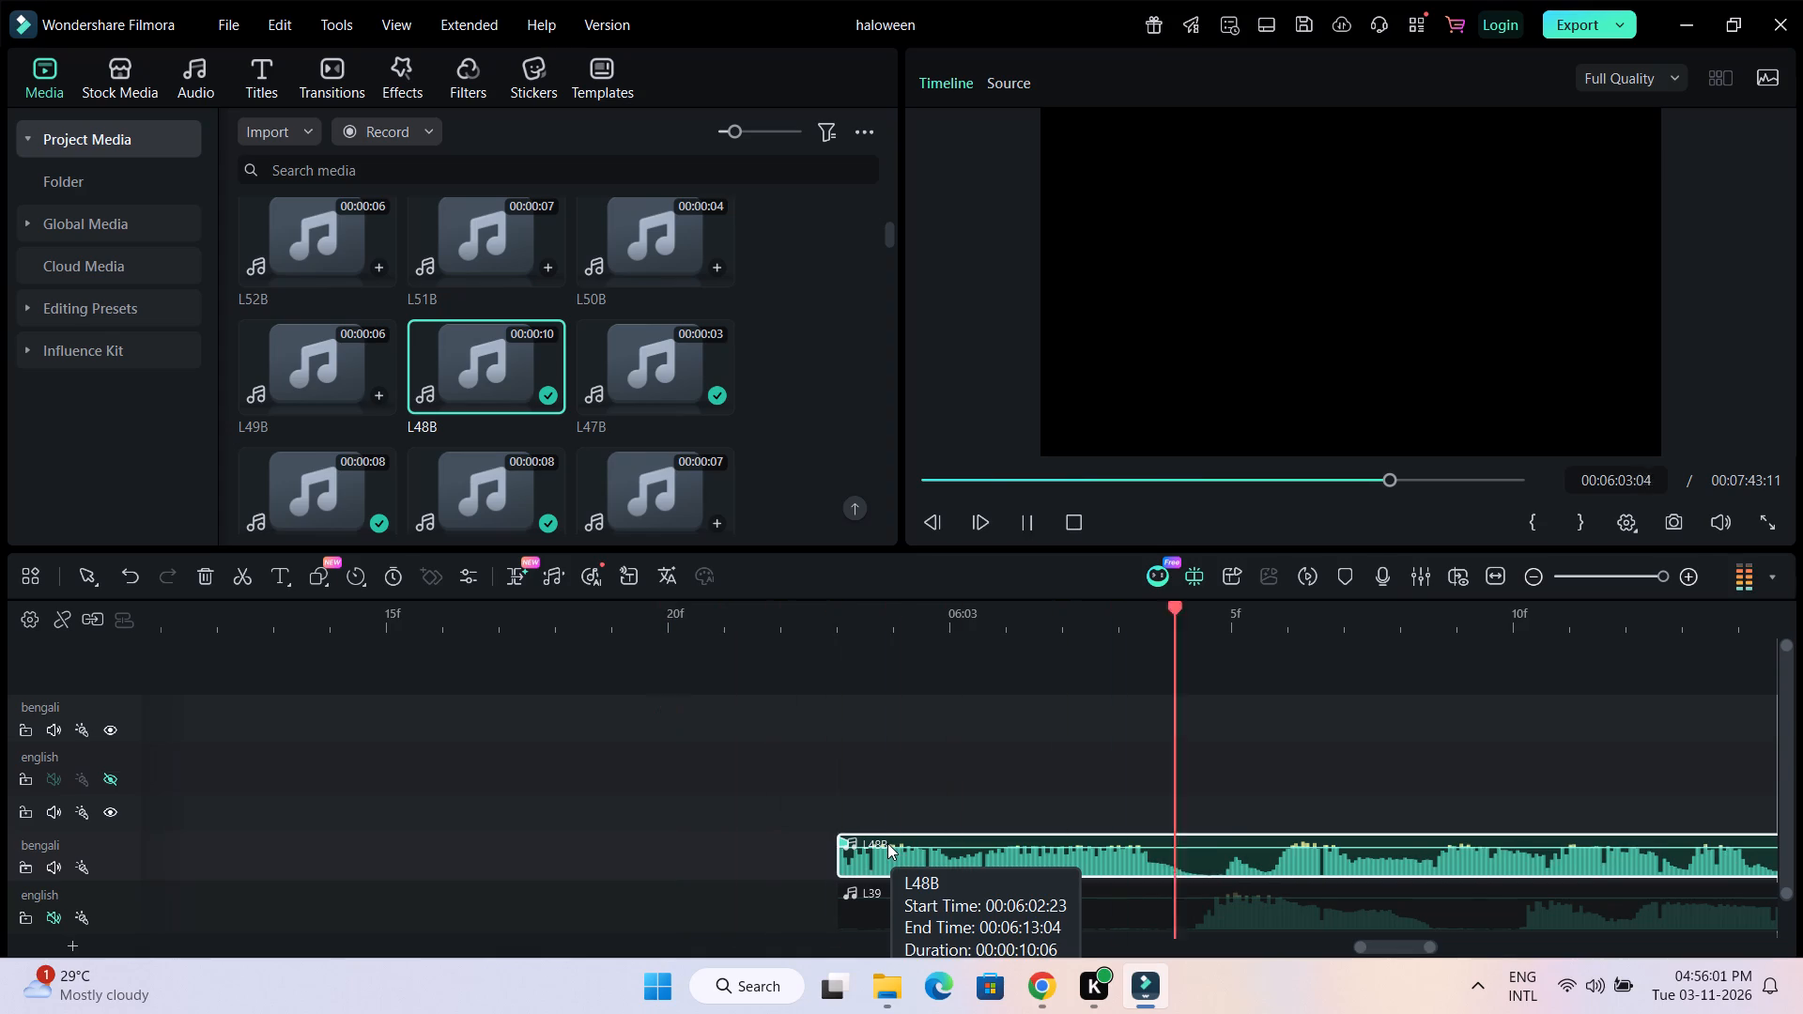
Trim the end of Bengali clip L48B to a duration of 00:00:10:02.
key("space")
left_click_drag(1011, 628, 950, 632)
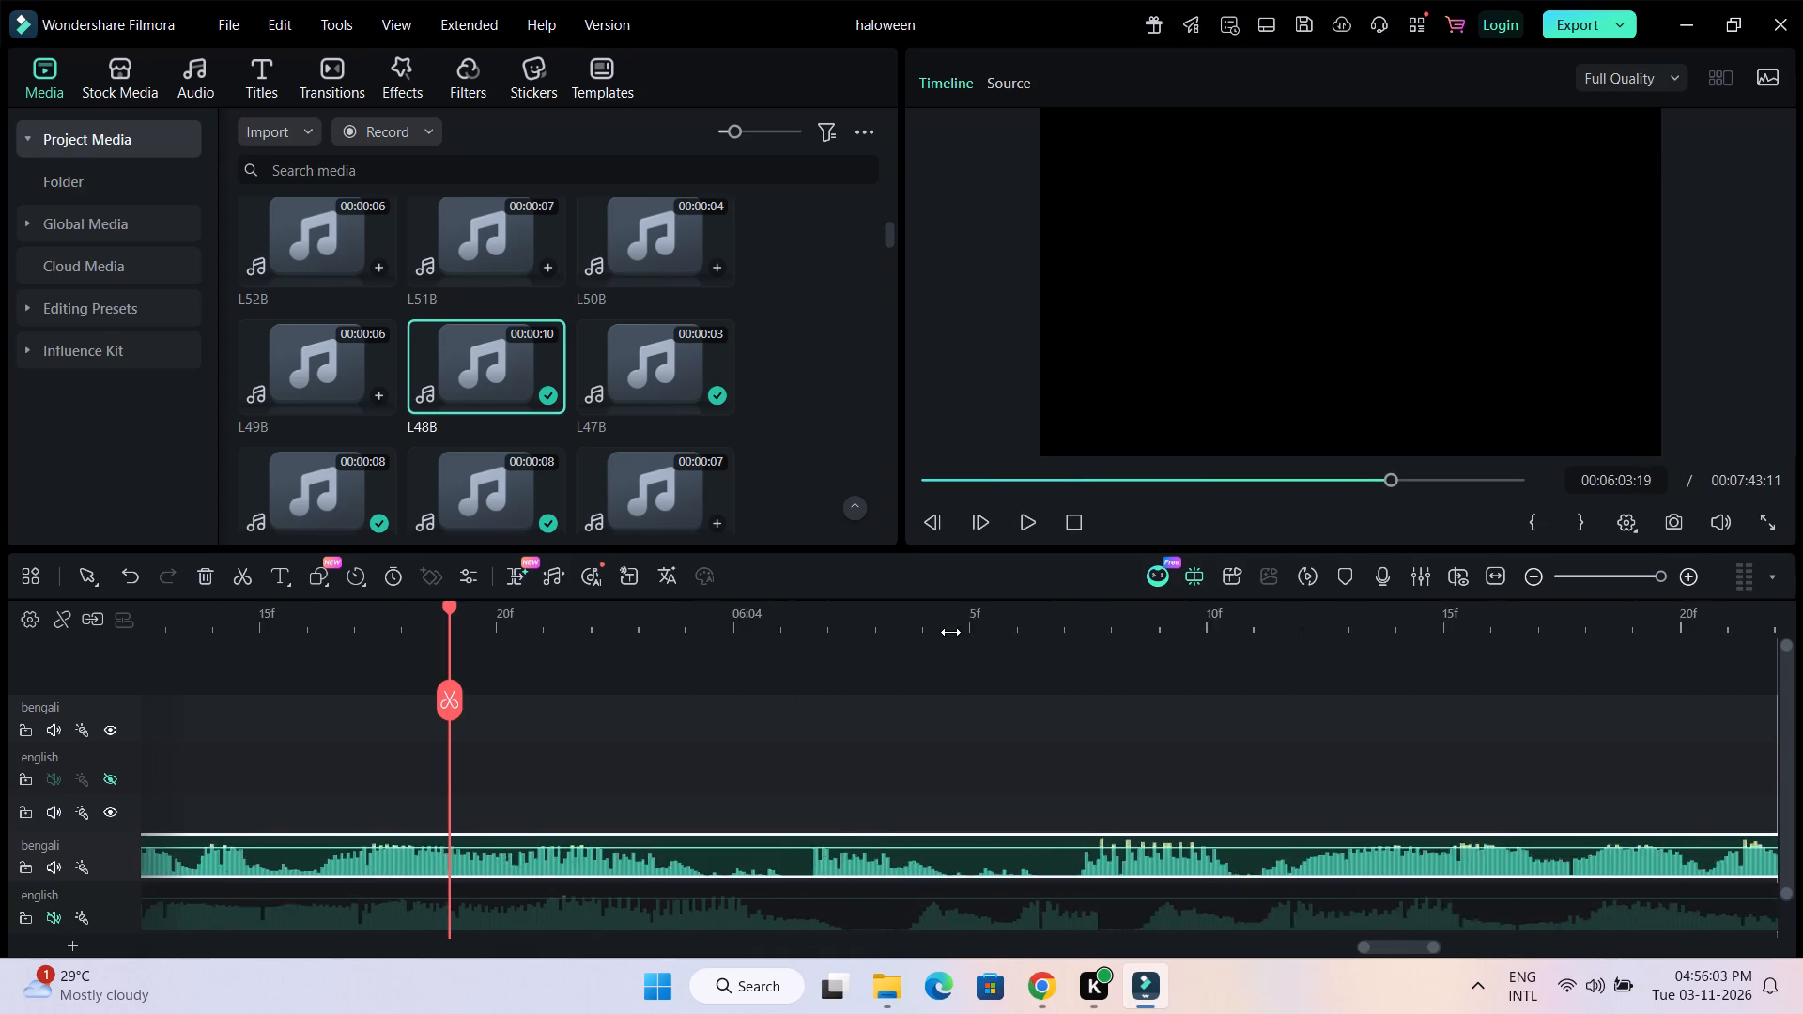
left_click_drag(950, 632, 410, 634)
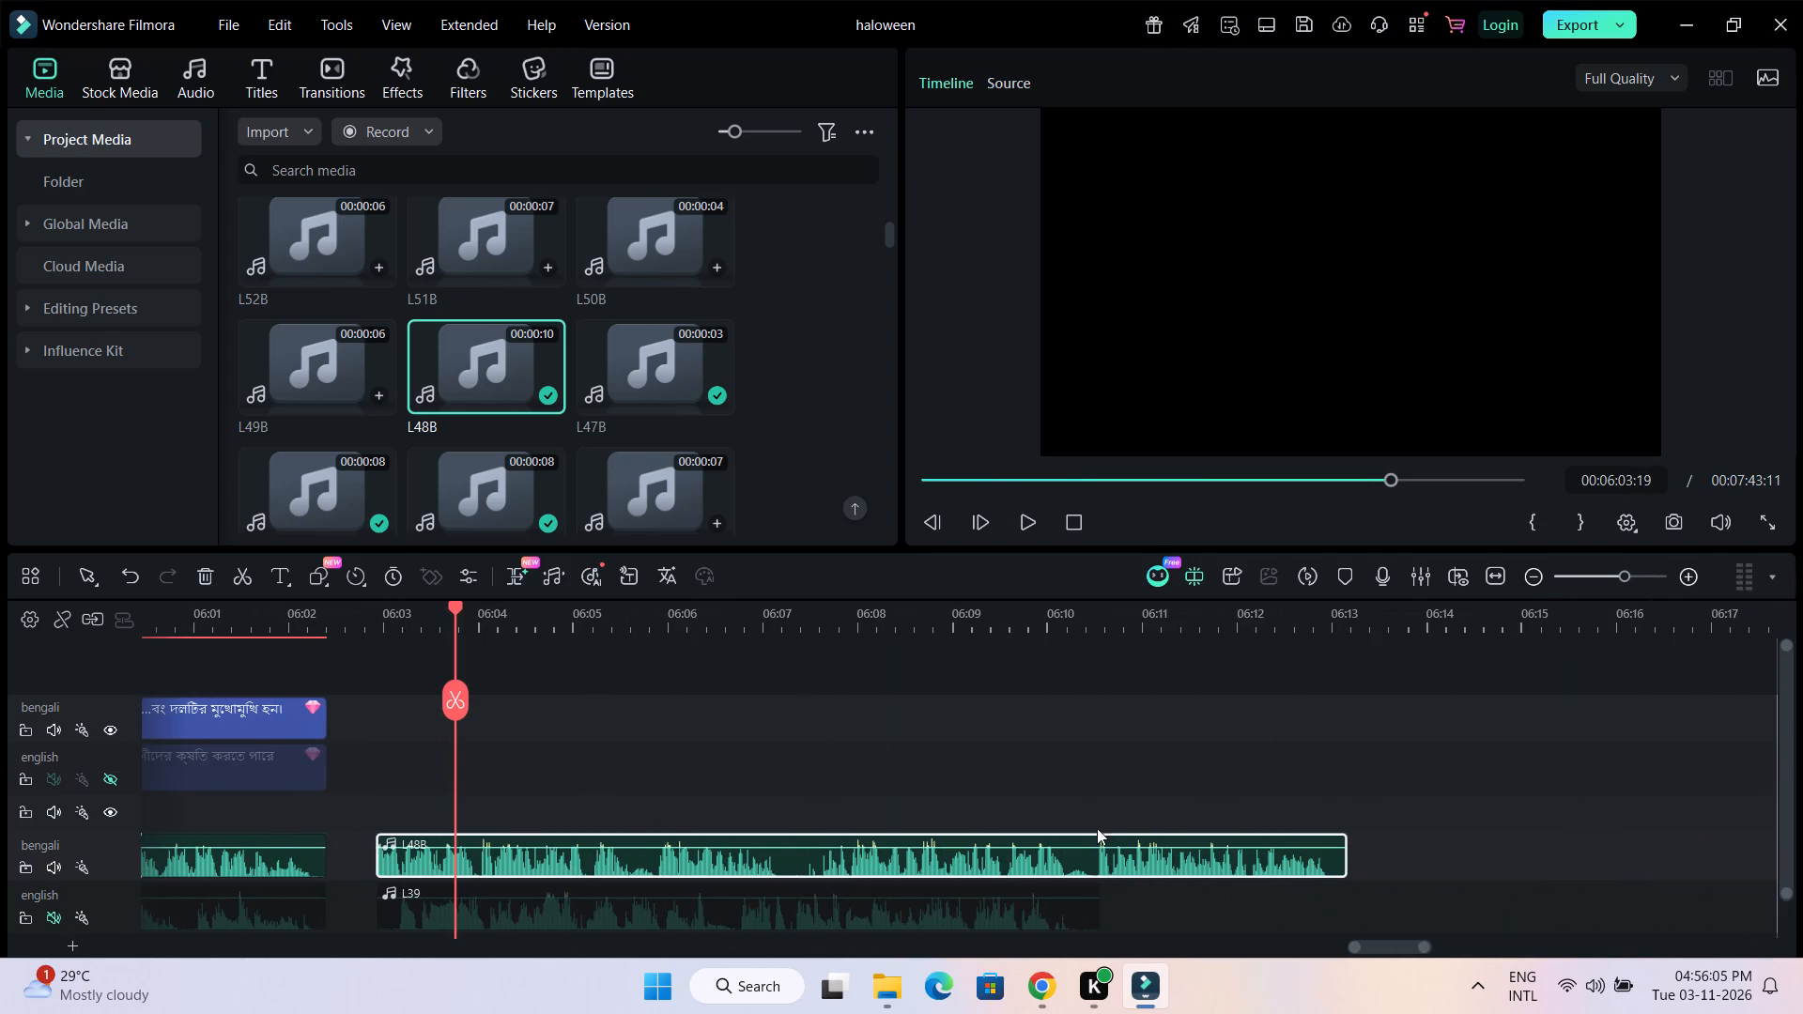
left_click_drag(1340, 860, 1332, 877)
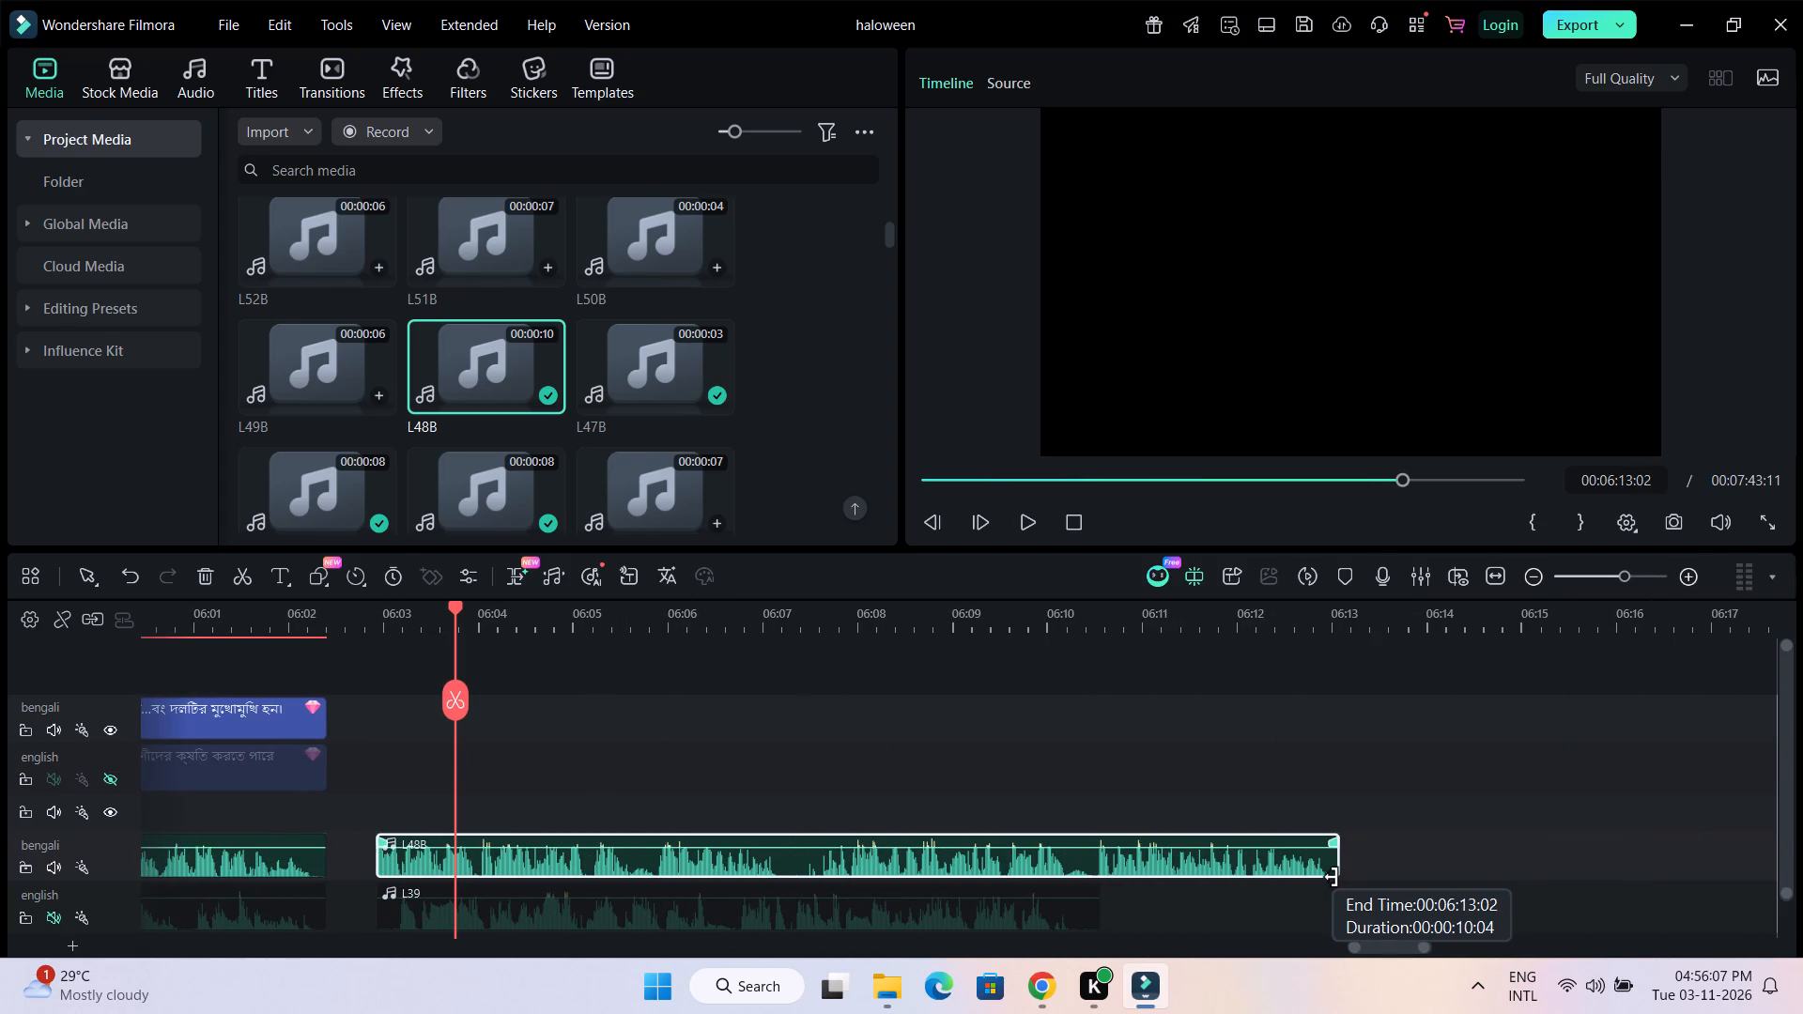
left_click_drag(1332, 877, 1325, 879)
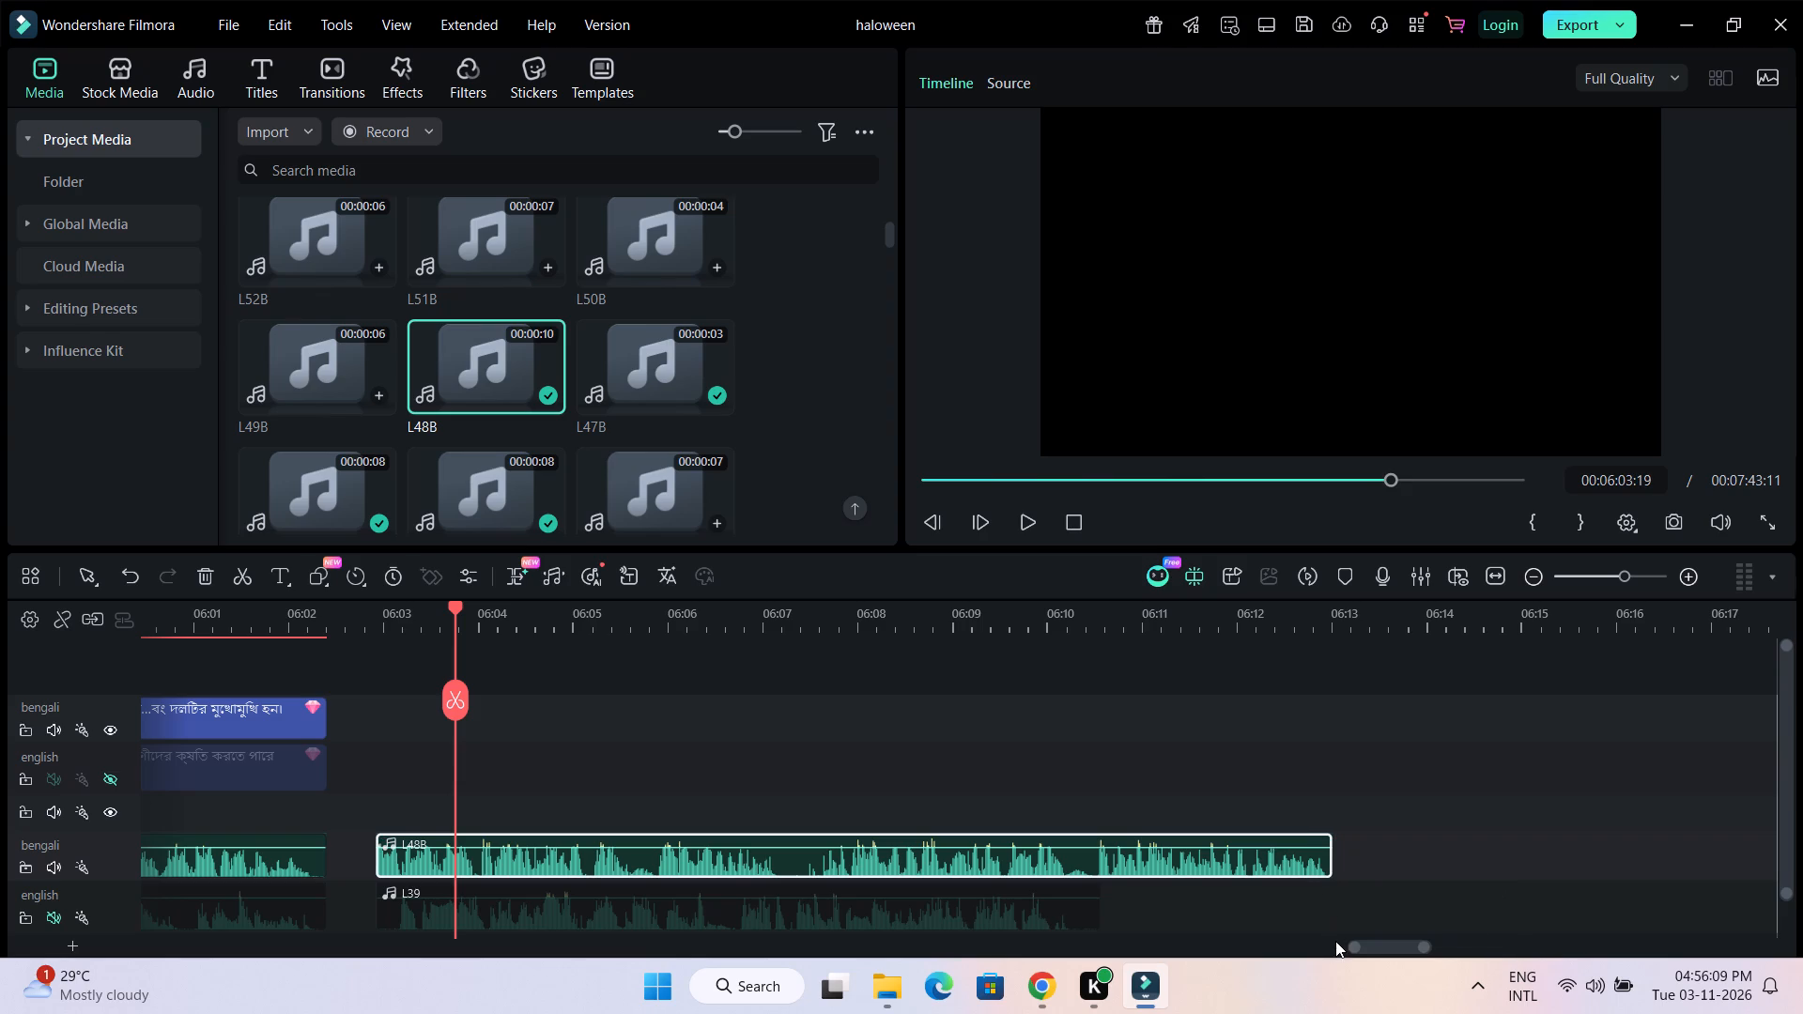
Set the uniform speed of Bengali clip L48B to 1.10.
double_click(943, 858)
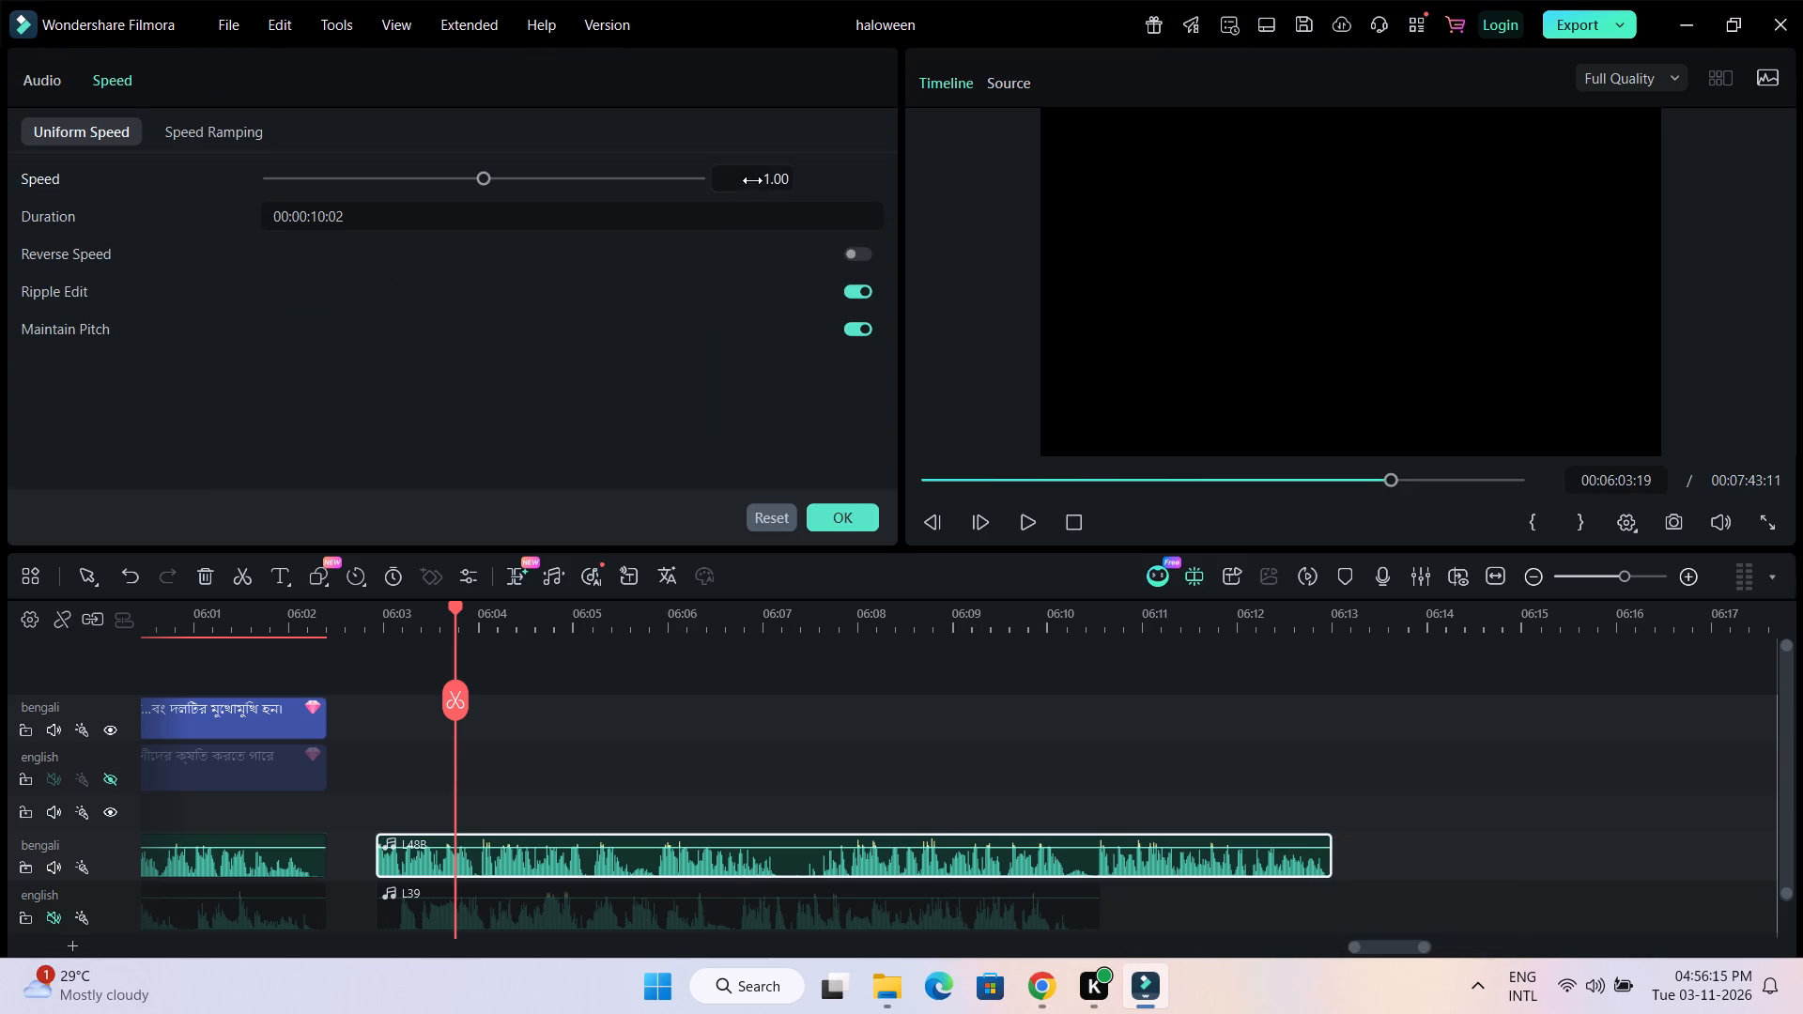
left_click(753, 178)
type("1.1")
key("Return")
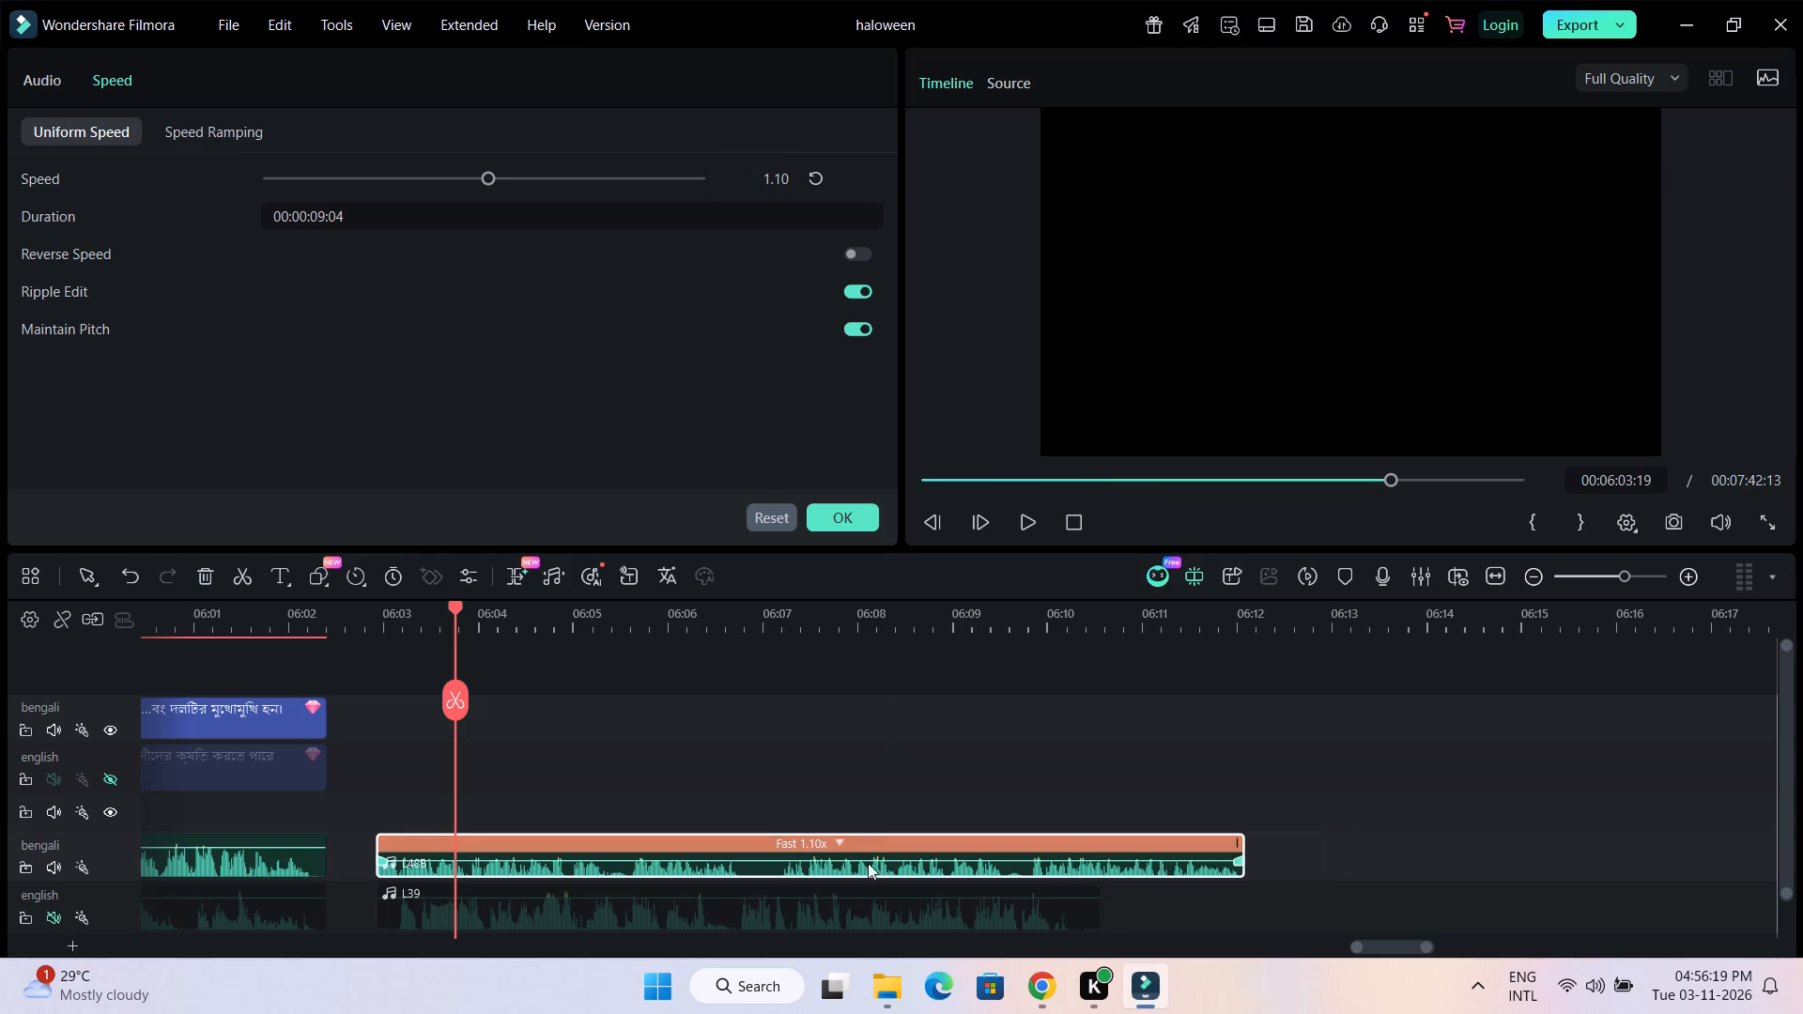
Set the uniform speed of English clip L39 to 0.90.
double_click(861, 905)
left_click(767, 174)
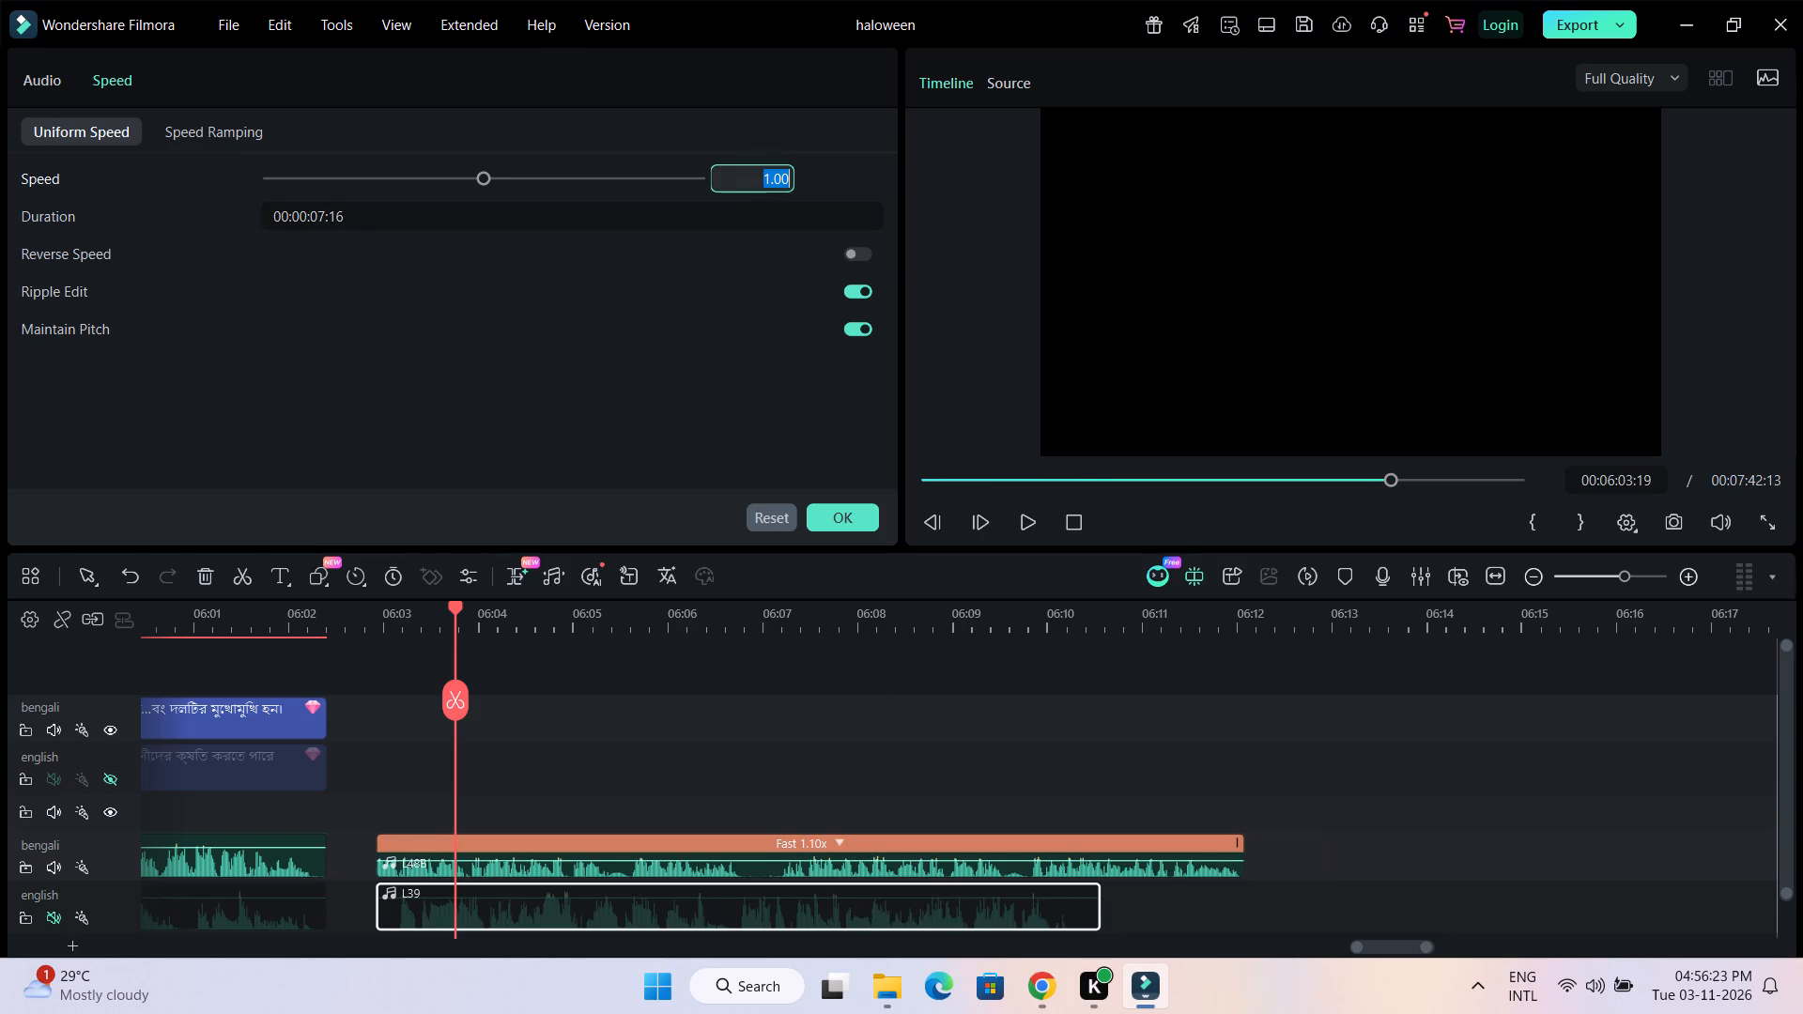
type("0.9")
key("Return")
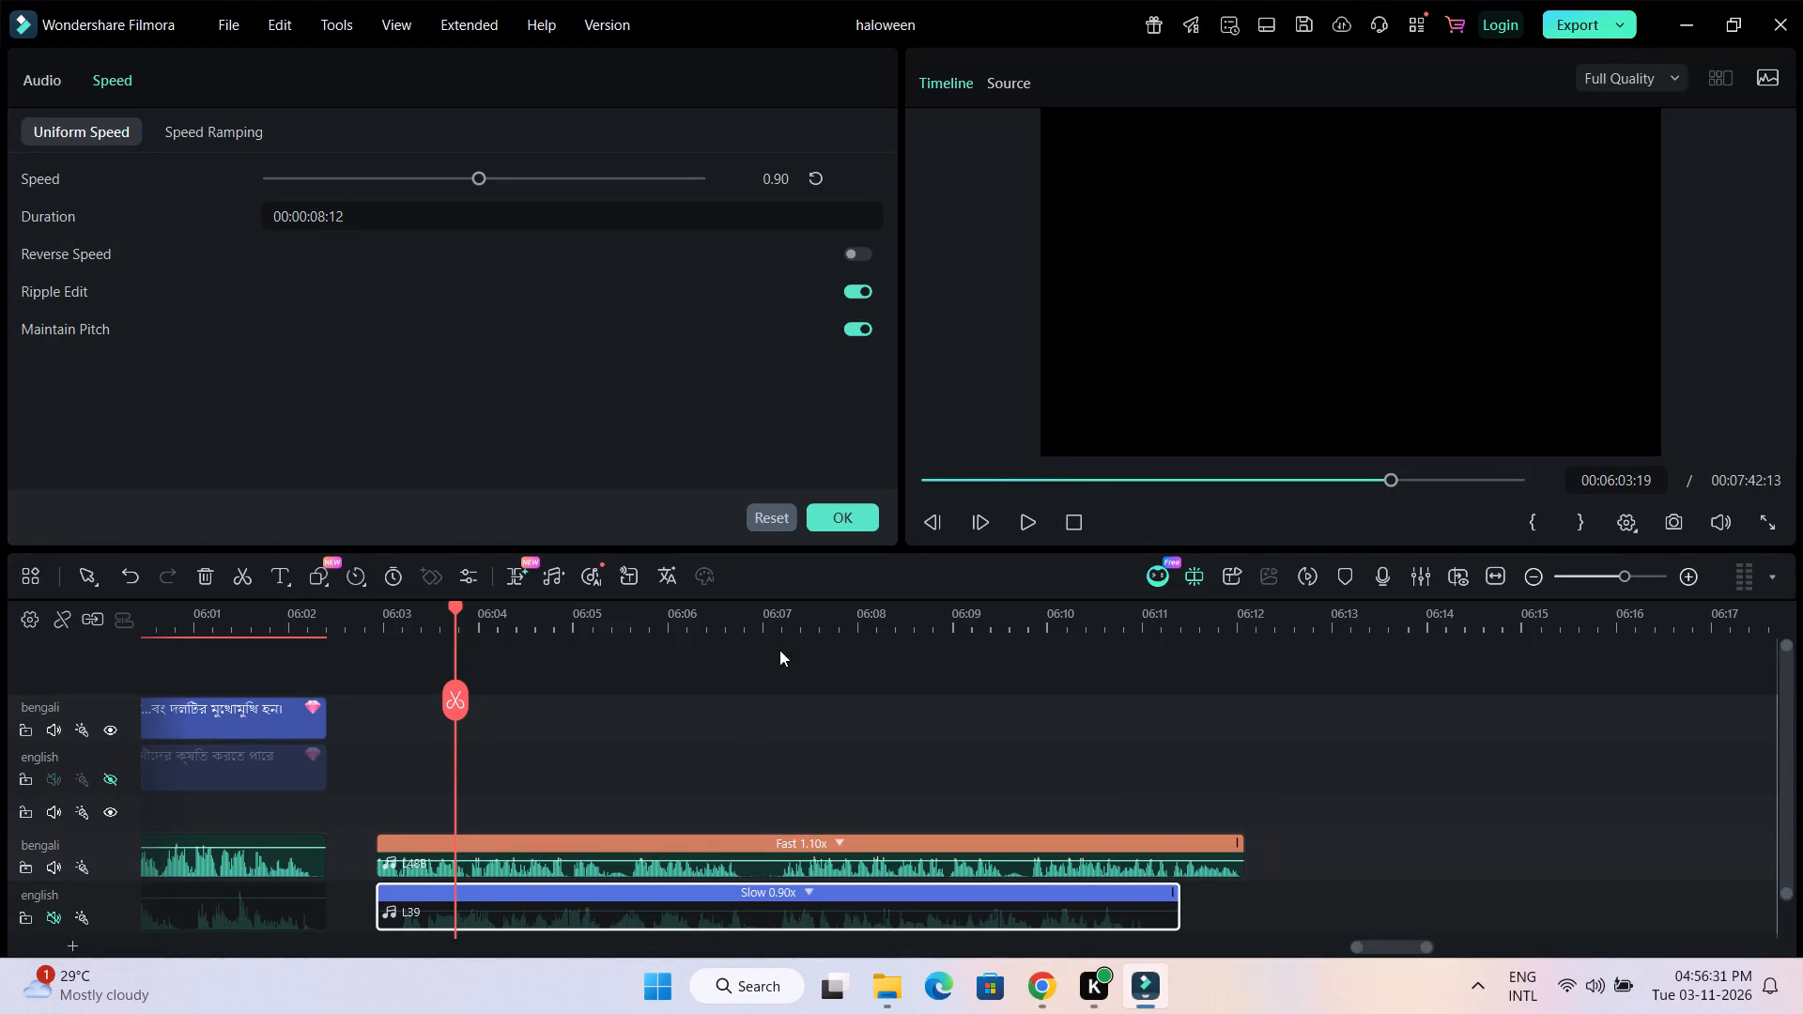
Split L48B at 00:06:06:18 and 00:06:07:05 around the mid-sentence pause and delete the silent piece between the cuts.
left_click(755, 625)
left_click_drag(777, 619, 1134, 634)
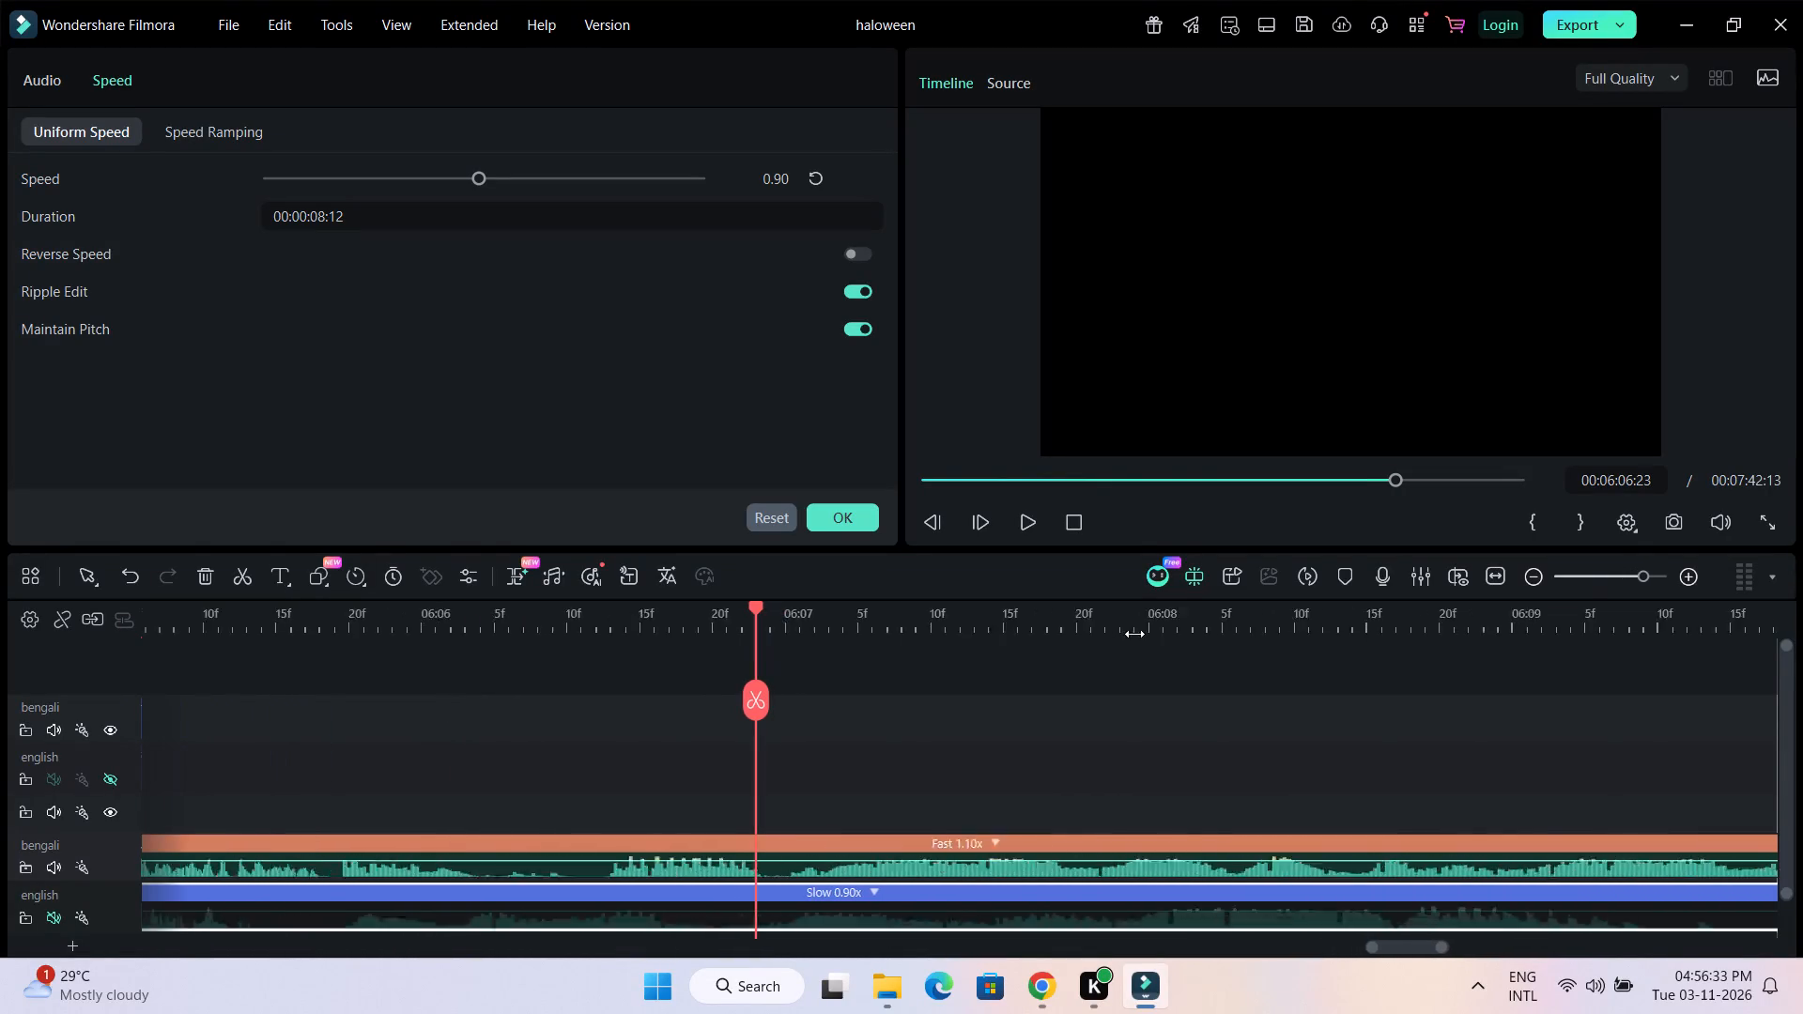
left_click_drag(1134, 634, 1570, 638)
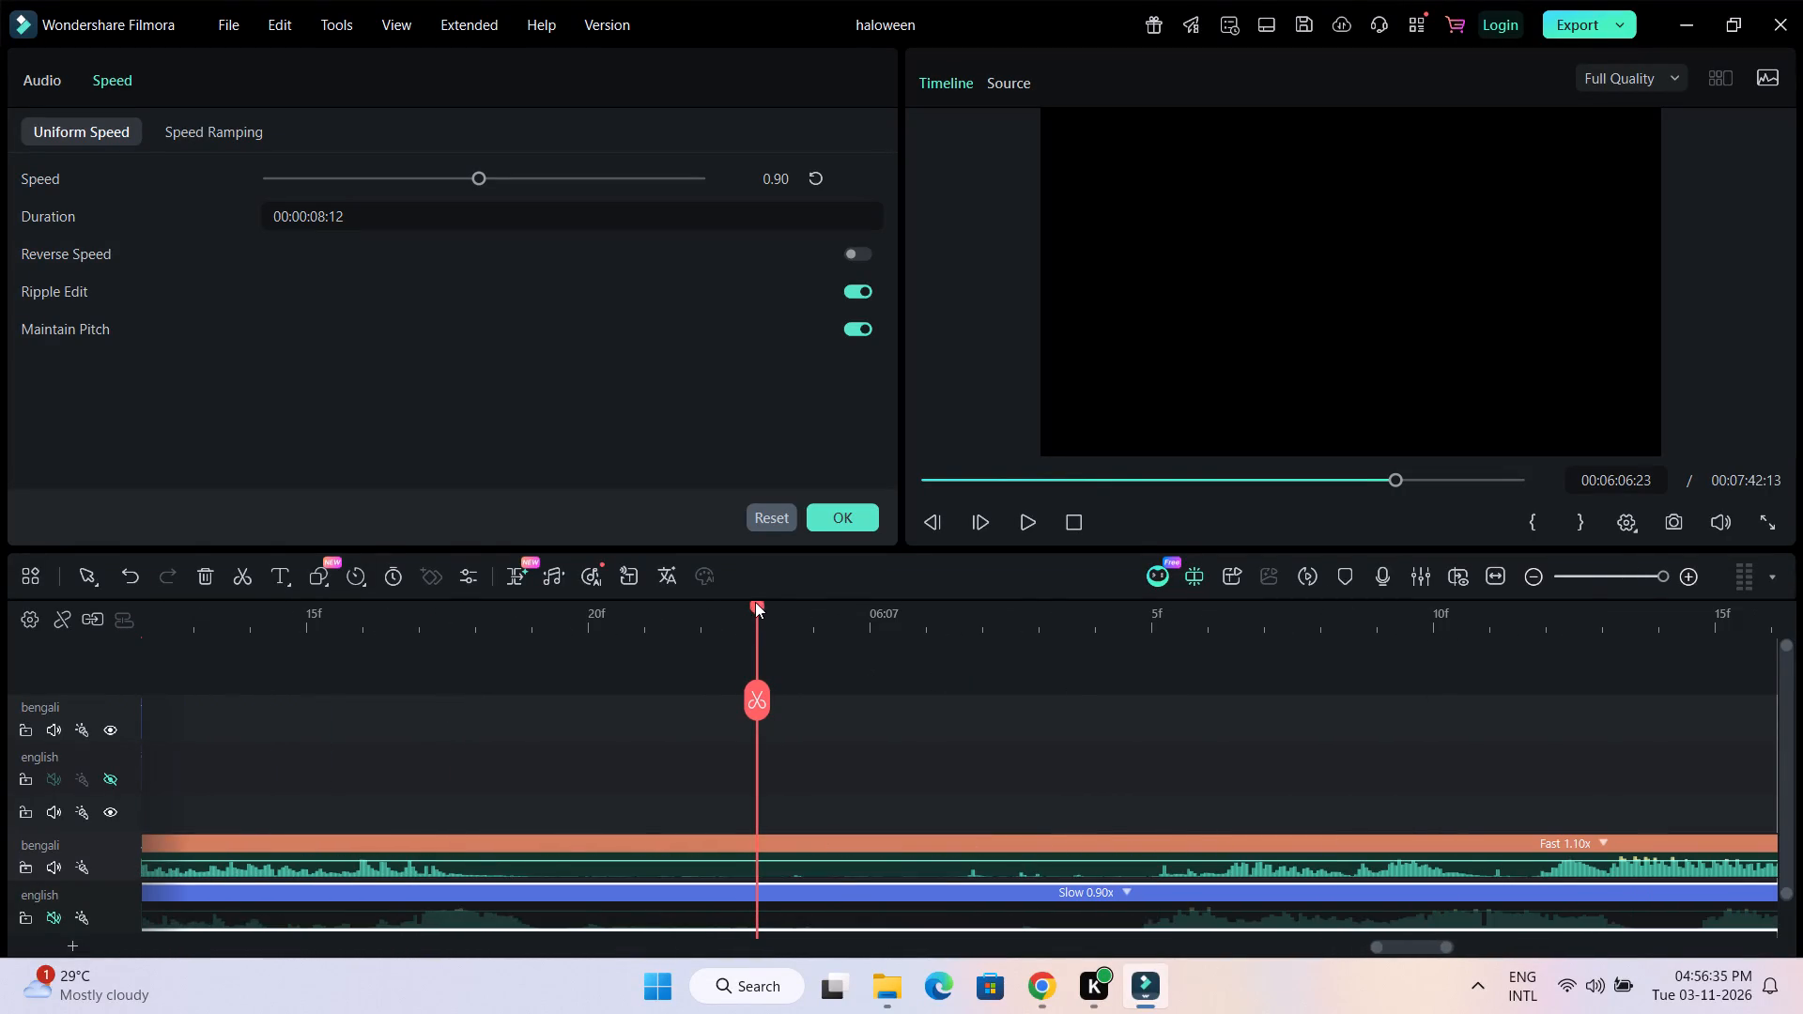
left_click_drag(753, 605, 495, 653)
left_click(563, 867)
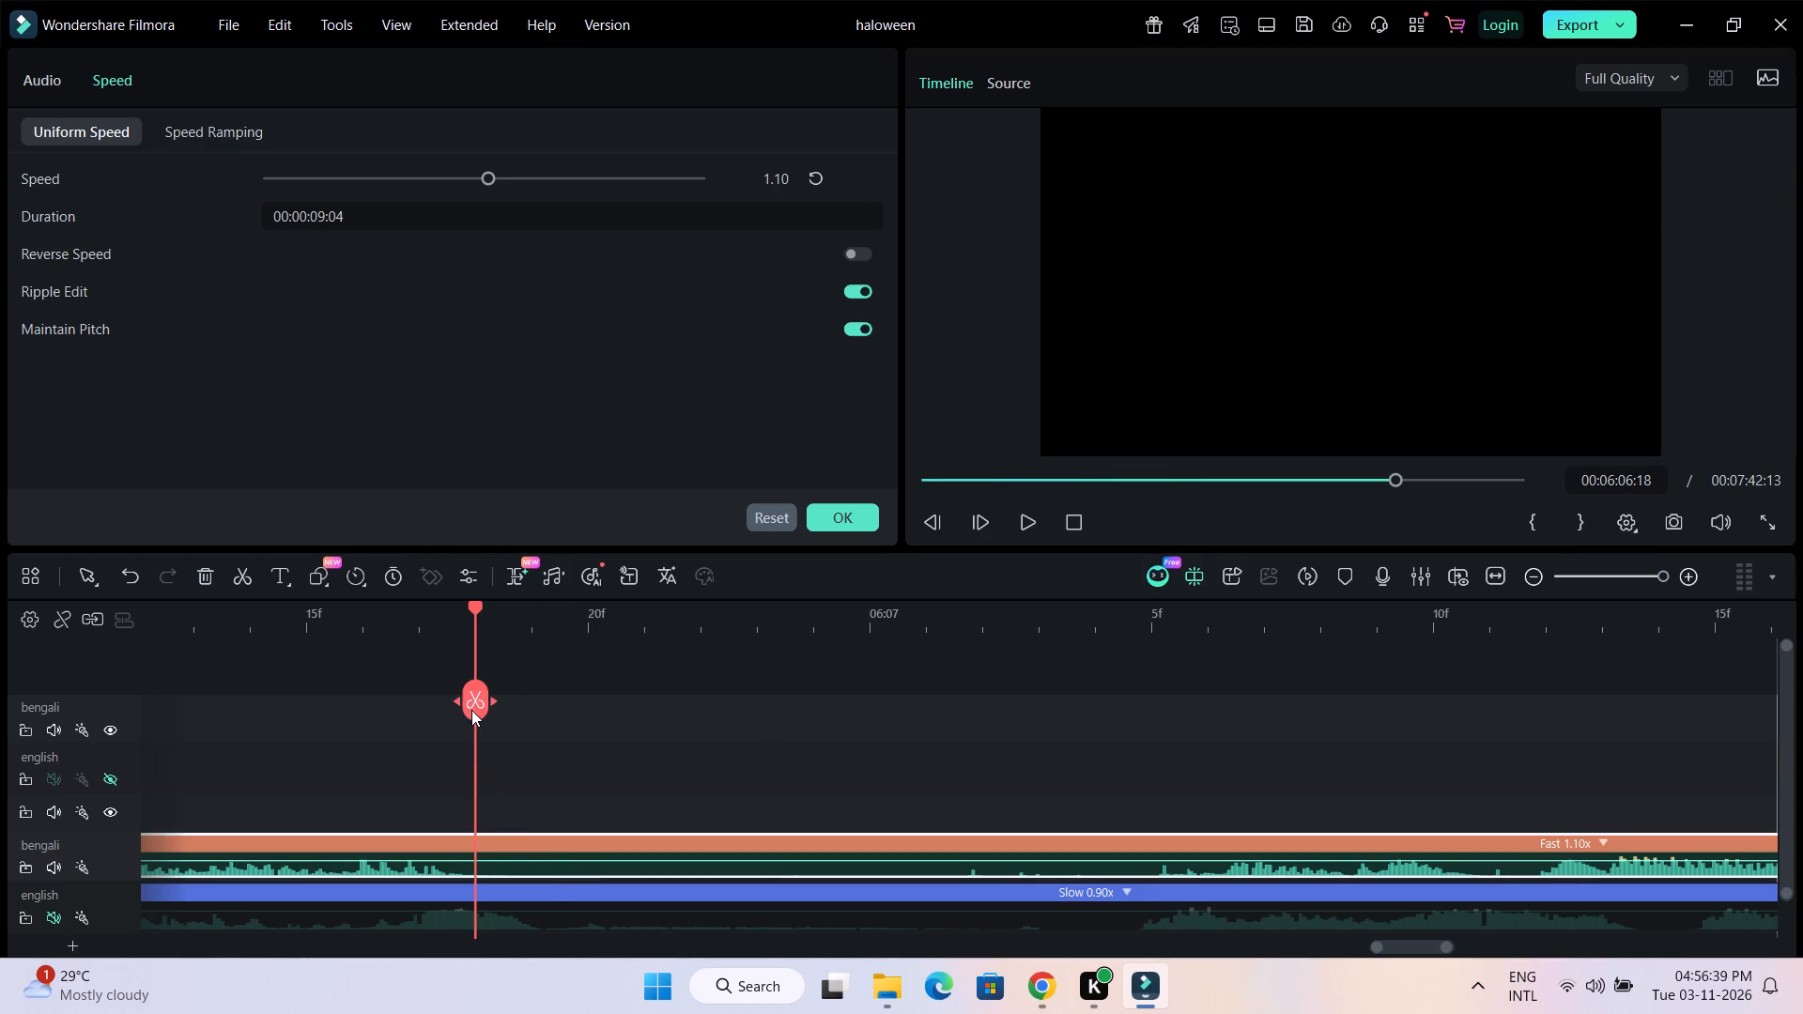
left_click(471, 705)
left_click(1133, 617)
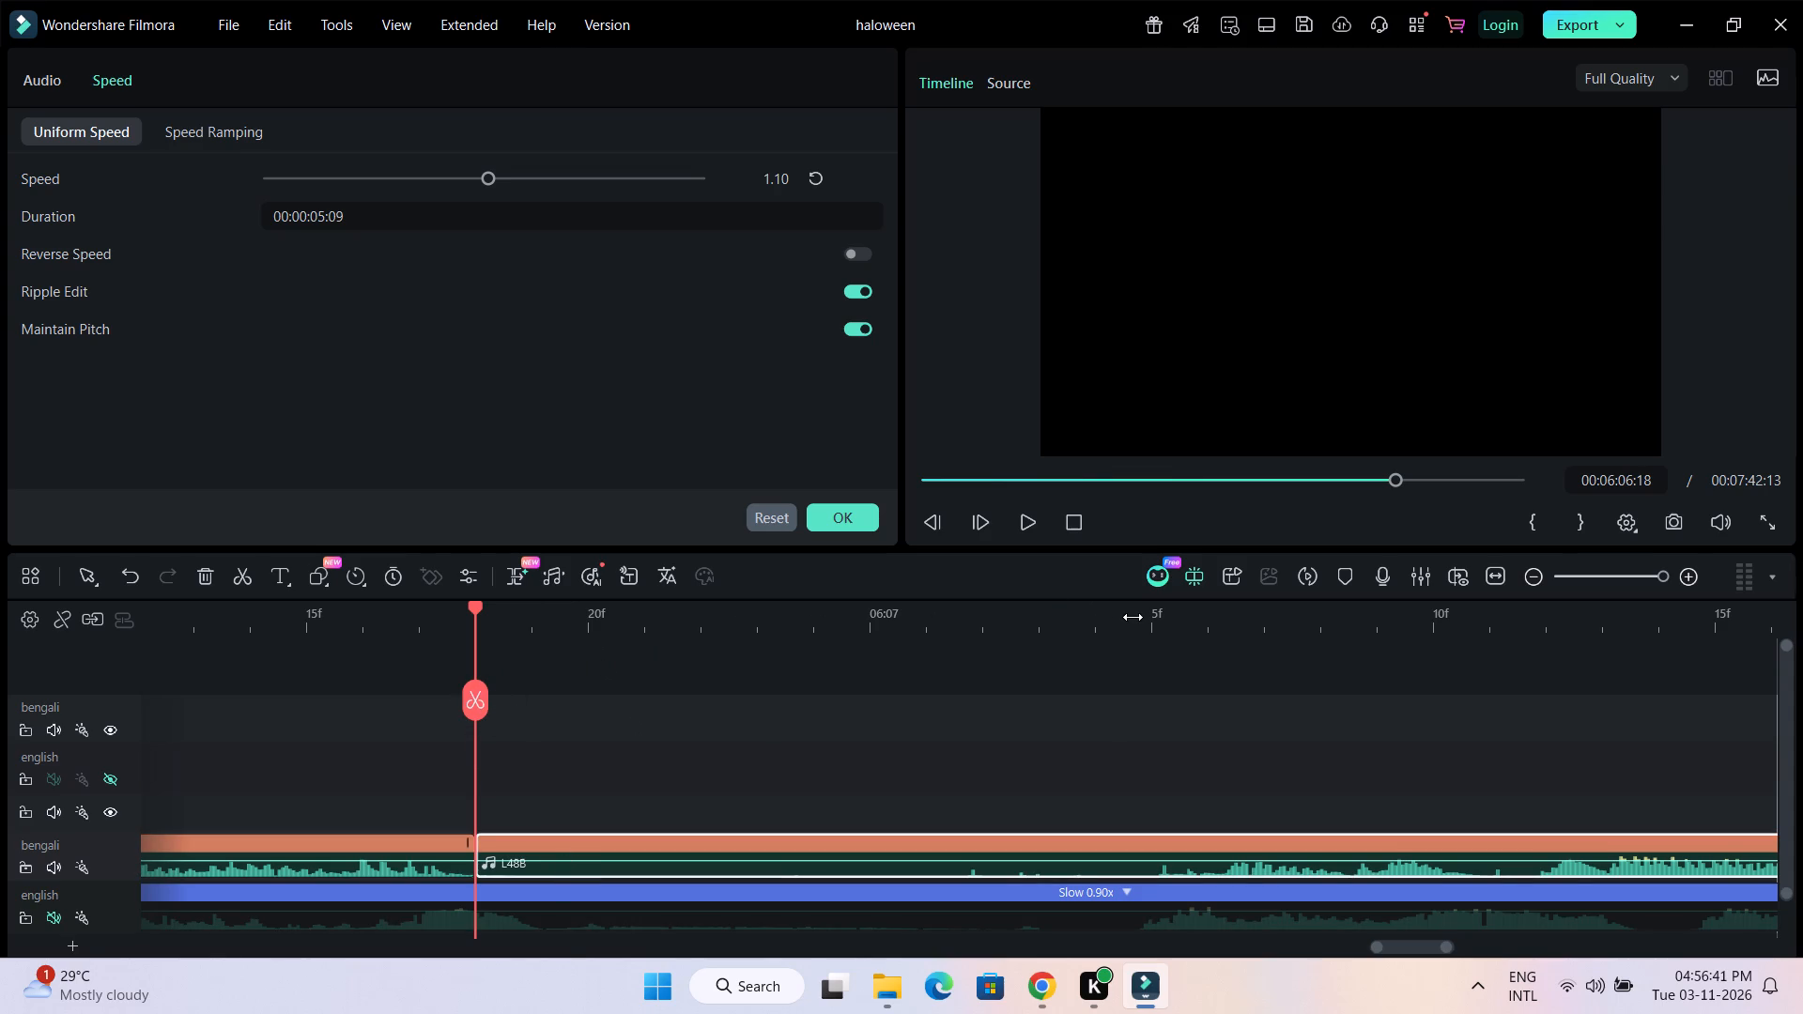
left_click(1179, 868)
left_click(1148, 692)
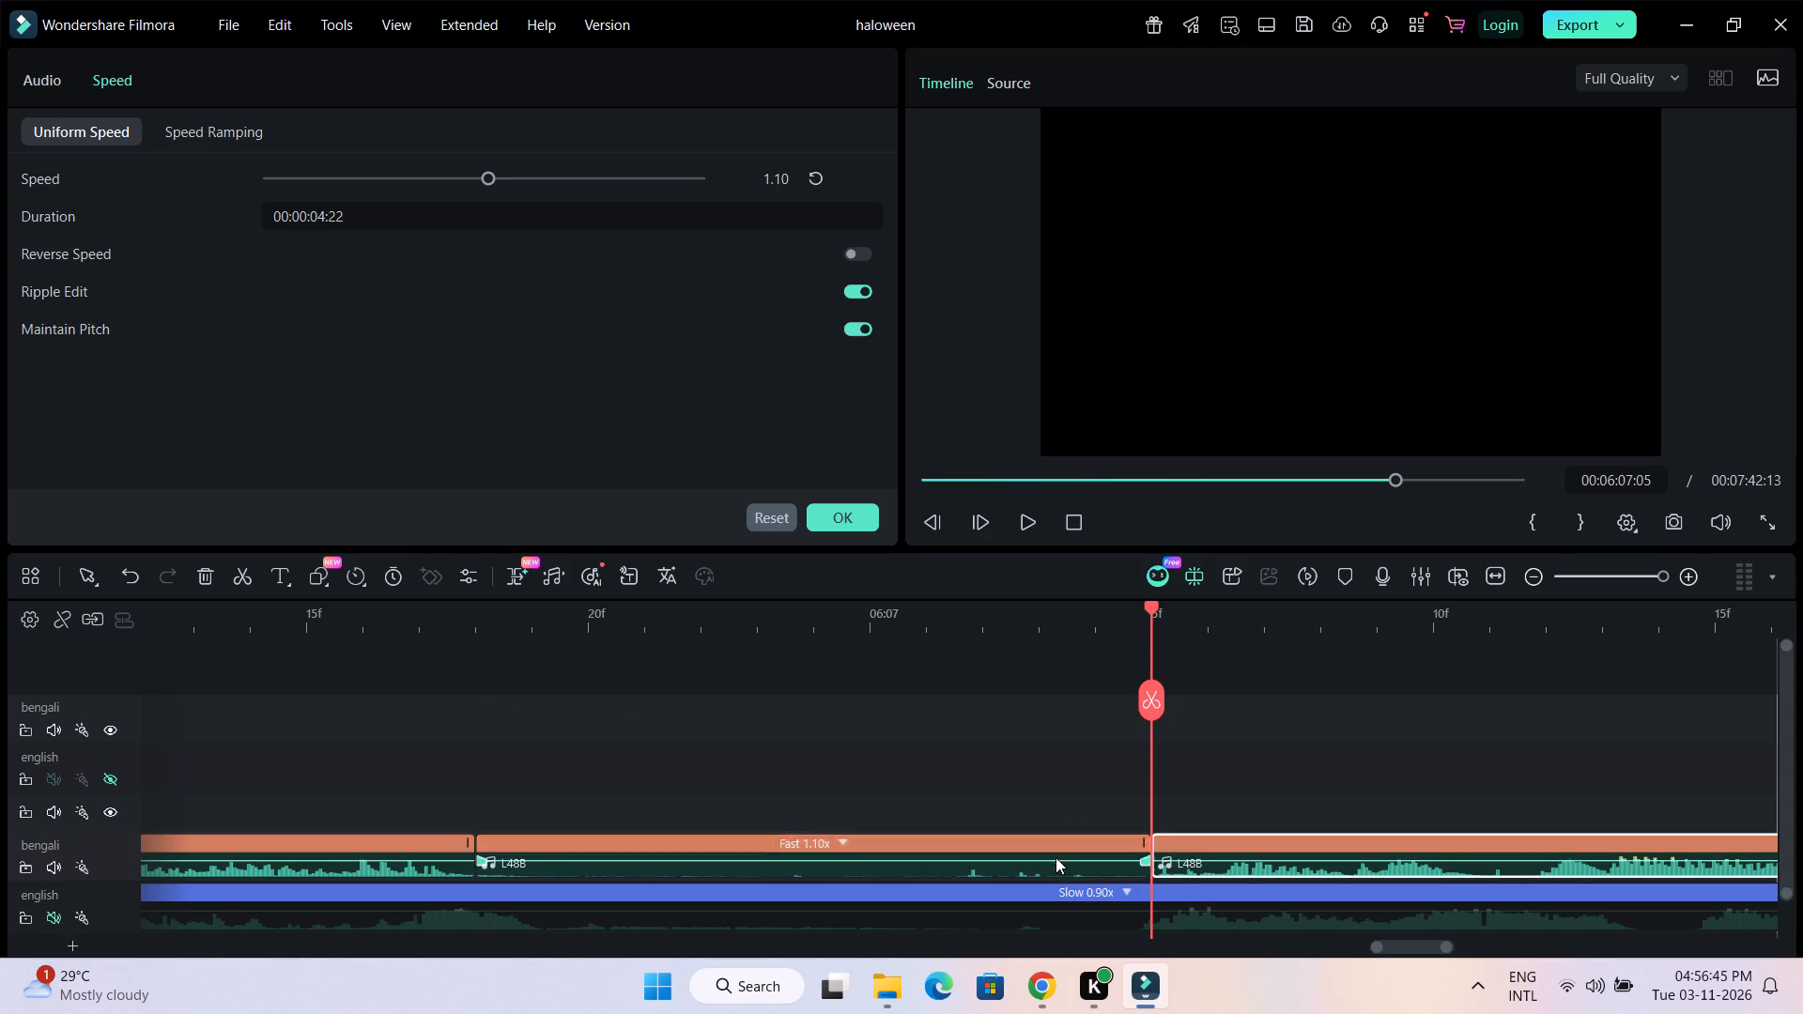
left_click(1056, 868)
key("Delete")
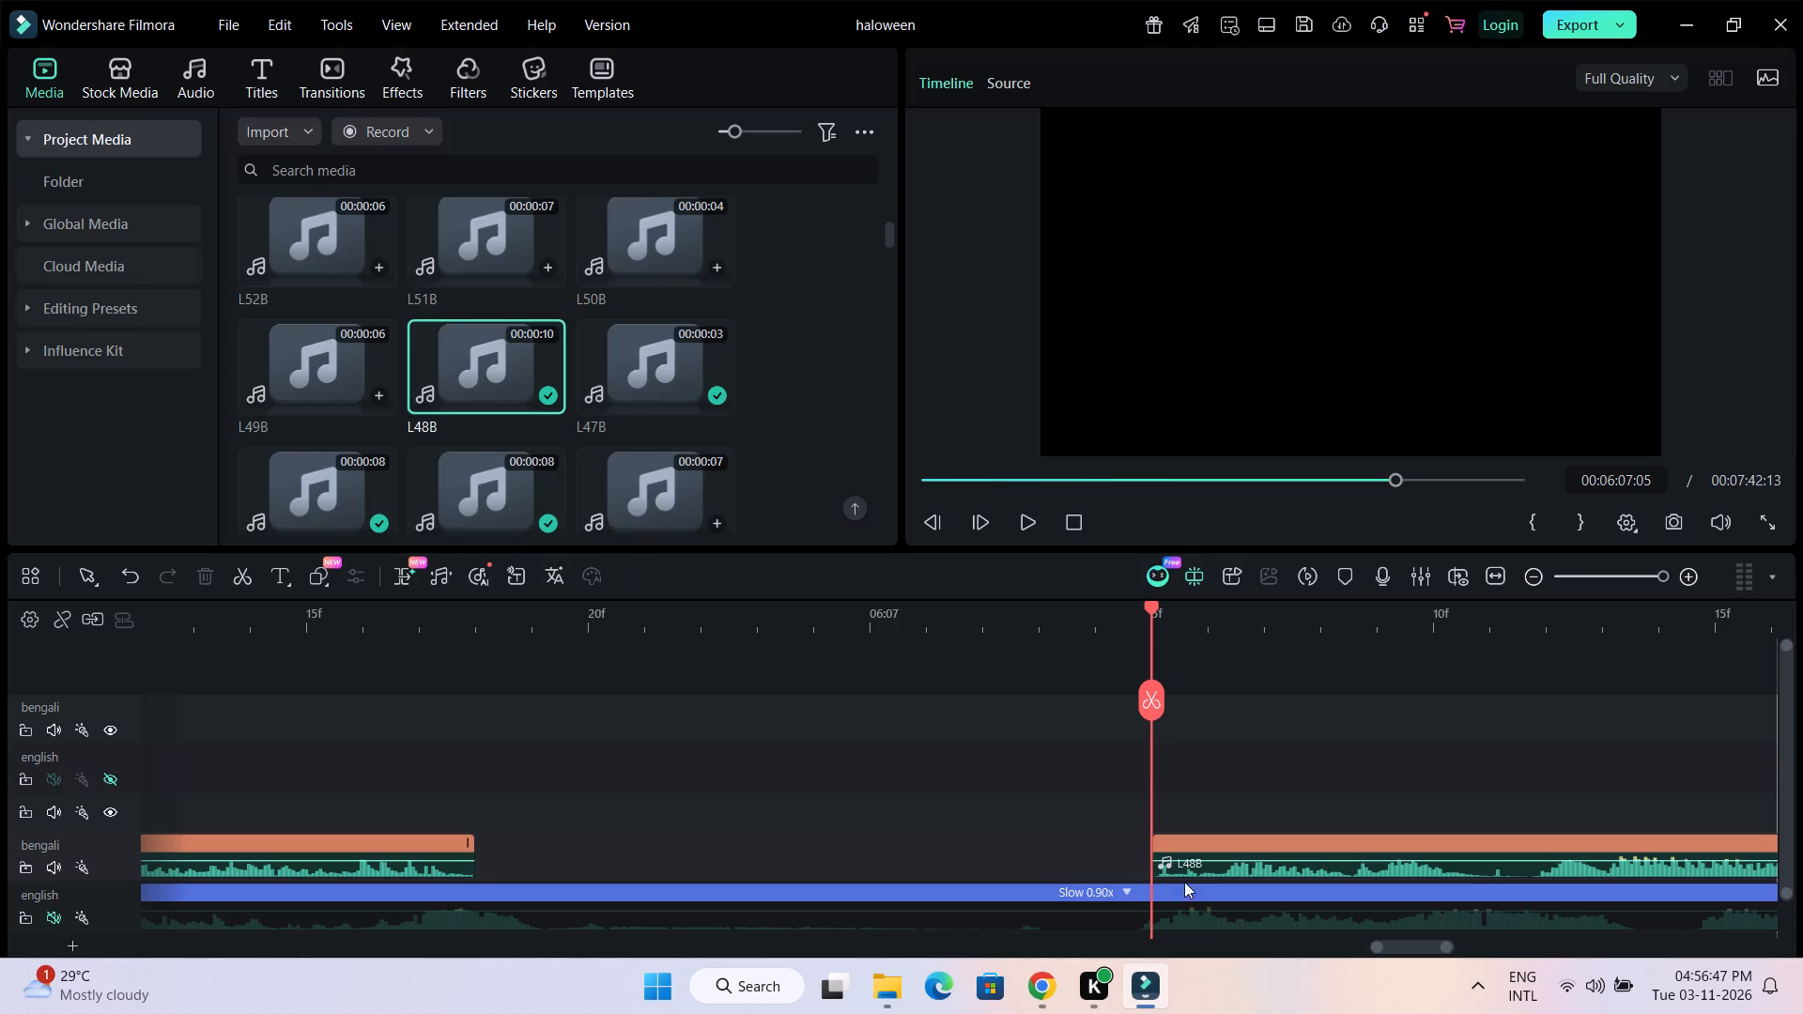
Move the second L48B piece back against the first to close the gap, and play back the join.
left_click_drag(1310, 867, 640, 835)
left_click(200, 627)
key("space")
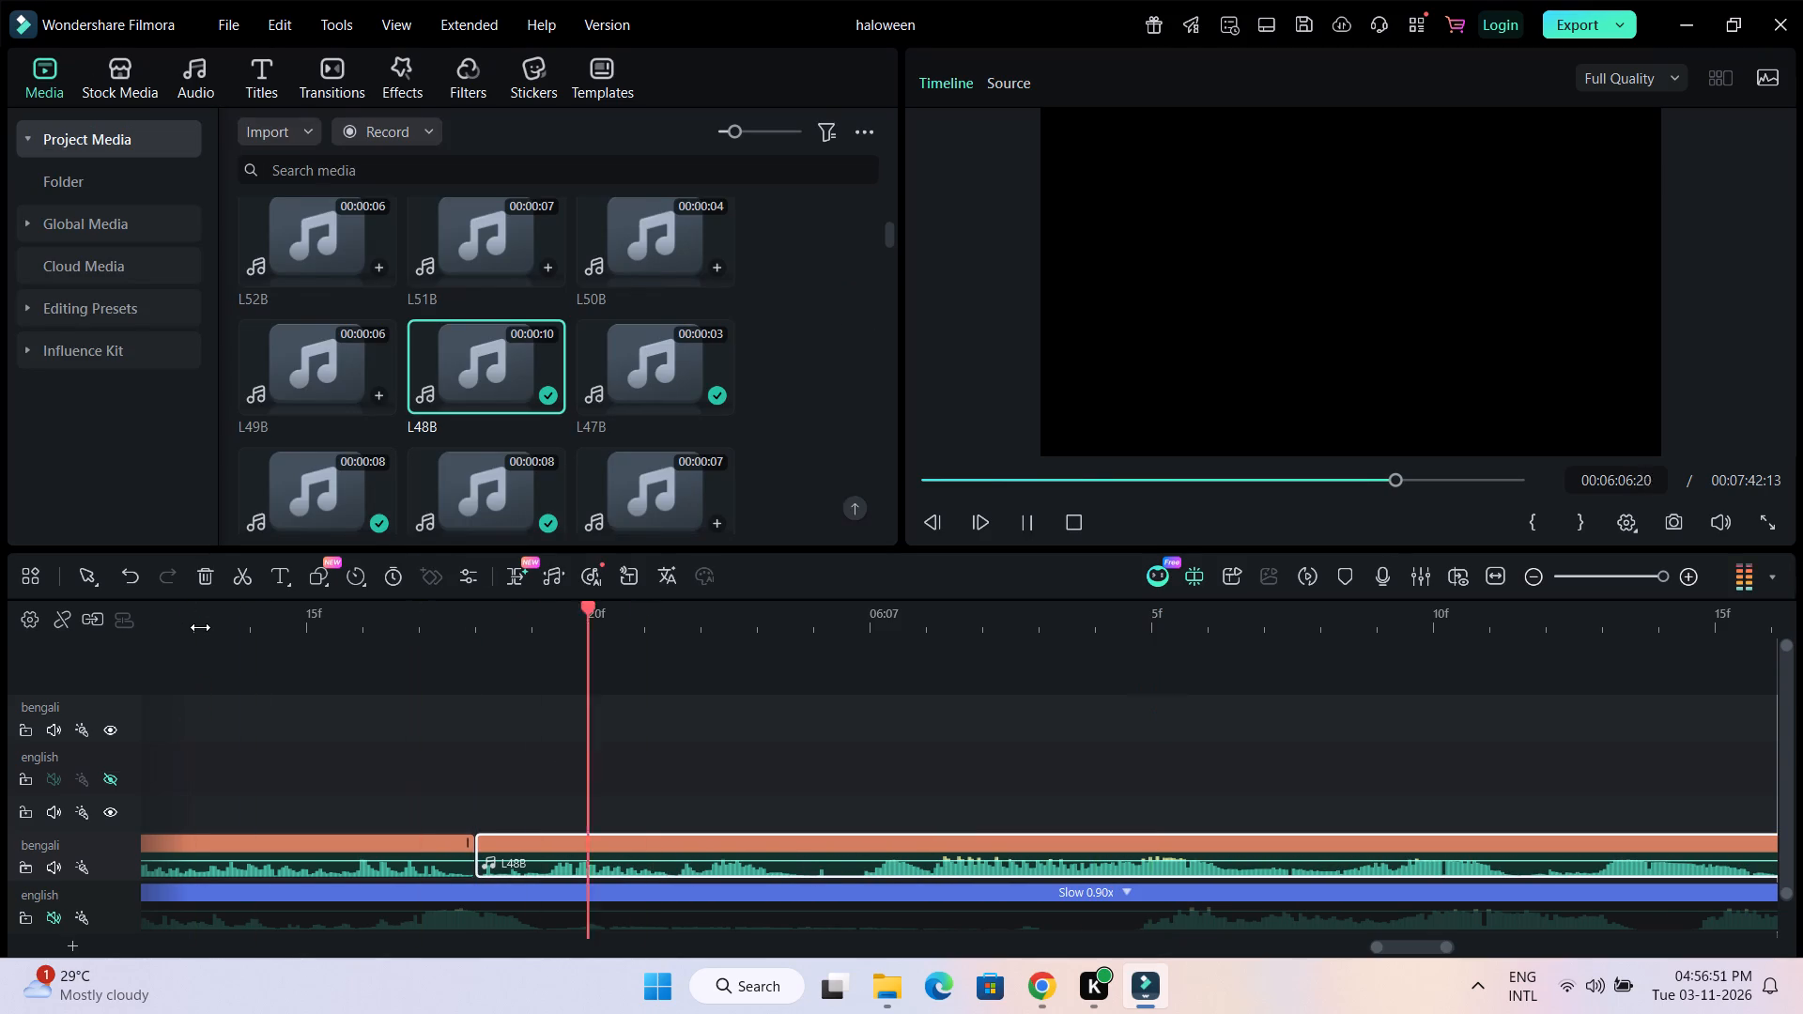
key("space")
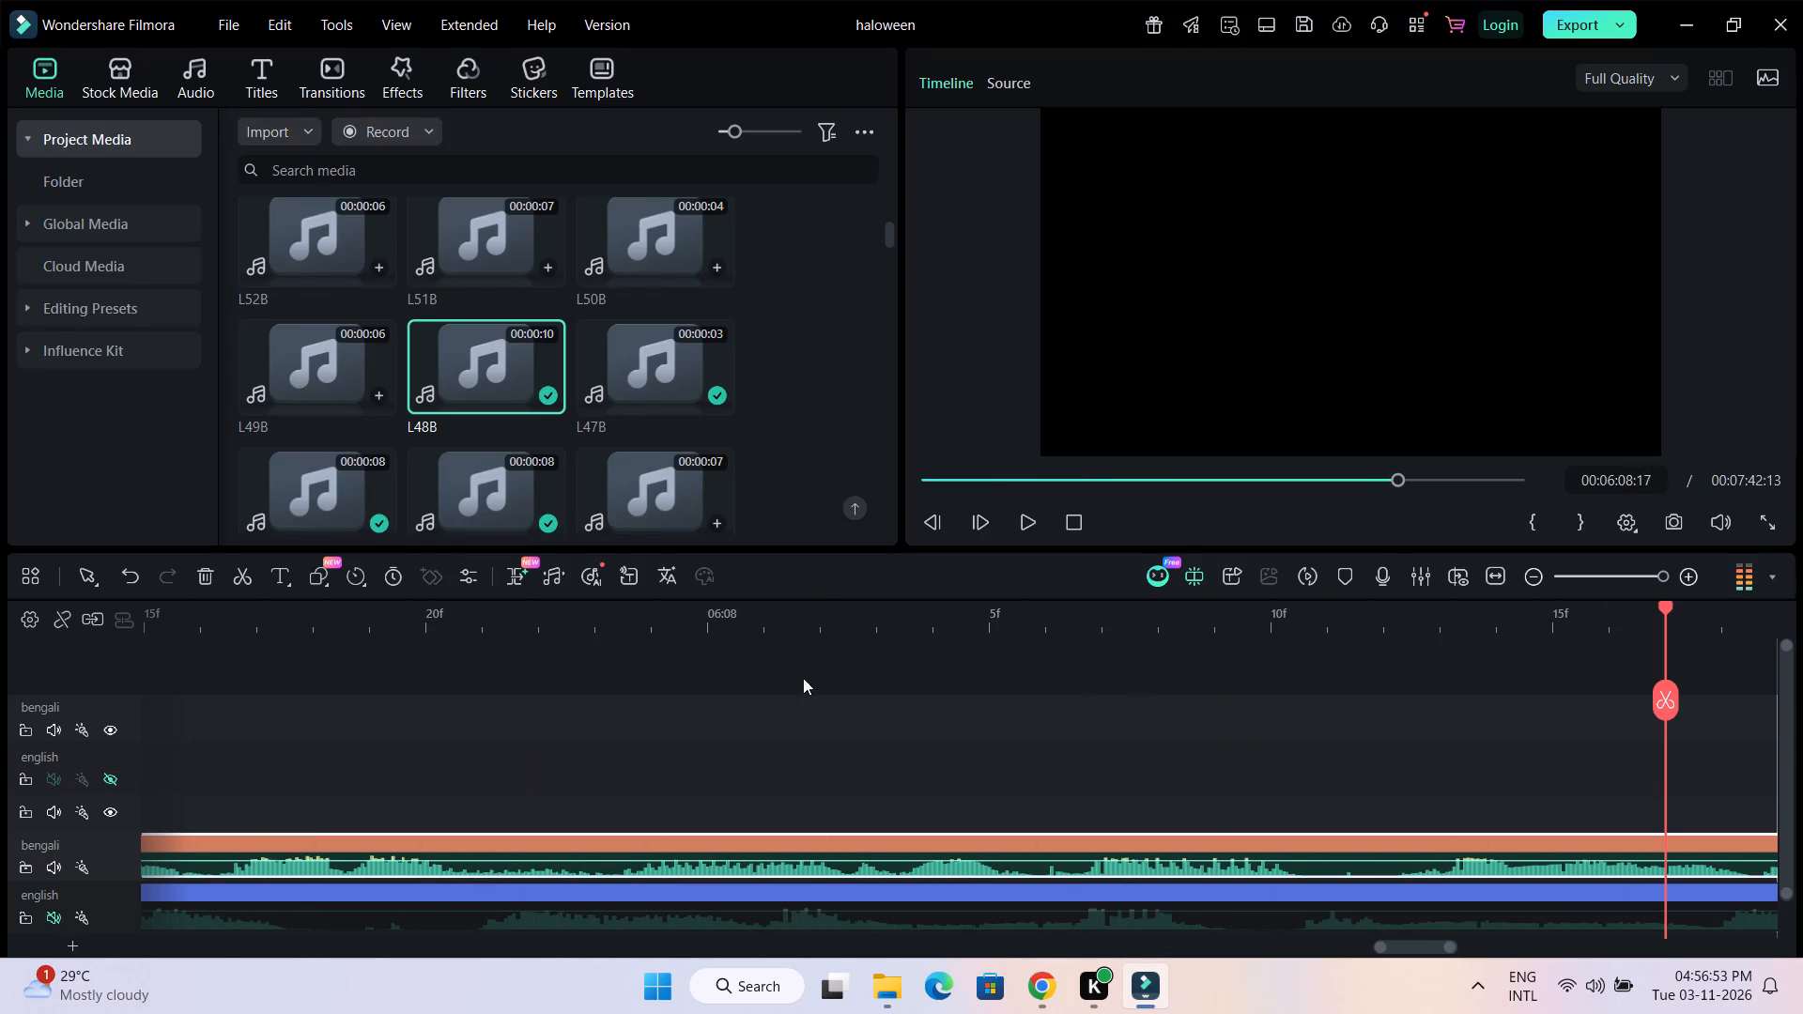
Set the speed of English clip L39 to 0.88 so it ends with the Bengali L48B pieces, and check the aligned ends.
left_click_drag(1110, 616, 477, 614)
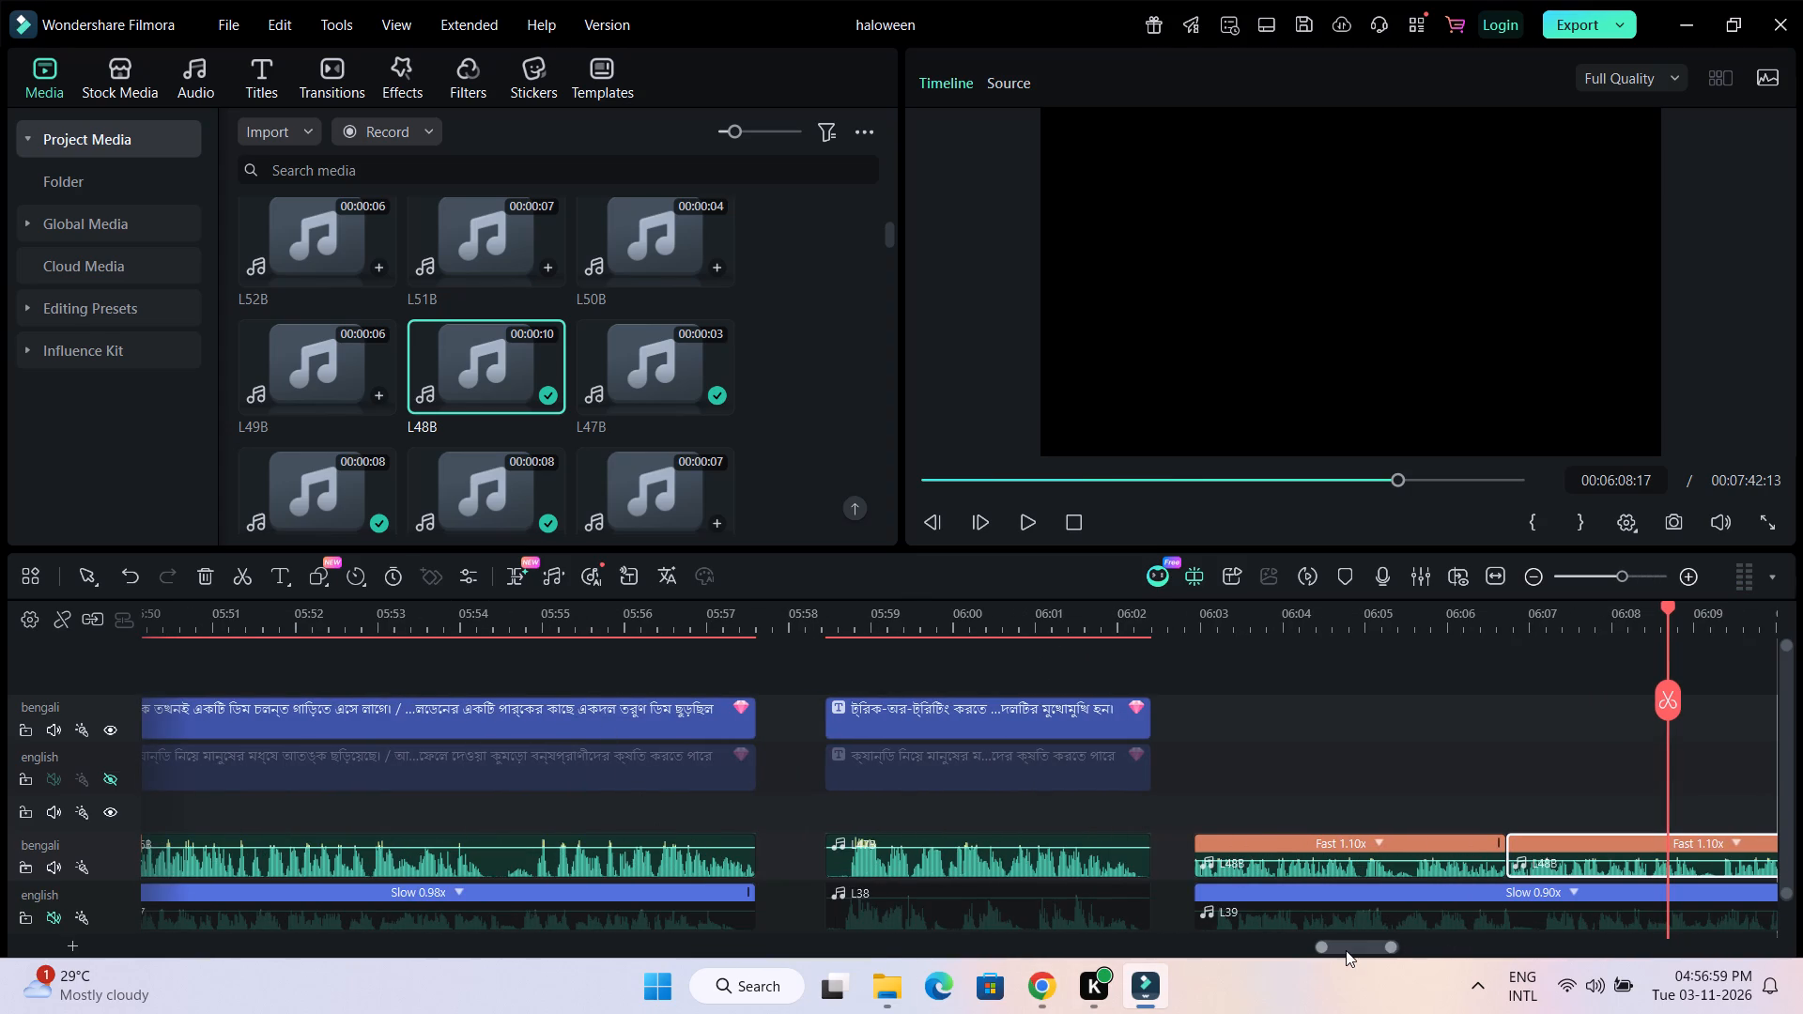
left_click_drag(1348, 947, 1370, 952)
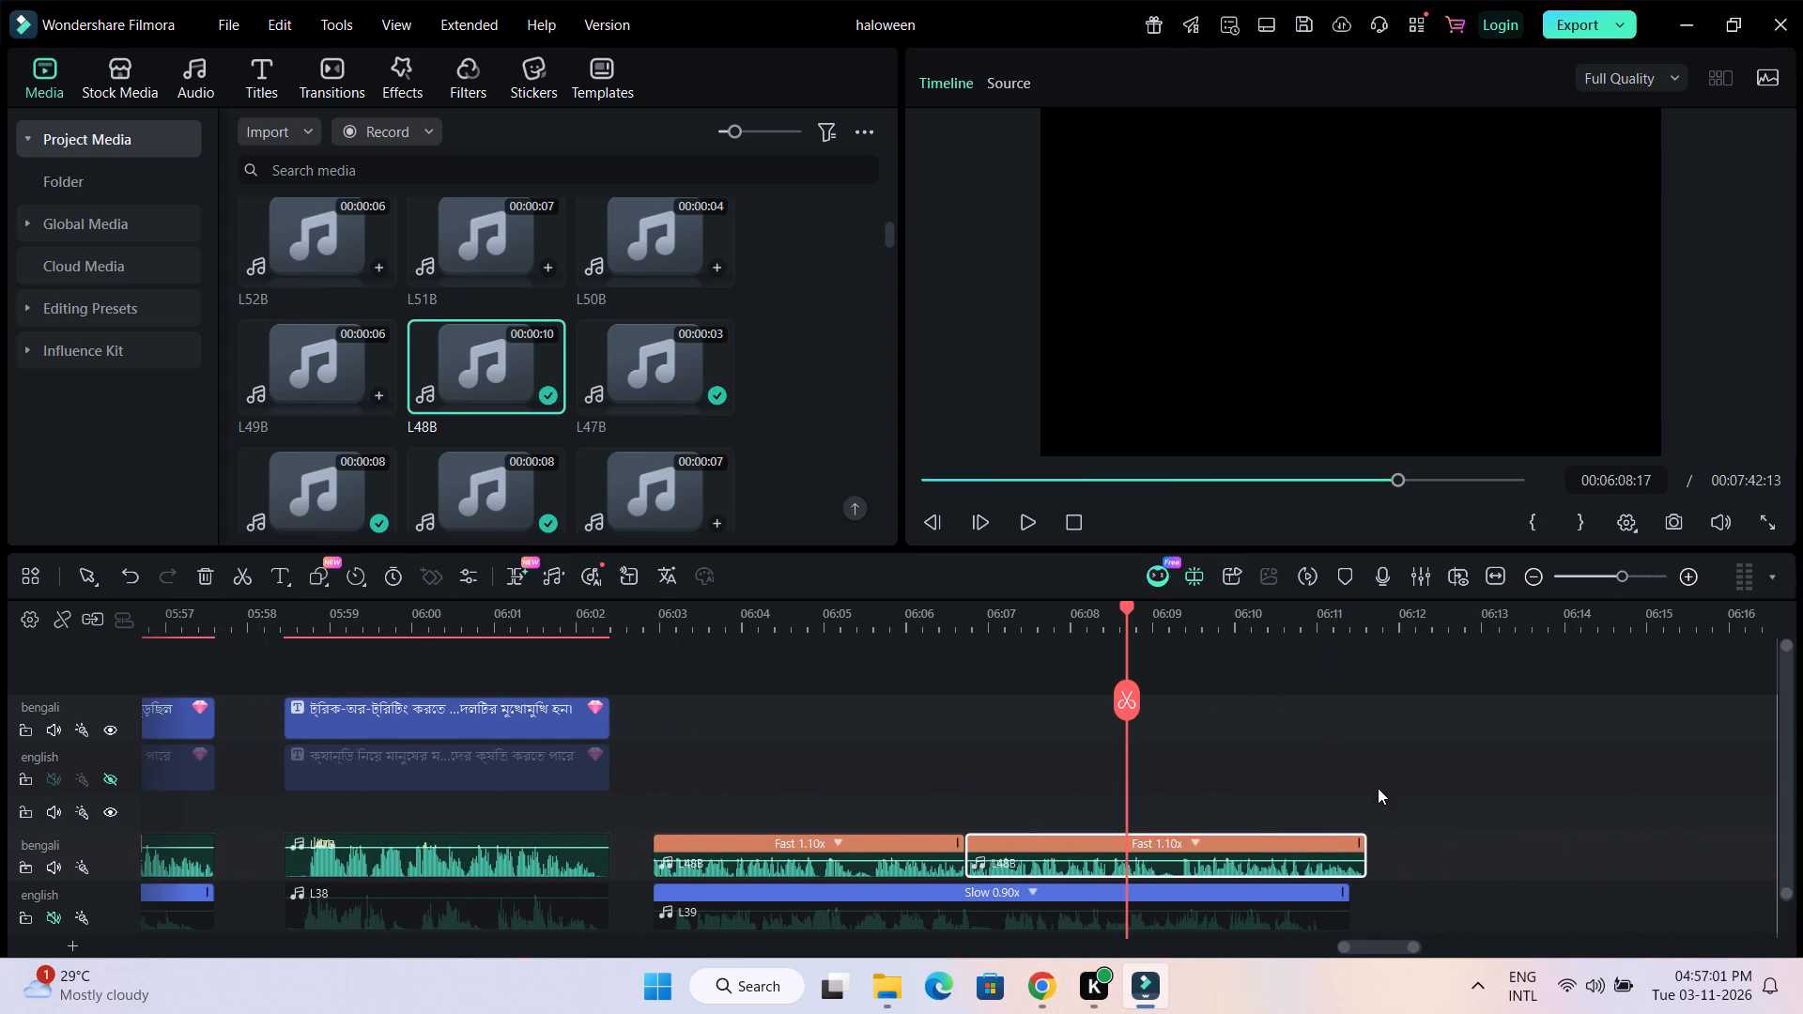
left_click(1375, 809)
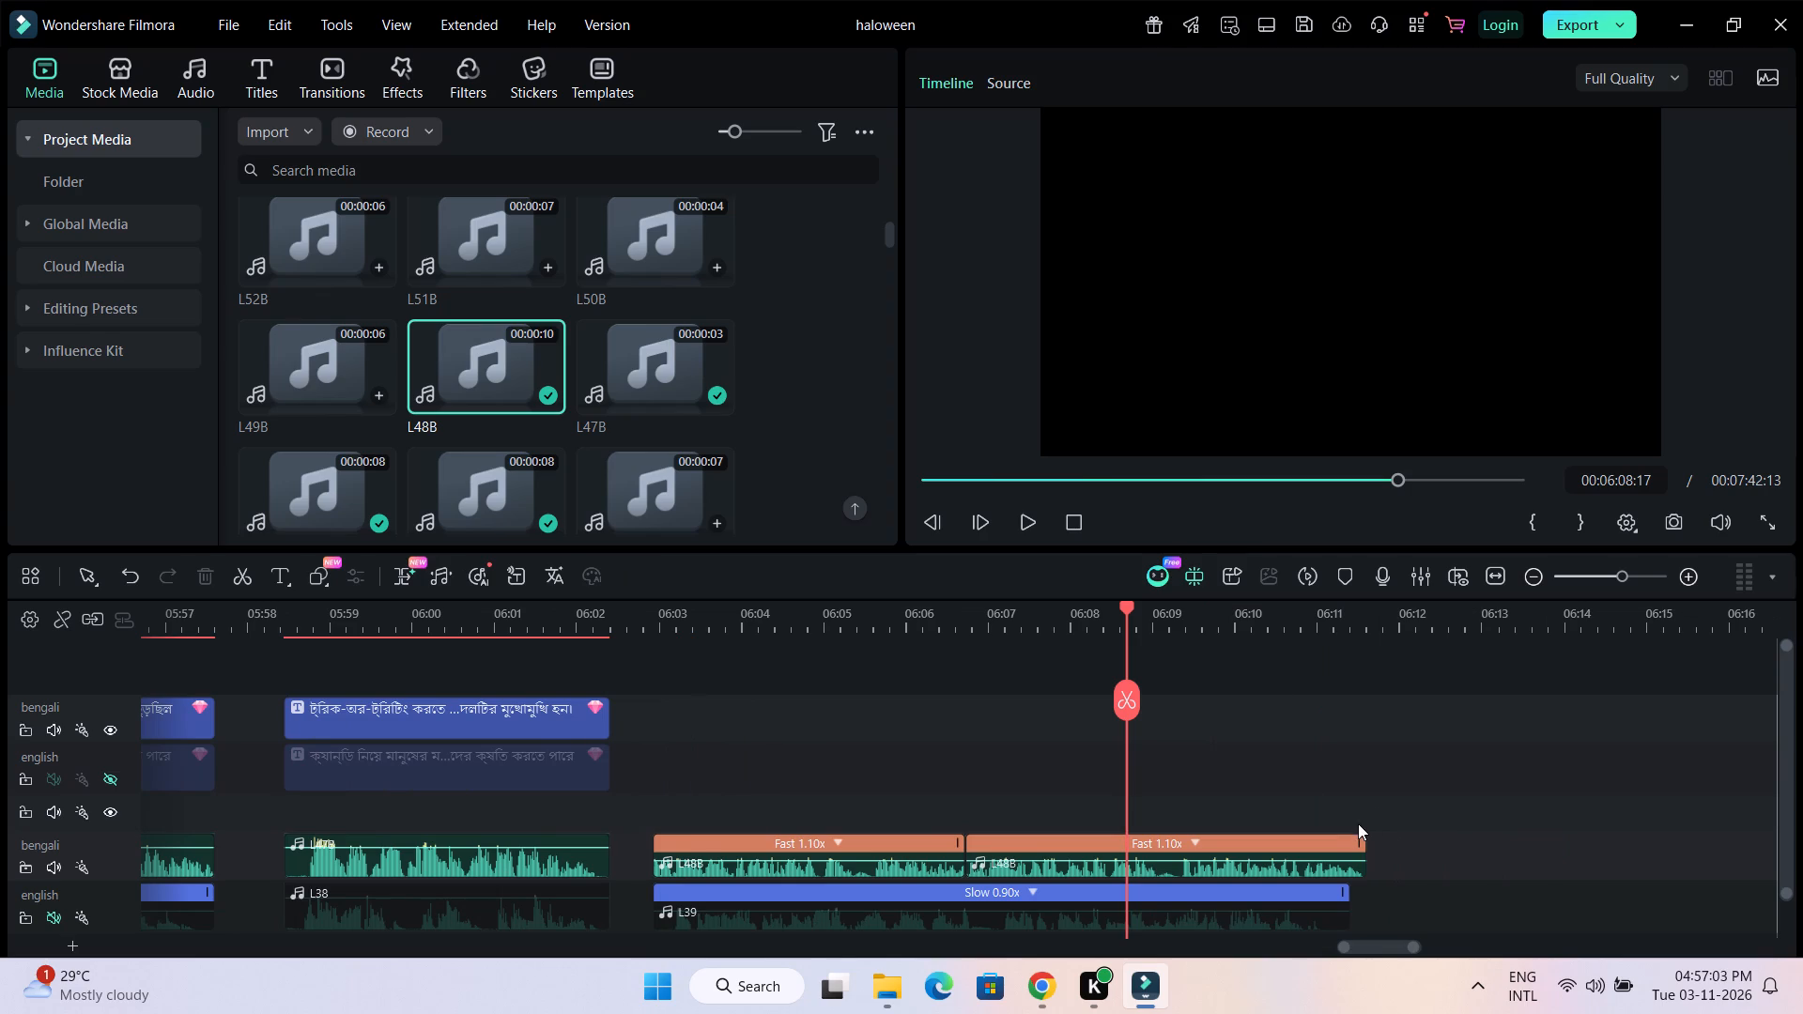
double_click(1305, 921)
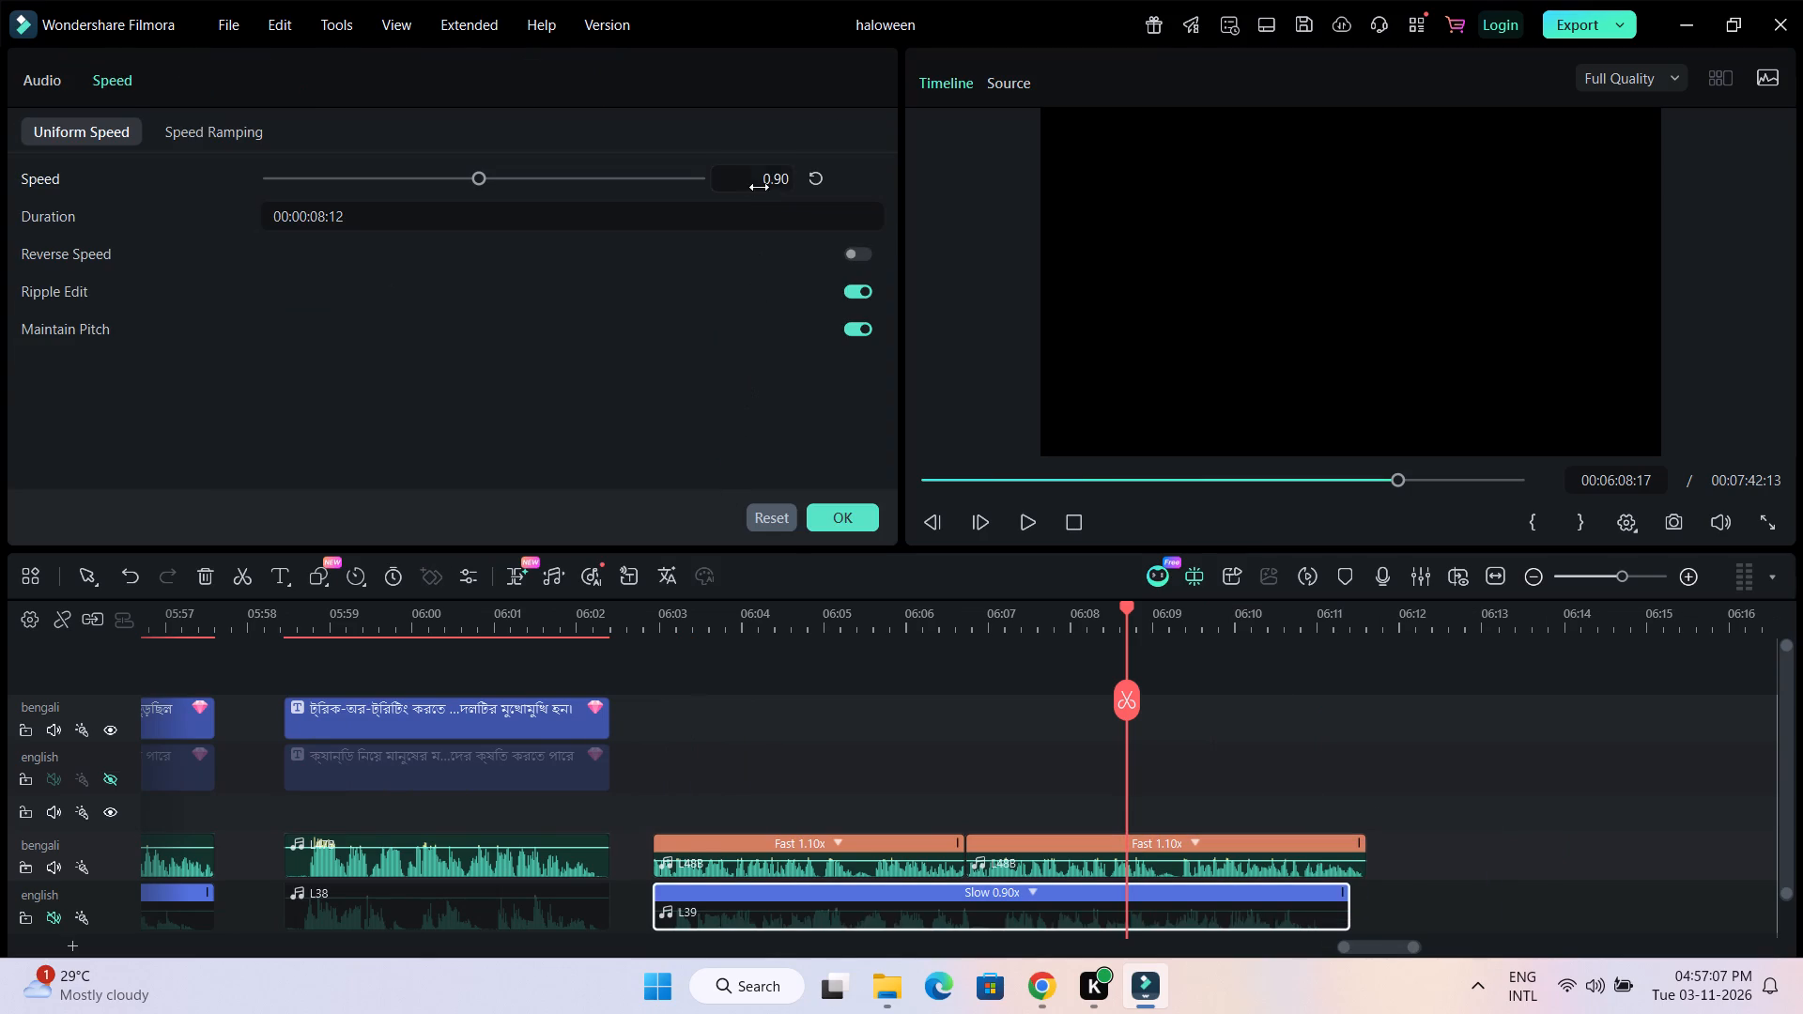
left_click(759, 178)
scroll(759, 178, "down", 1)
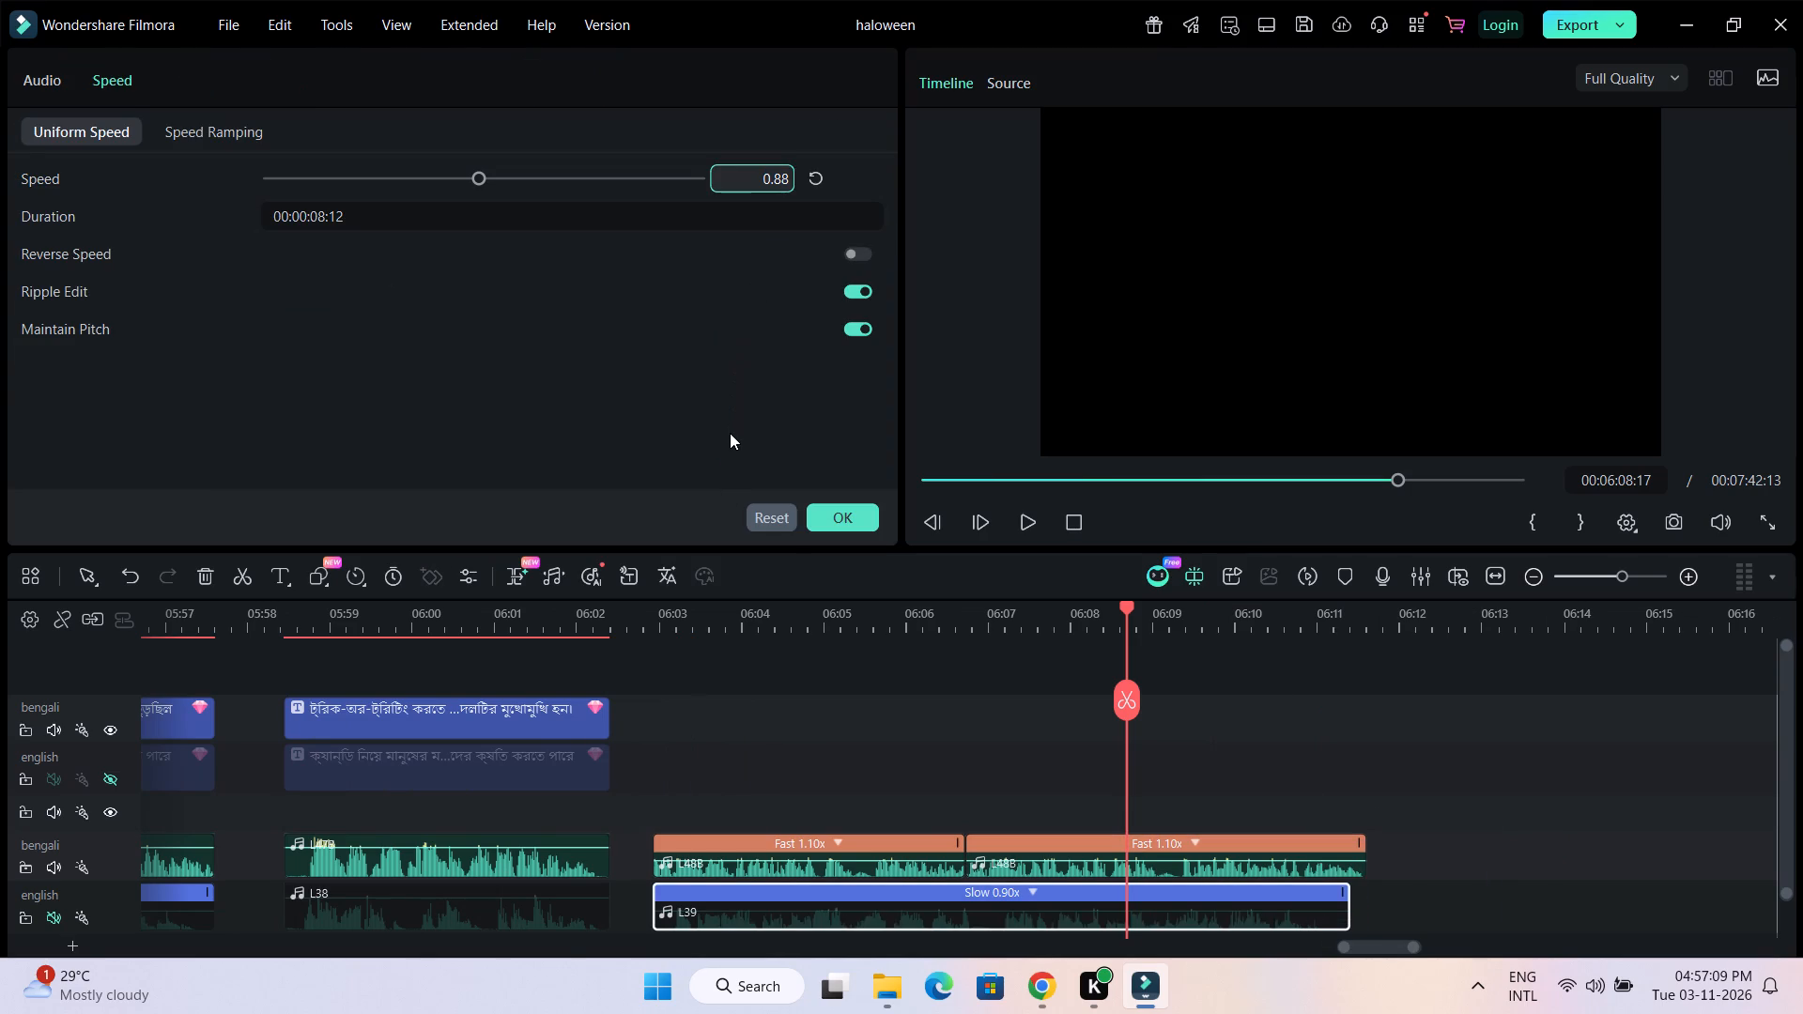
left_click(730, 433)
left_click(1040, 797)
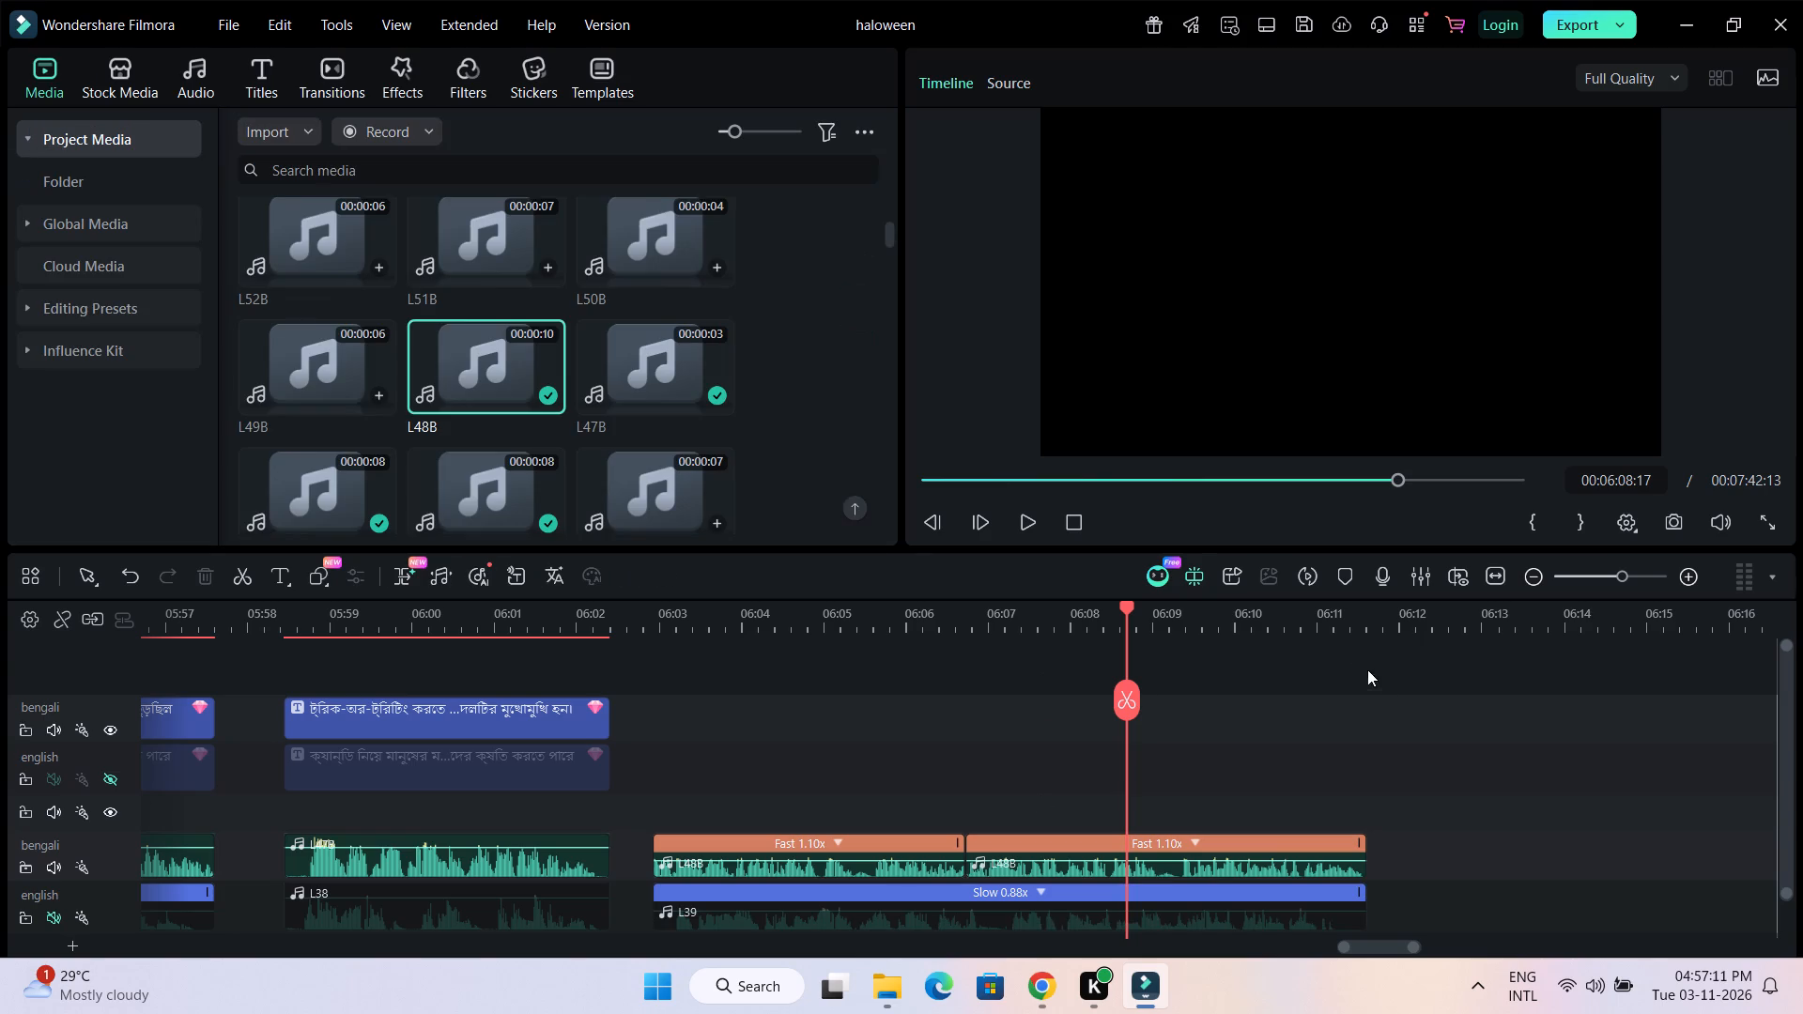
left_click(1350, 607)
left_click_drag(1365, 621, 1802, 621)
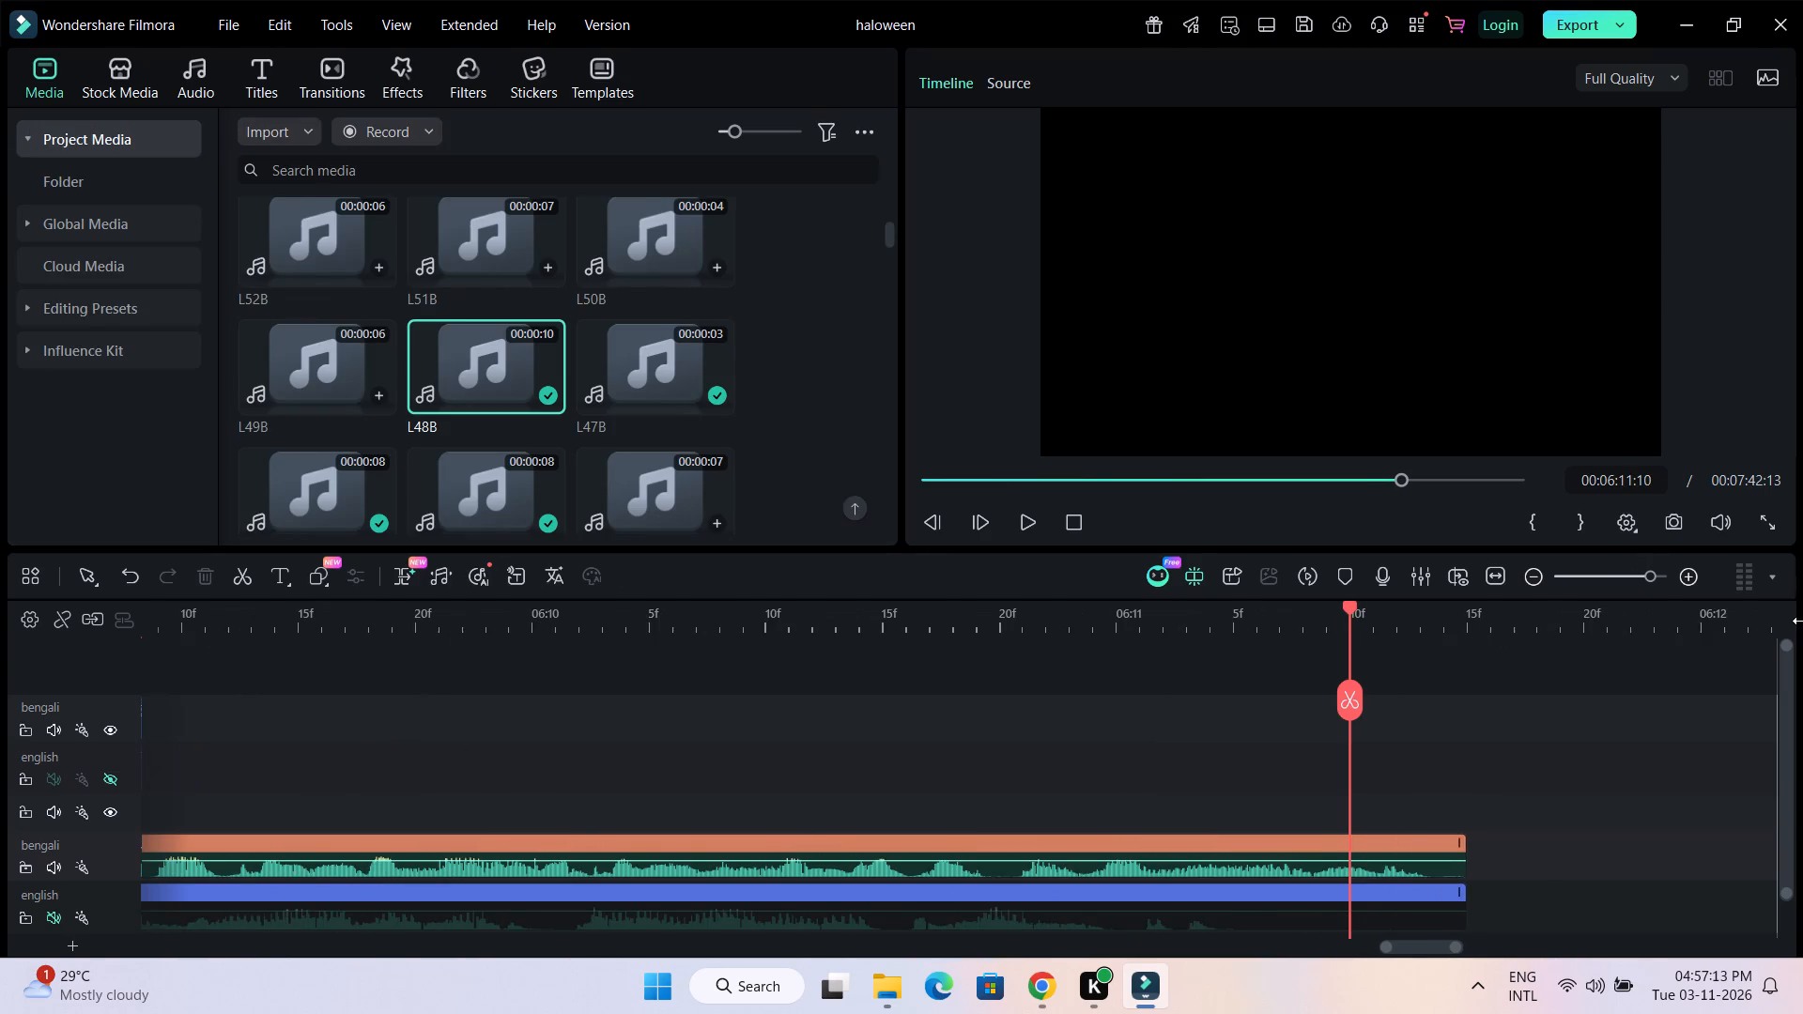
left_click_drag(1802, 621, 1245, 622)
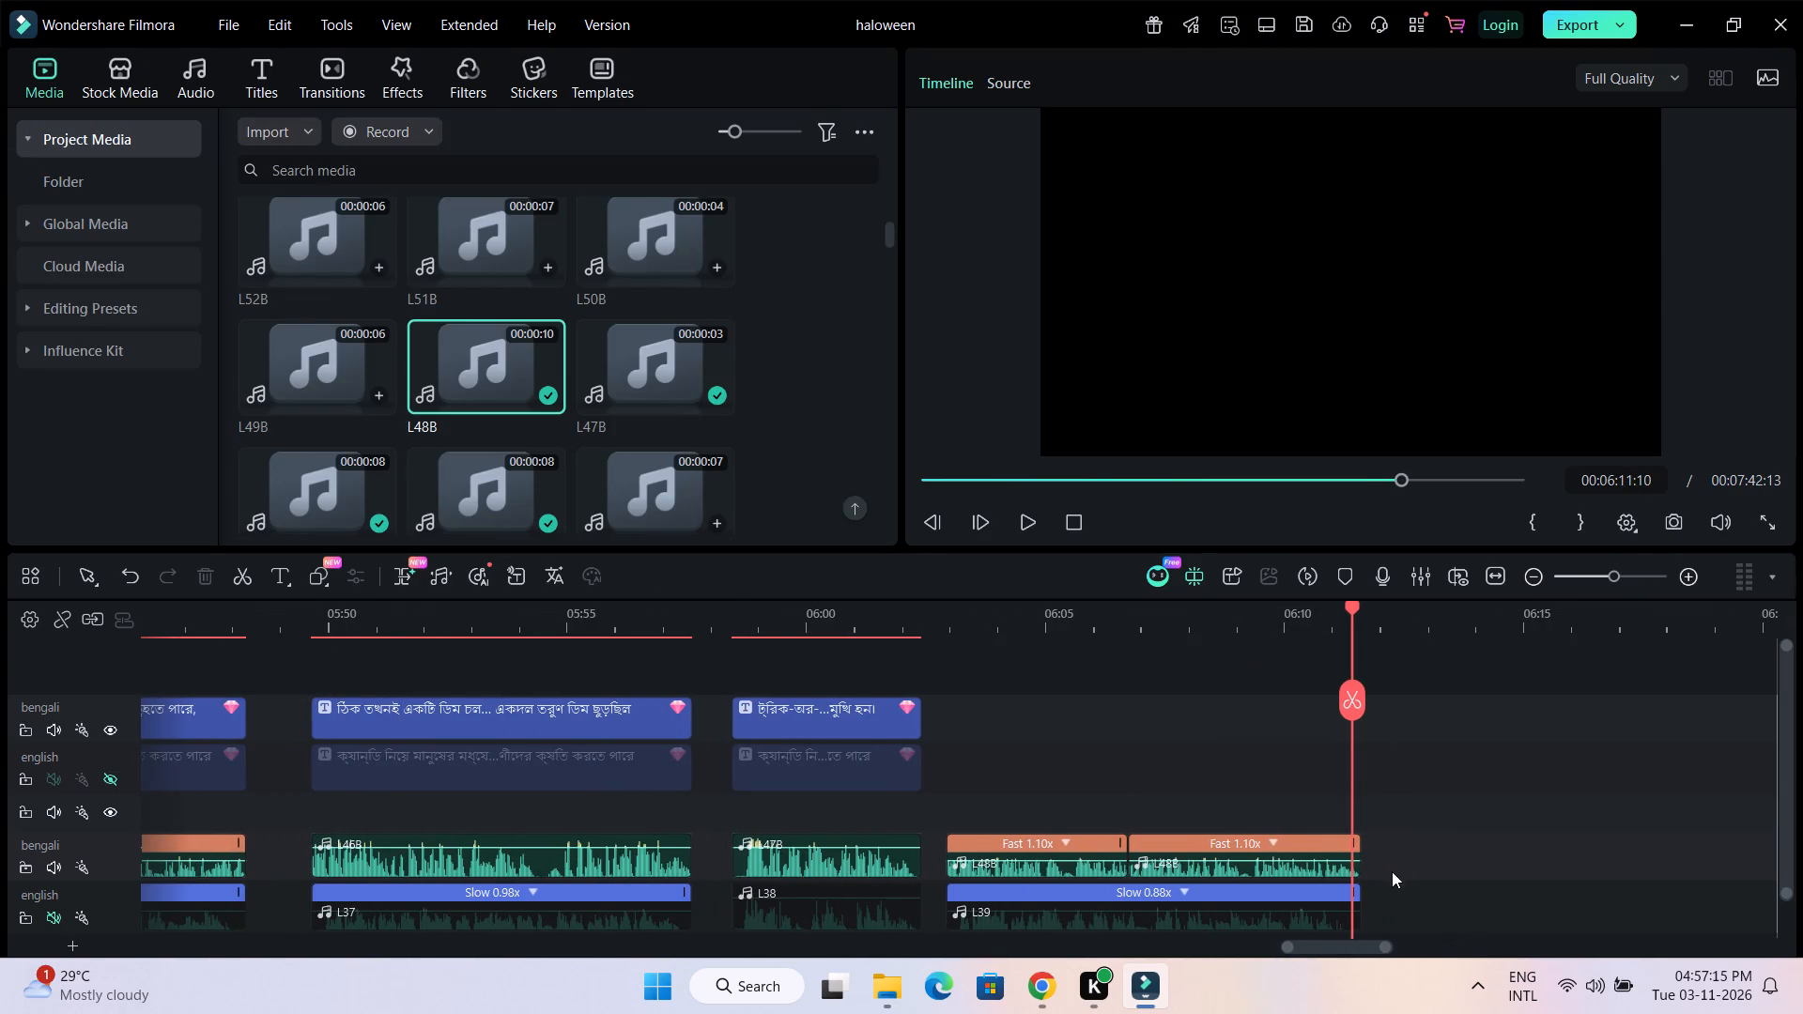
left_click_drag(1331, 950, 1340, 950)
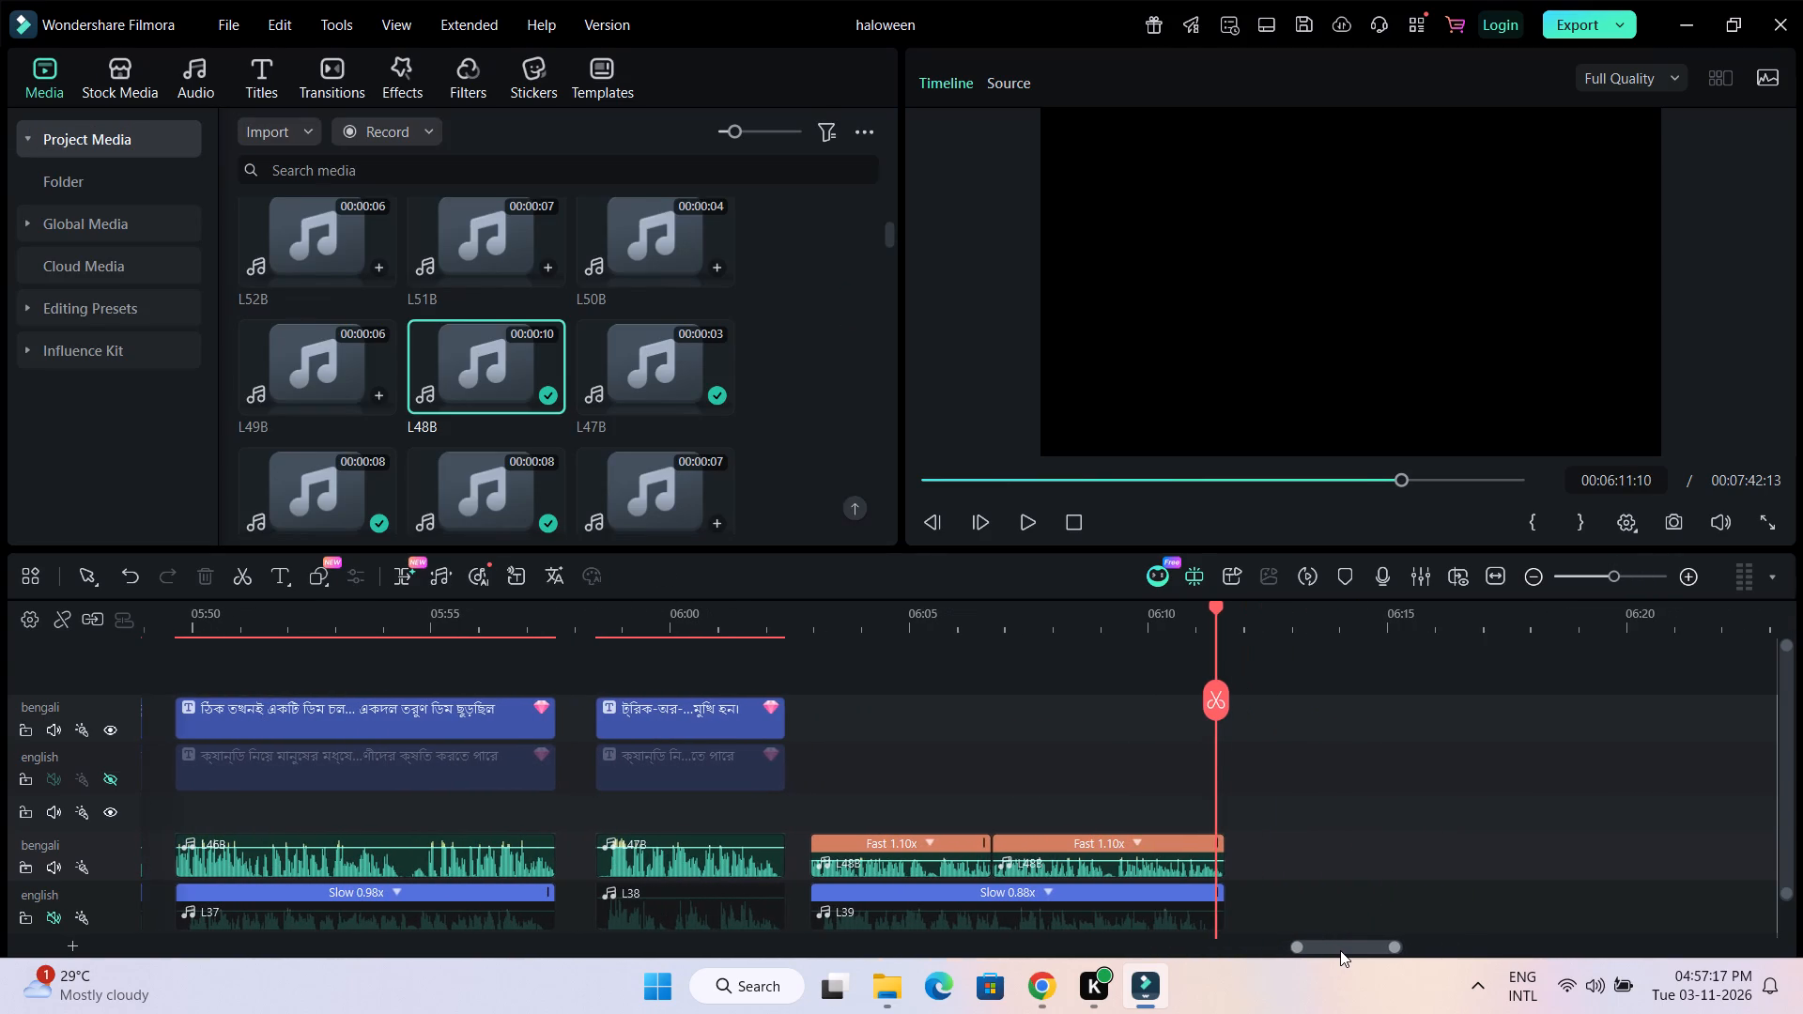